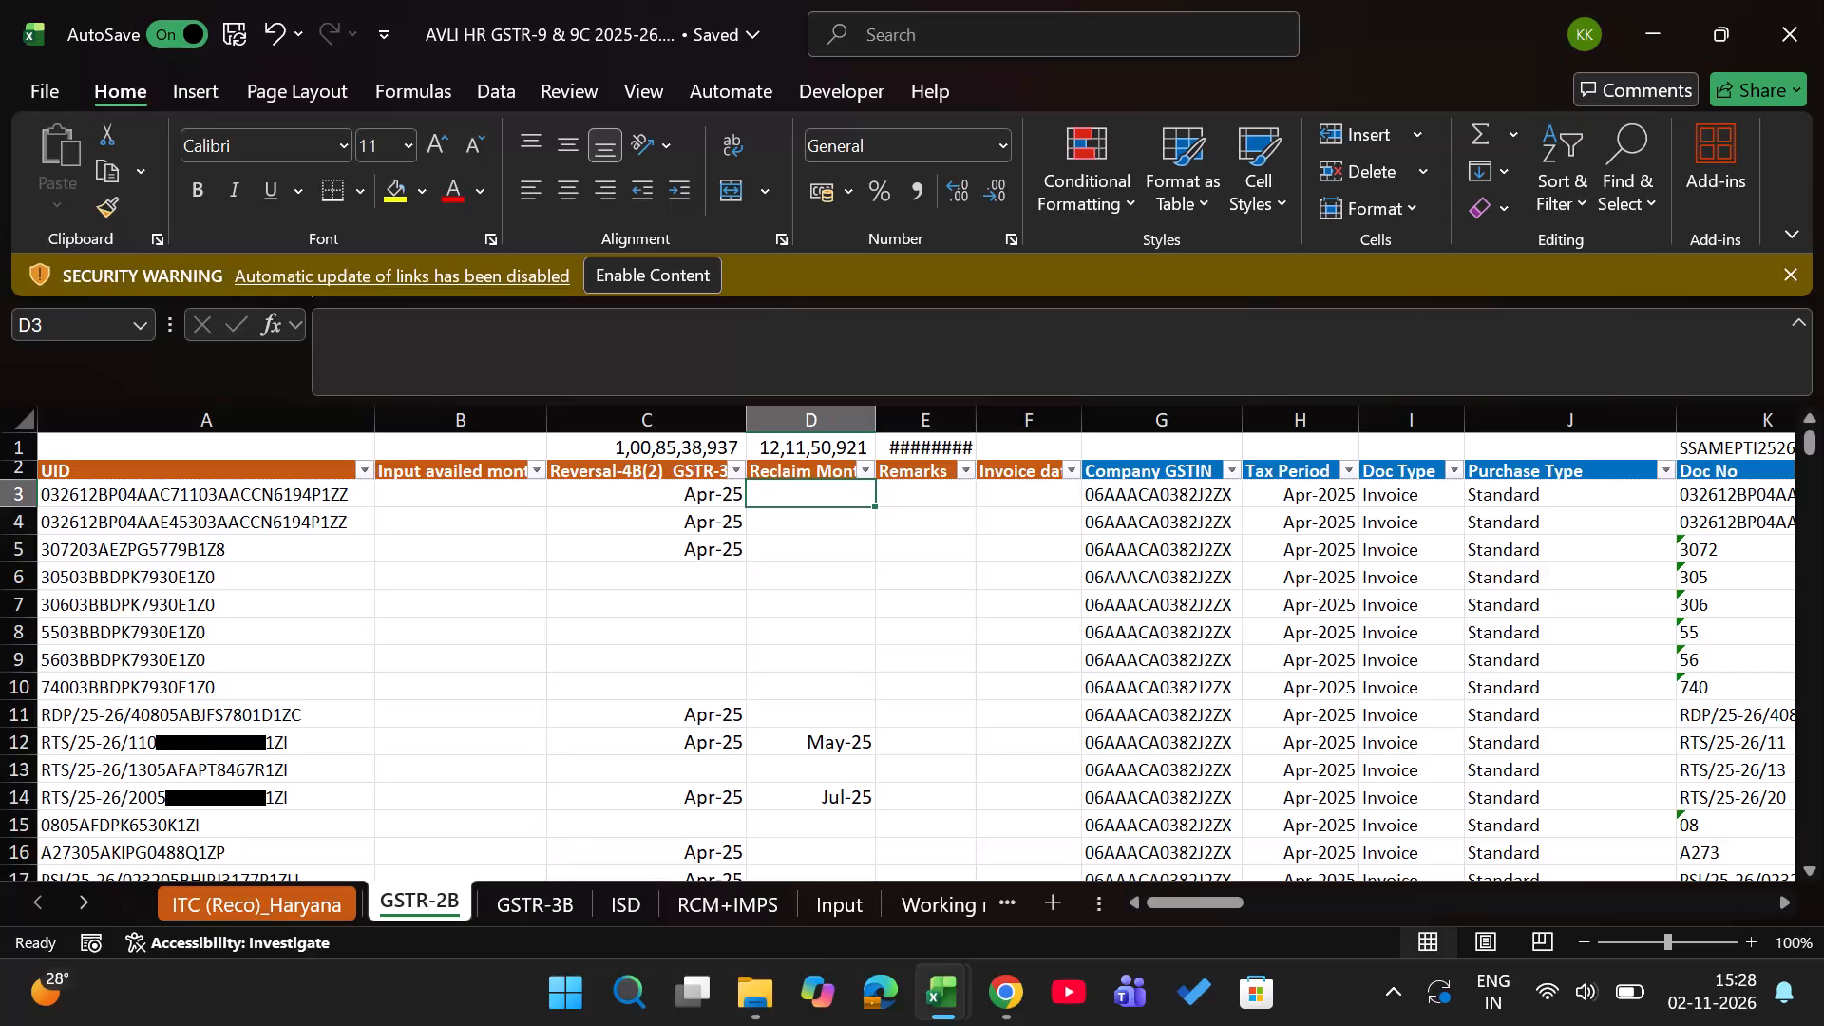
Save the AVLI HR GSTR-9 & 9C workbook and close it.
{"action": "key", "text": "ctrl+s"}
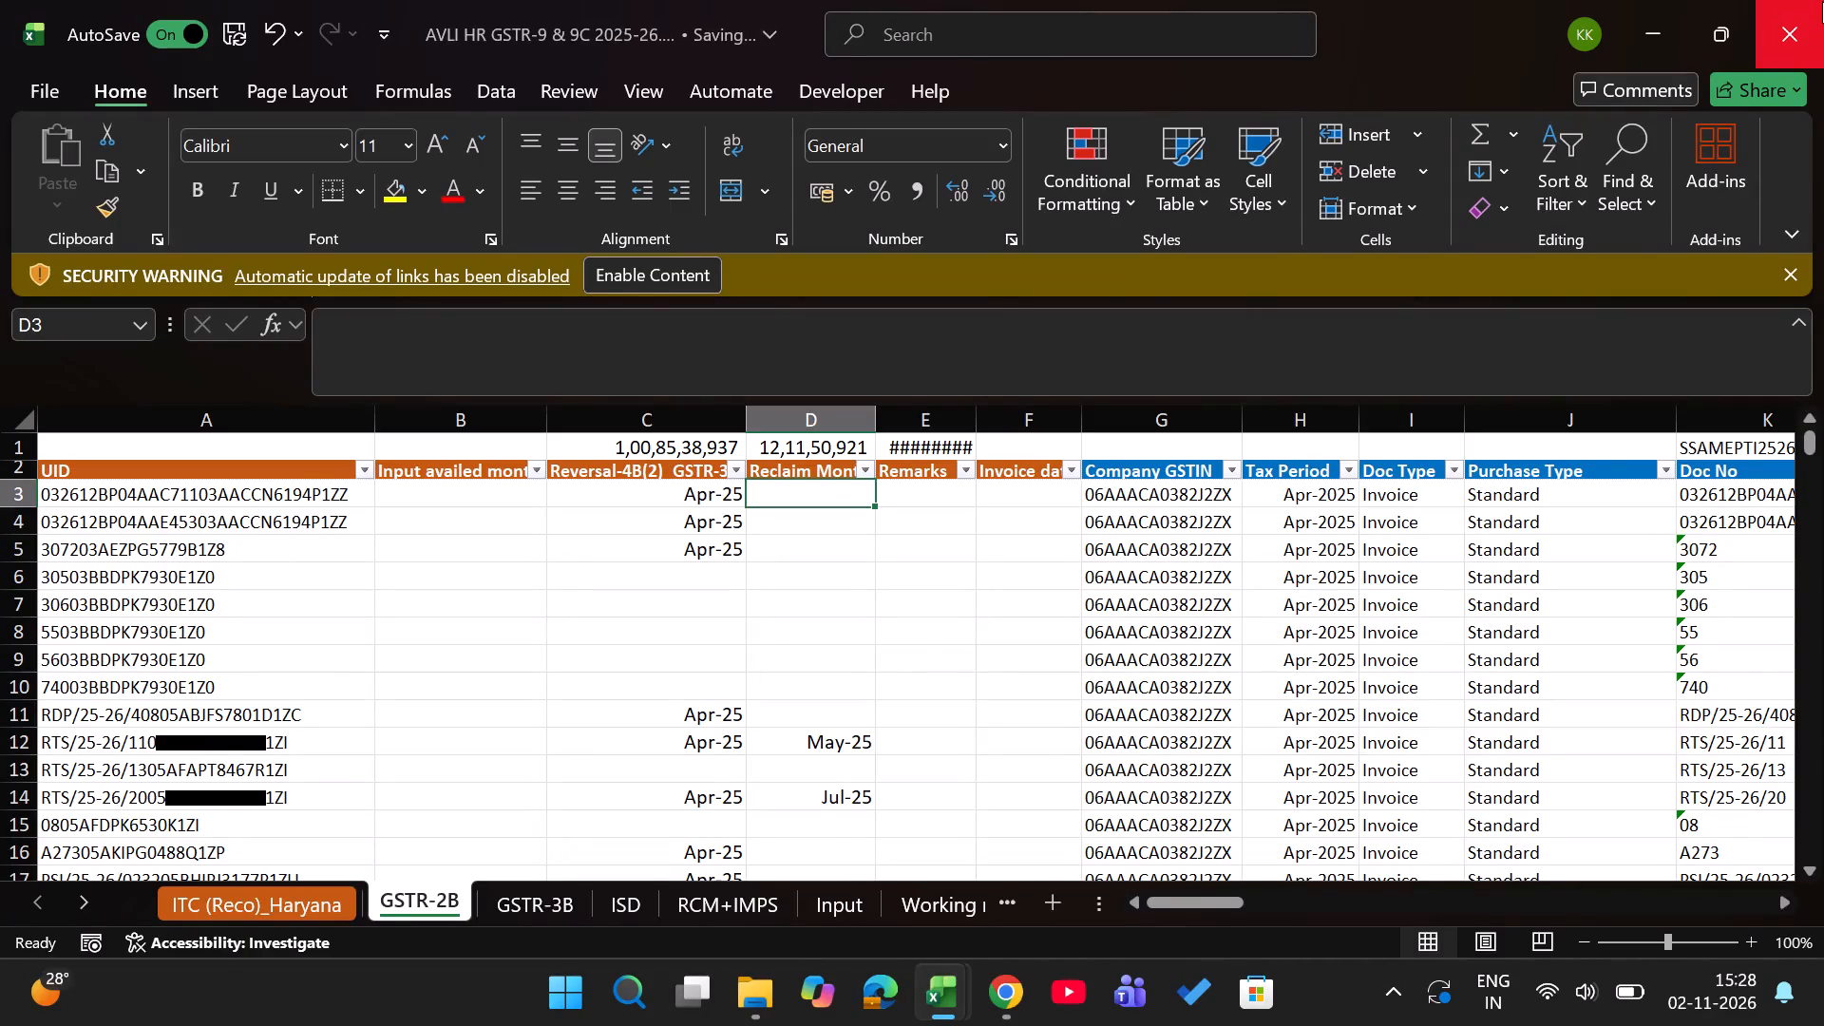
{"action": "left_click", "coordinate": [1822, 1]}
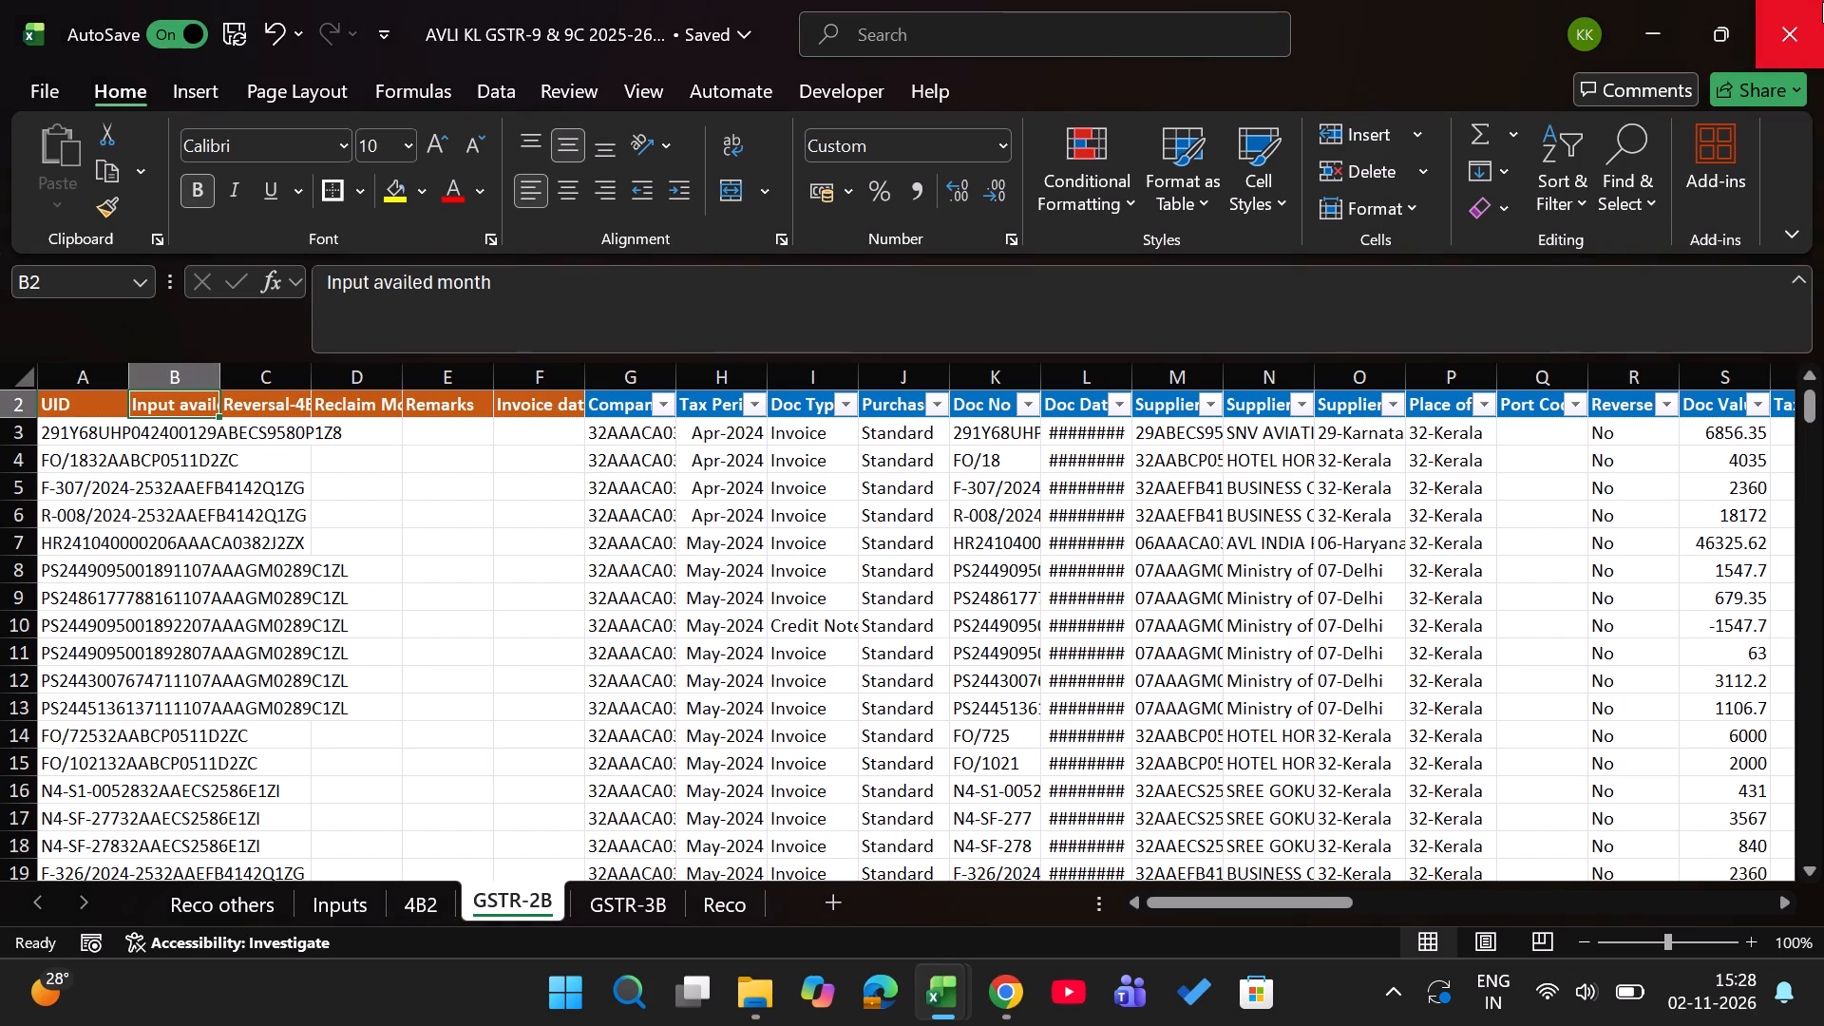
Autofit the widths of all columns on the GSTR-2B sheet of the AVLI KL workbook.
{"action": "key", "text": "Down"}
{"action": "key", "text": "Right"}
{"action": "key", "text": "Right"}
{"action": "key", "text": "Right"}
{"action": "key", "text": "Up"}
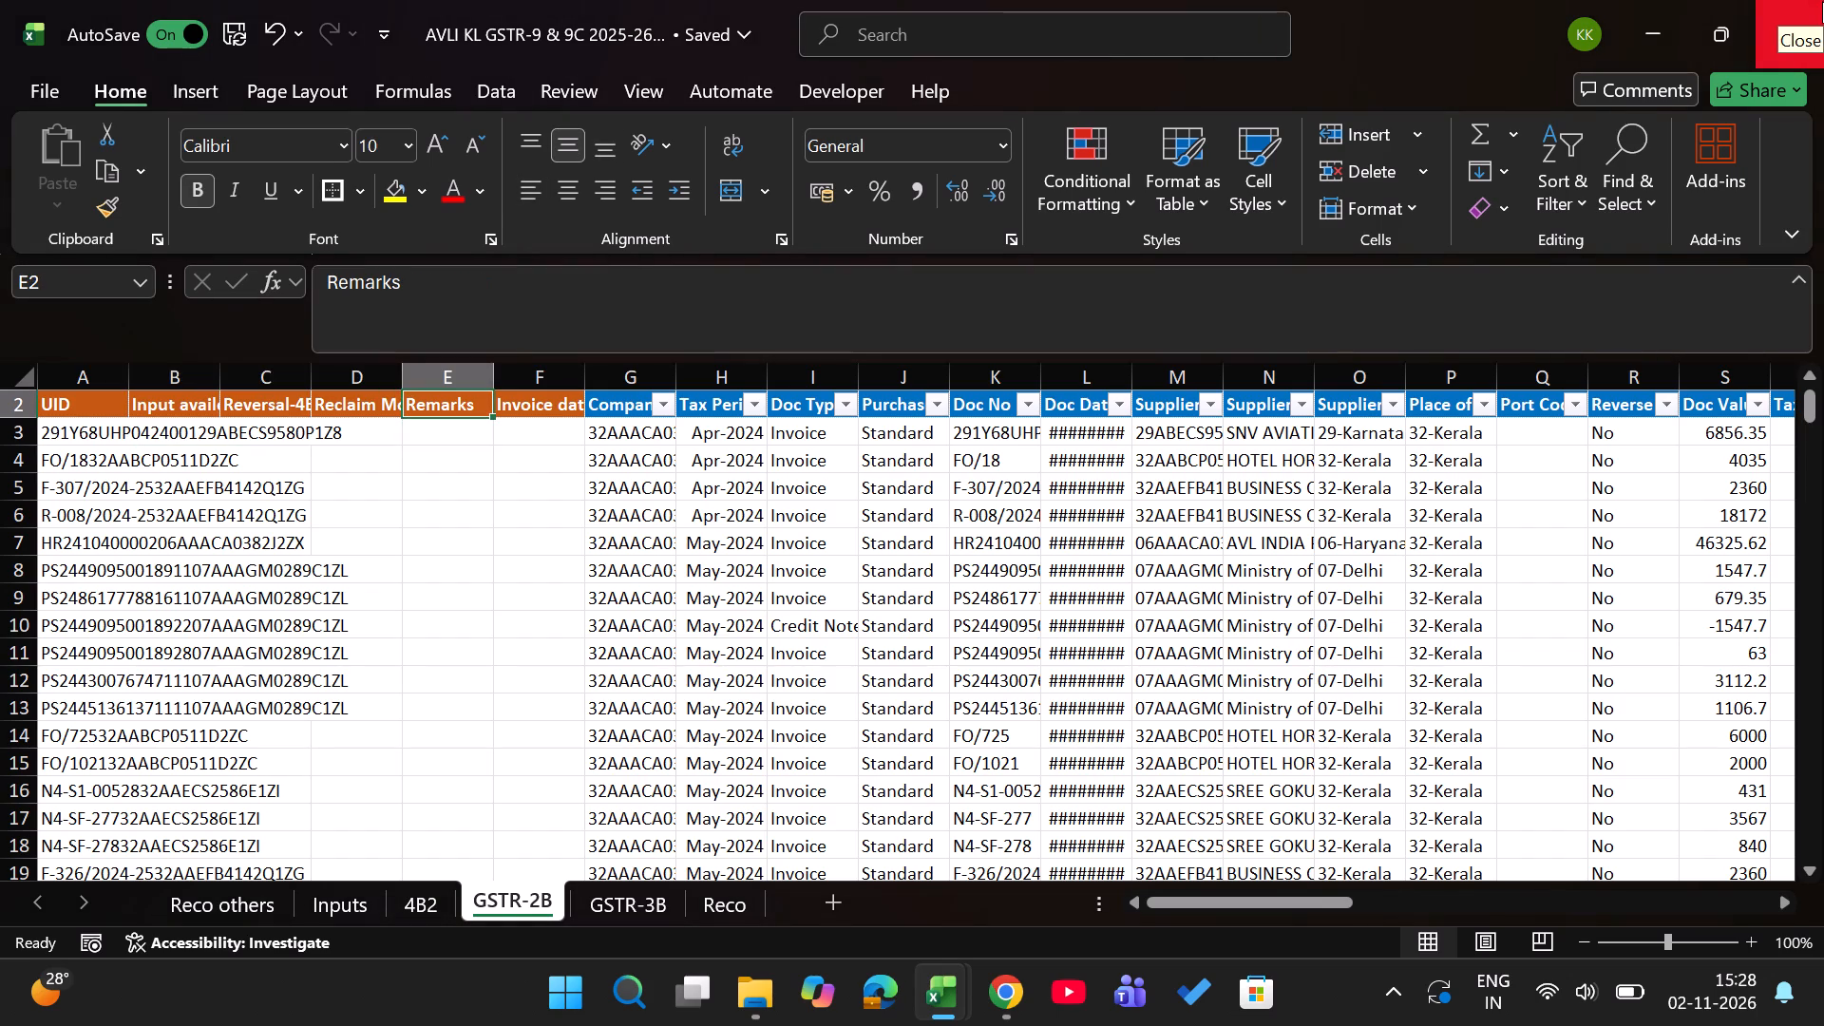
{"action": "key", "text": "ctrl+a"}
{"action": "key", "text": "ctrl+a"}
{"action": "type", "text": "HOI"}
{"action": "key", "text": "Down"}
{"action": "key", "text": "Up"}
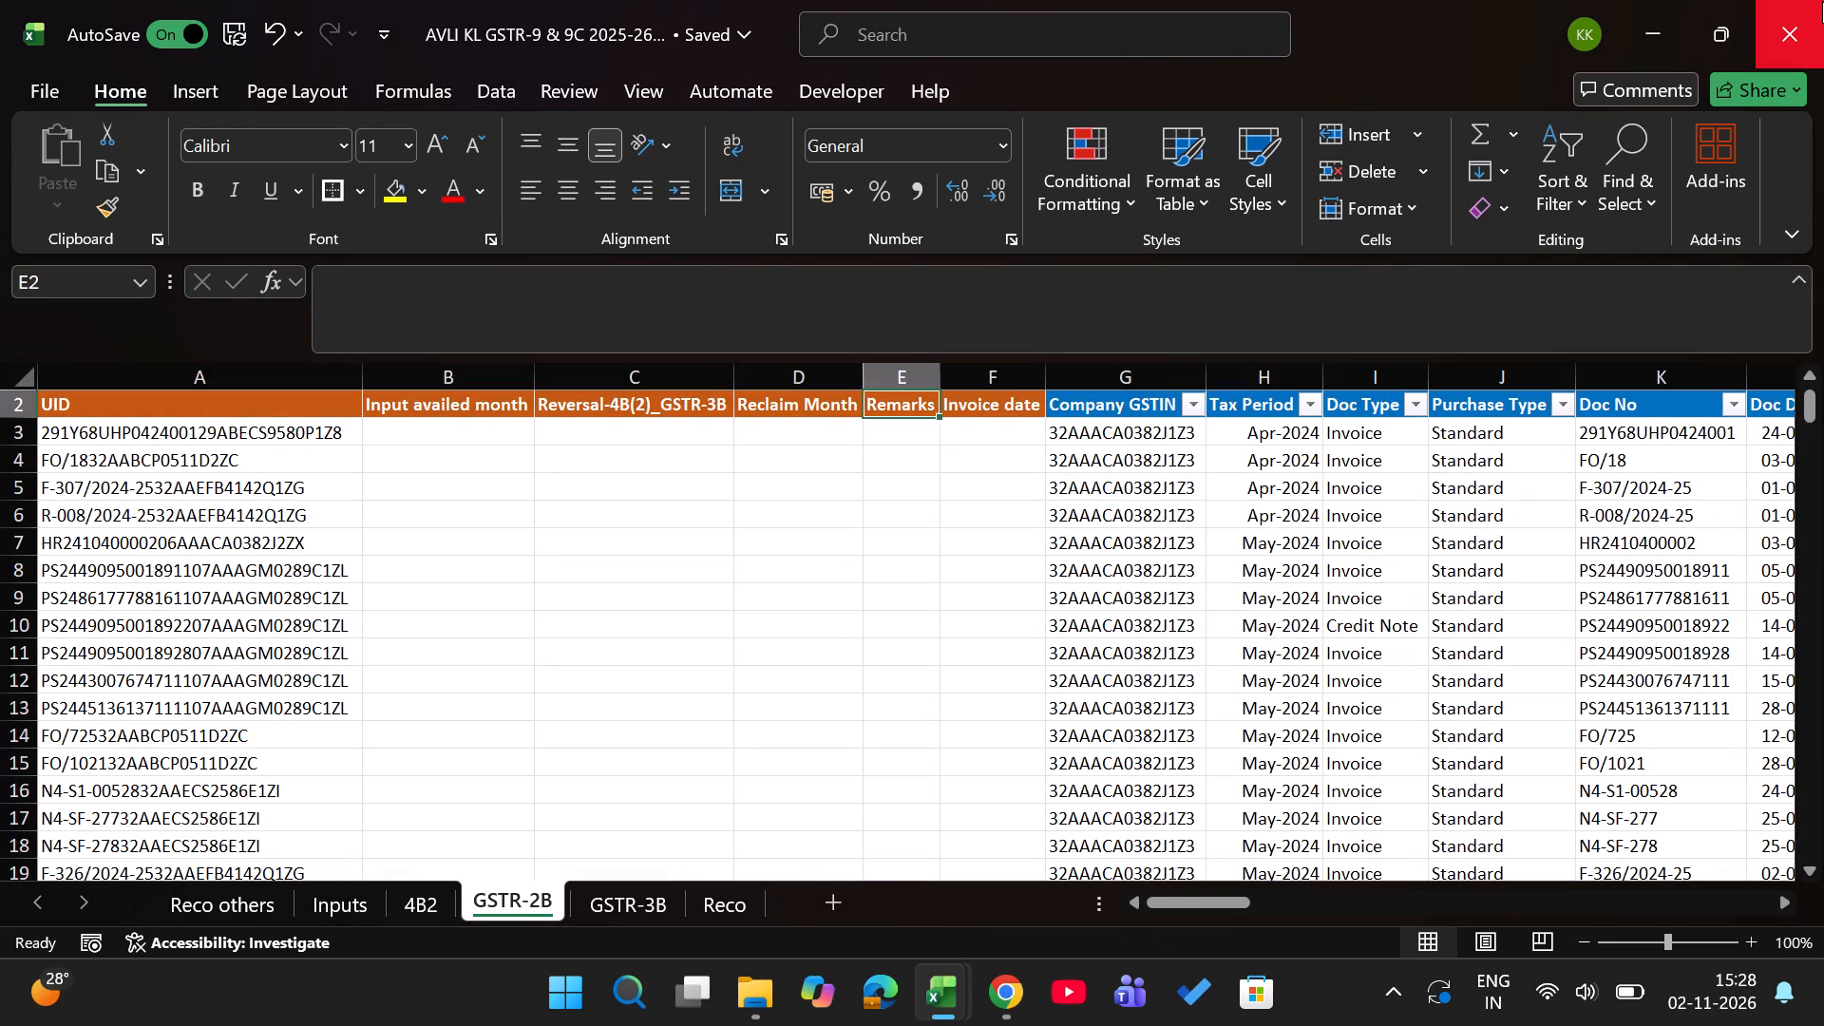
Examine the UID, Input availed month and Reversal-4B(2)_GSTR-3B columns and the totals row above them.
{"action": "key", "text": "Left"}
{"action": "key", "text": "Left"}
{"action": "key", "text": "Left"}
{"action": "key", "text": "Left"}
{"action": "key", "text": "Left"}
{"action": "key", "text": "Left"}
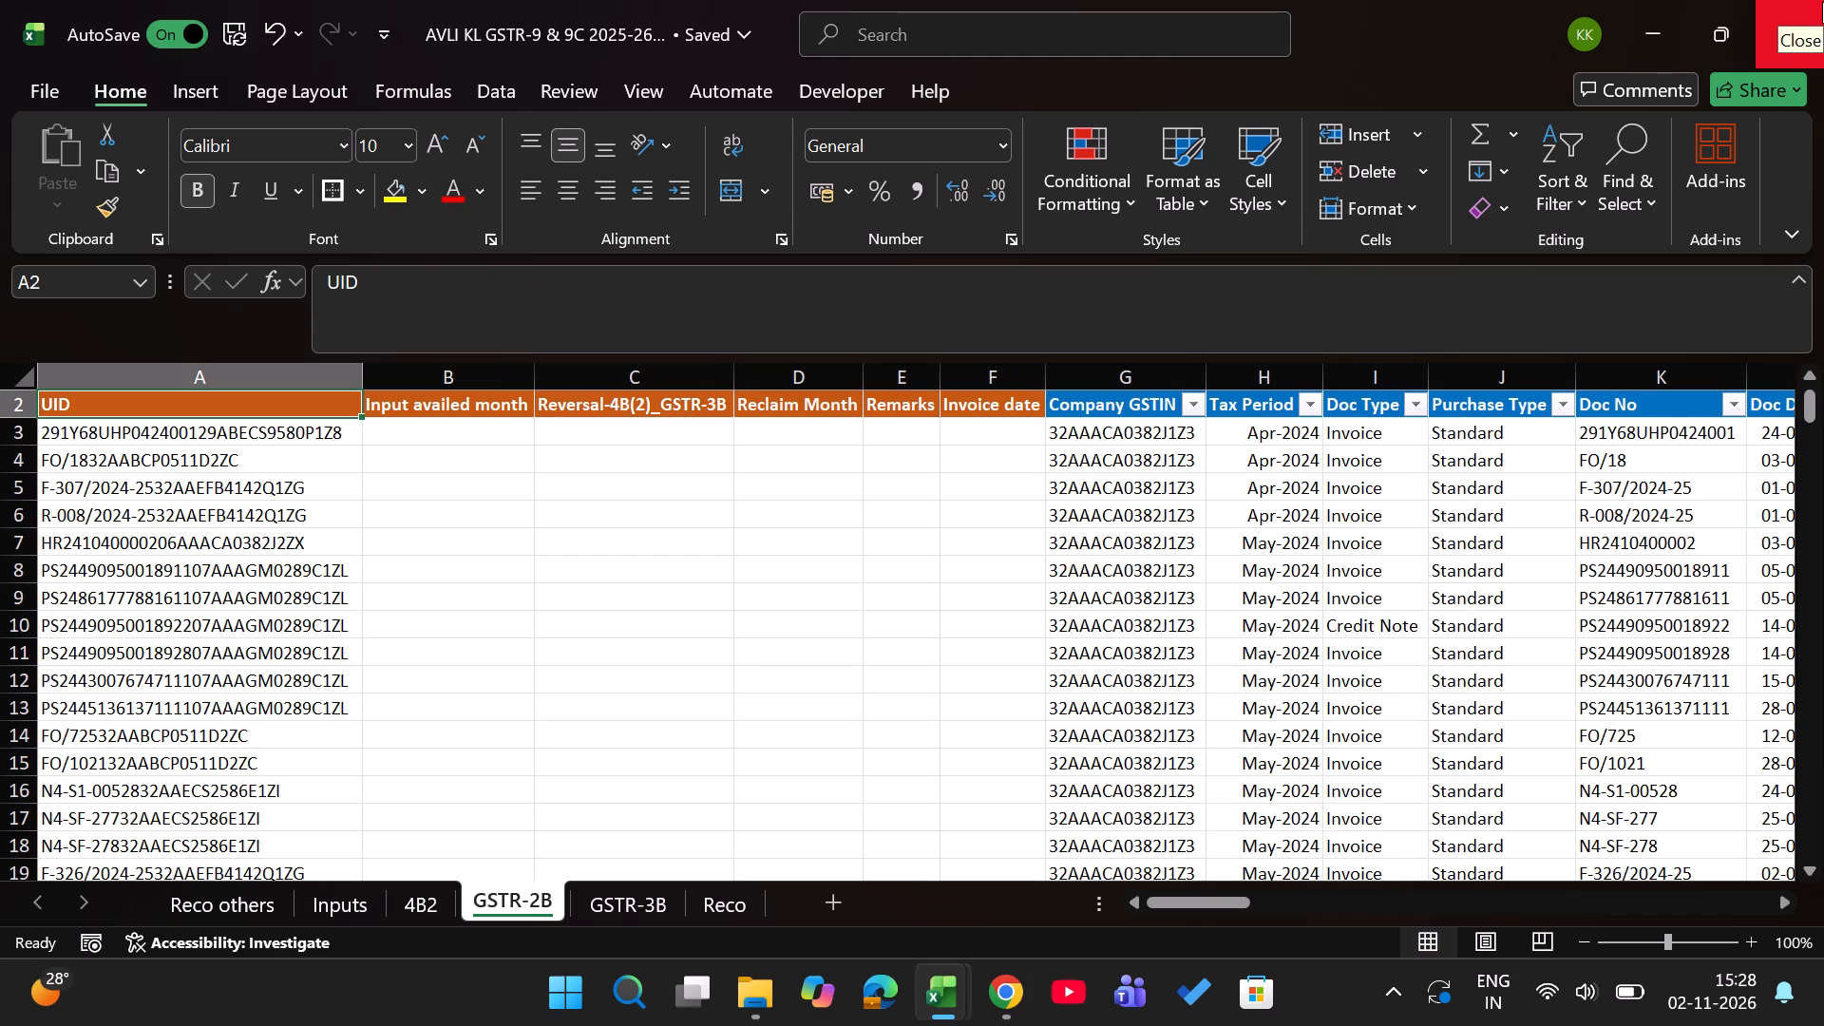
{"action": "key", "text": "Down"}
{"action": "key", "text": "Down"}
{"action": "key", "text": "Up"}
{"action": "key", "text": "Up"}
{"action": "key", "text": "Right"}
{"action": "key", "text": "Right"}
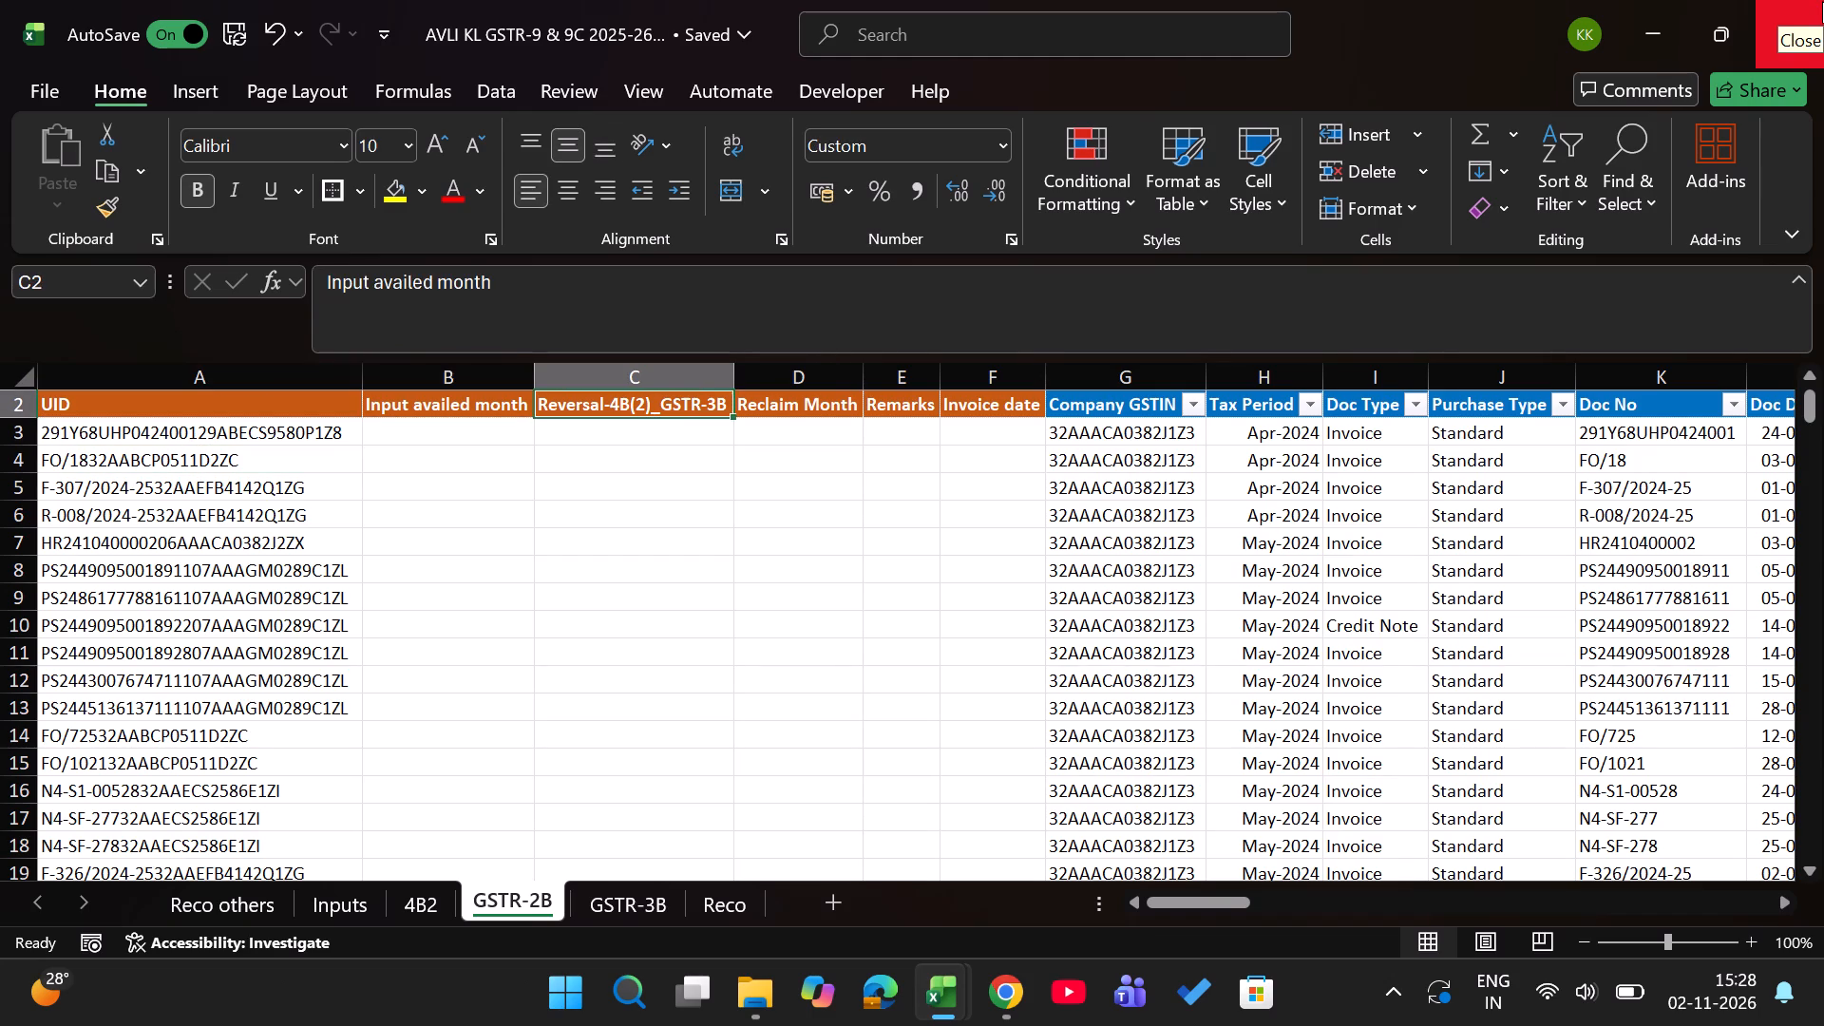
{"action": "key", "text": "Up"}
{"action": "key", "text": "Up"}
{"action": "key", "text": "Up"}
{"action": "key", "text": "Left"}
{"action": "key", "text": "Left"}
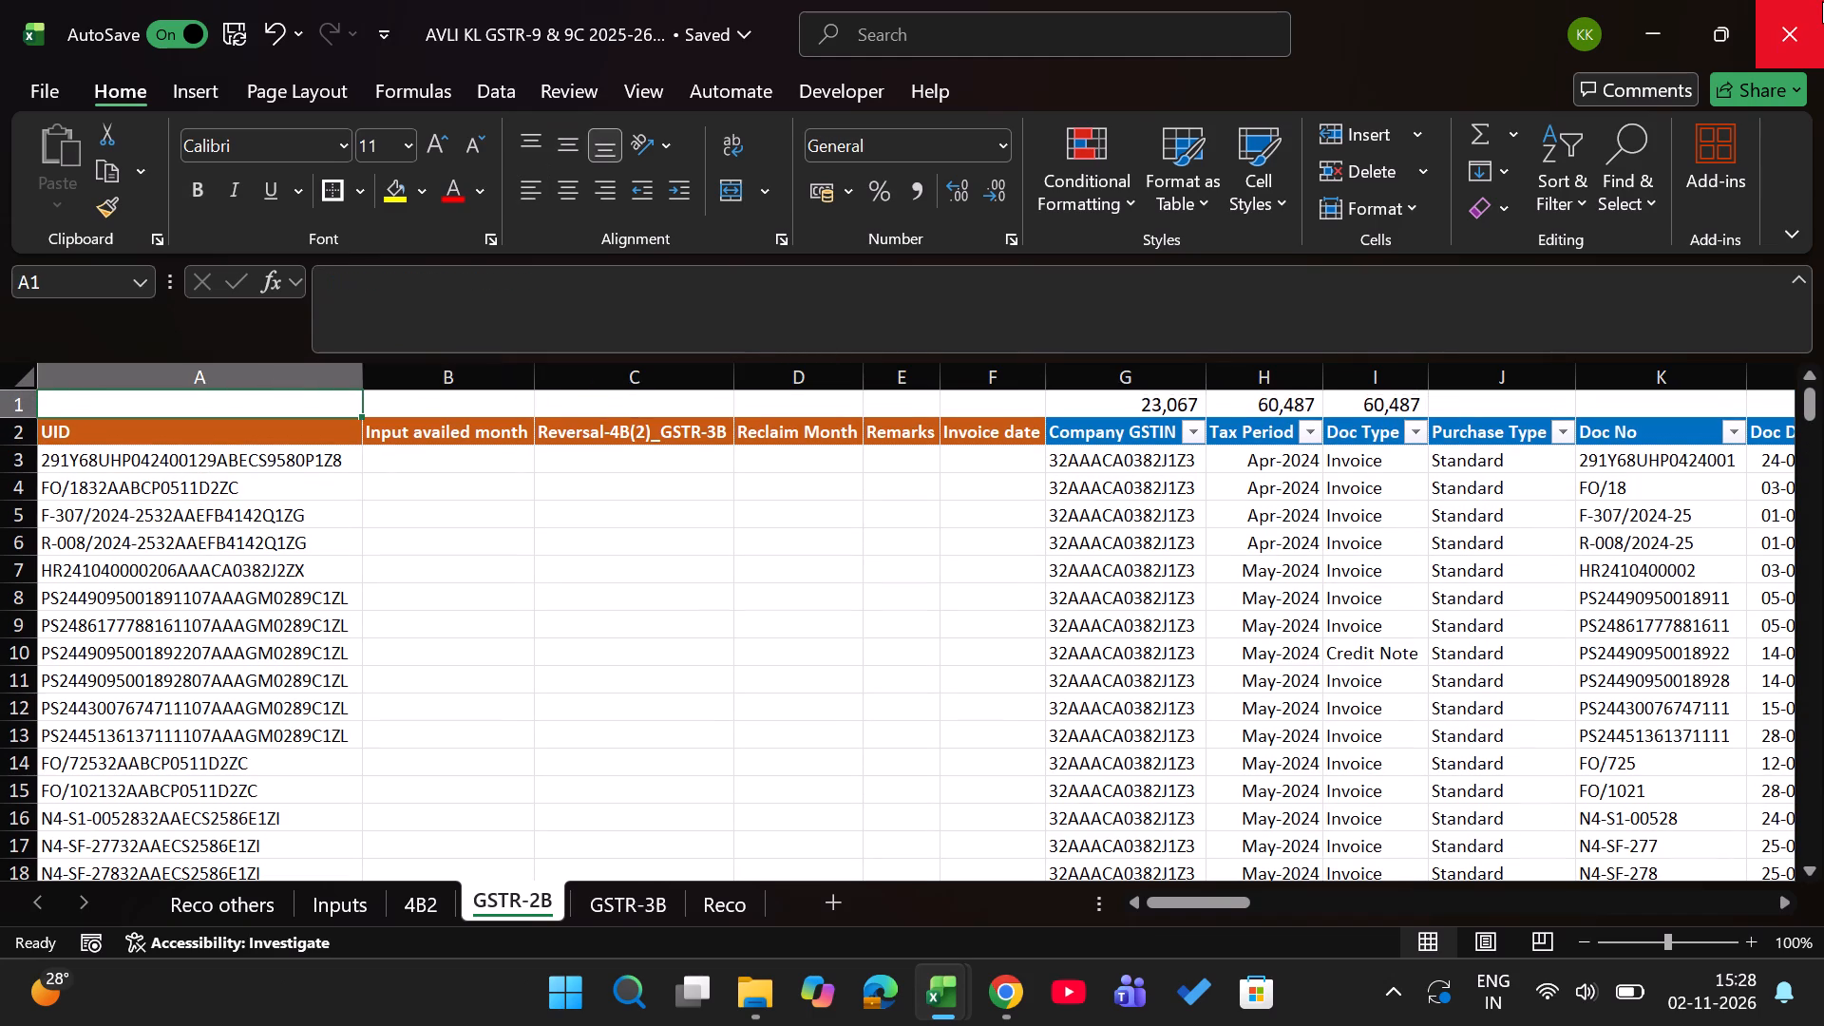
{"action": "key", "text": "Left"}
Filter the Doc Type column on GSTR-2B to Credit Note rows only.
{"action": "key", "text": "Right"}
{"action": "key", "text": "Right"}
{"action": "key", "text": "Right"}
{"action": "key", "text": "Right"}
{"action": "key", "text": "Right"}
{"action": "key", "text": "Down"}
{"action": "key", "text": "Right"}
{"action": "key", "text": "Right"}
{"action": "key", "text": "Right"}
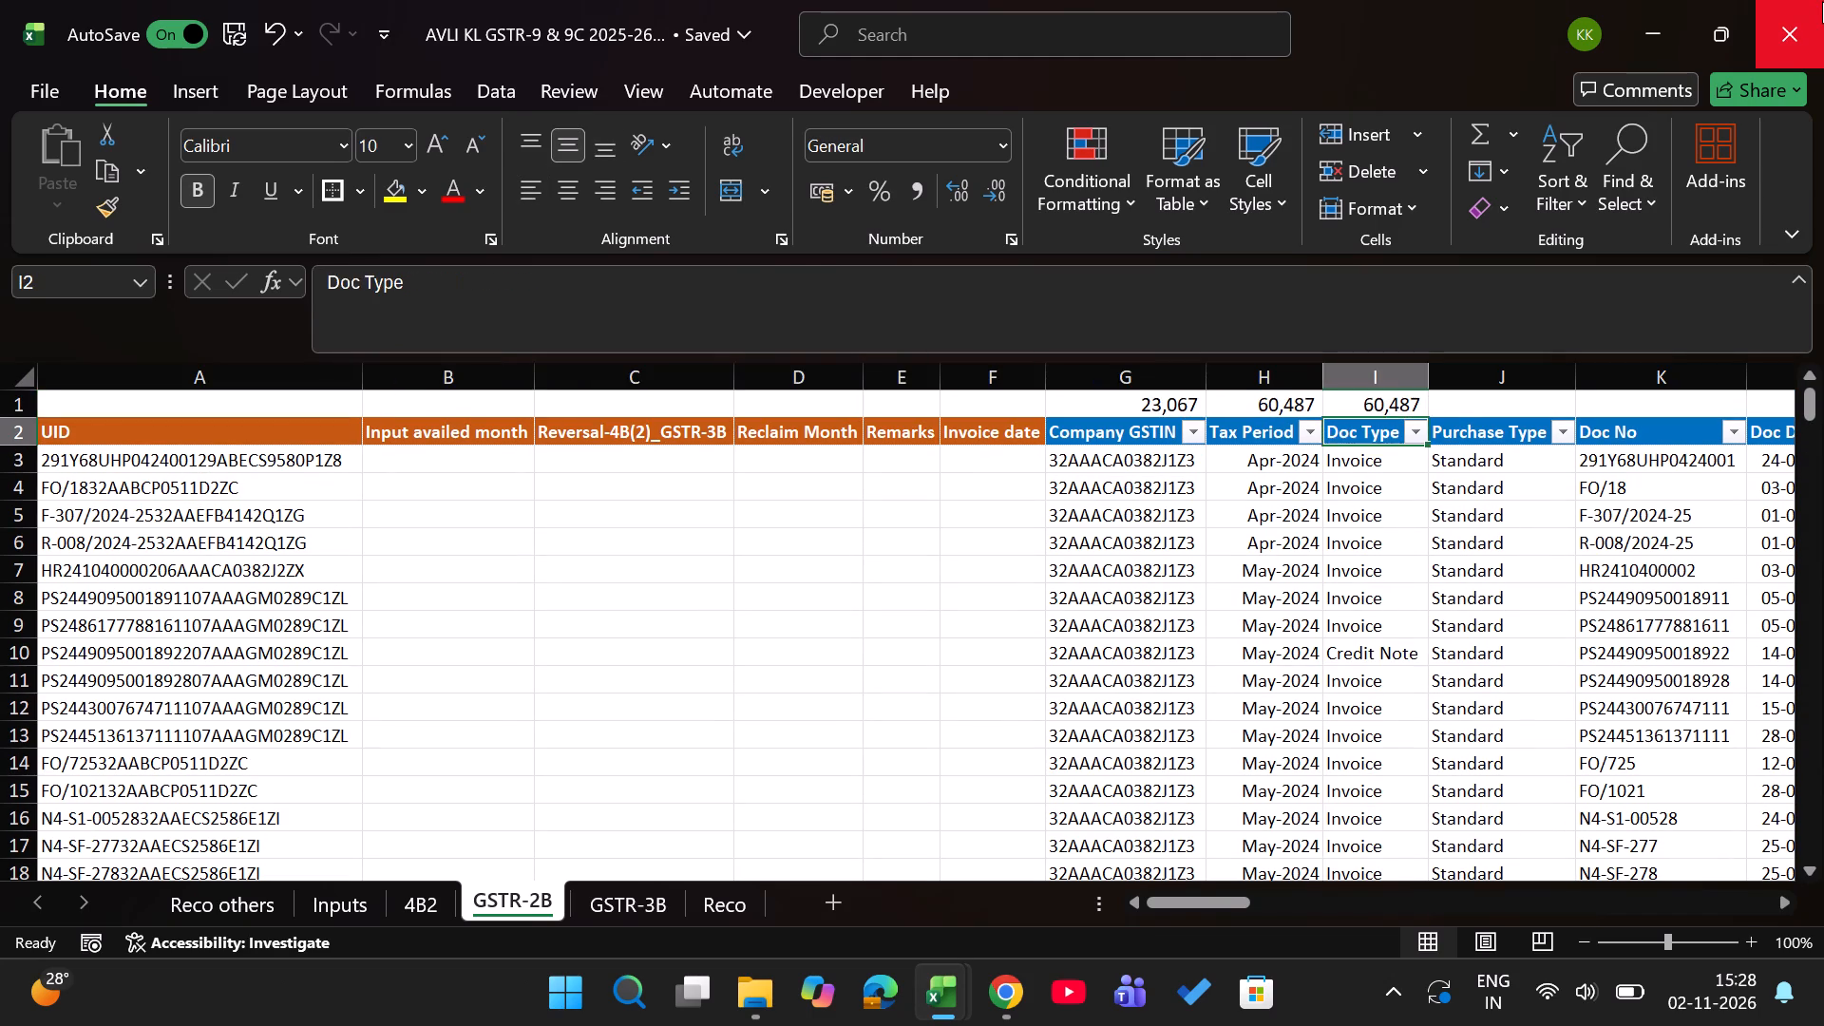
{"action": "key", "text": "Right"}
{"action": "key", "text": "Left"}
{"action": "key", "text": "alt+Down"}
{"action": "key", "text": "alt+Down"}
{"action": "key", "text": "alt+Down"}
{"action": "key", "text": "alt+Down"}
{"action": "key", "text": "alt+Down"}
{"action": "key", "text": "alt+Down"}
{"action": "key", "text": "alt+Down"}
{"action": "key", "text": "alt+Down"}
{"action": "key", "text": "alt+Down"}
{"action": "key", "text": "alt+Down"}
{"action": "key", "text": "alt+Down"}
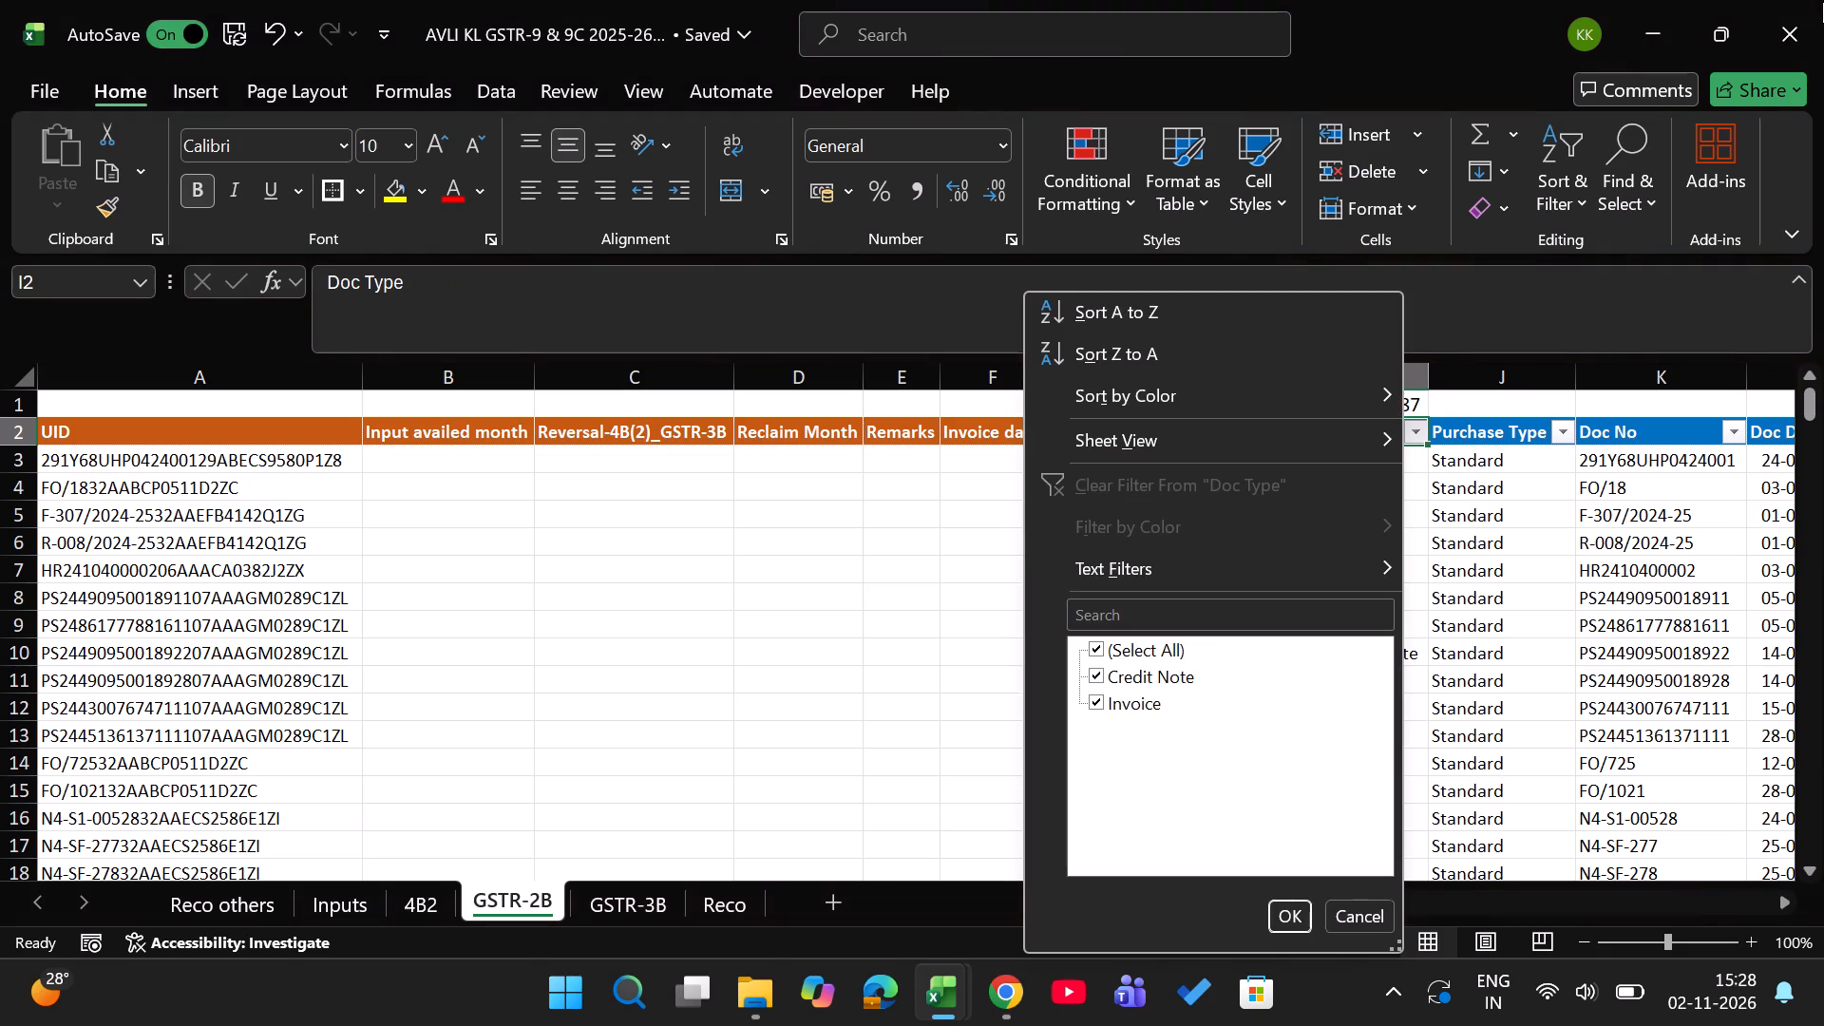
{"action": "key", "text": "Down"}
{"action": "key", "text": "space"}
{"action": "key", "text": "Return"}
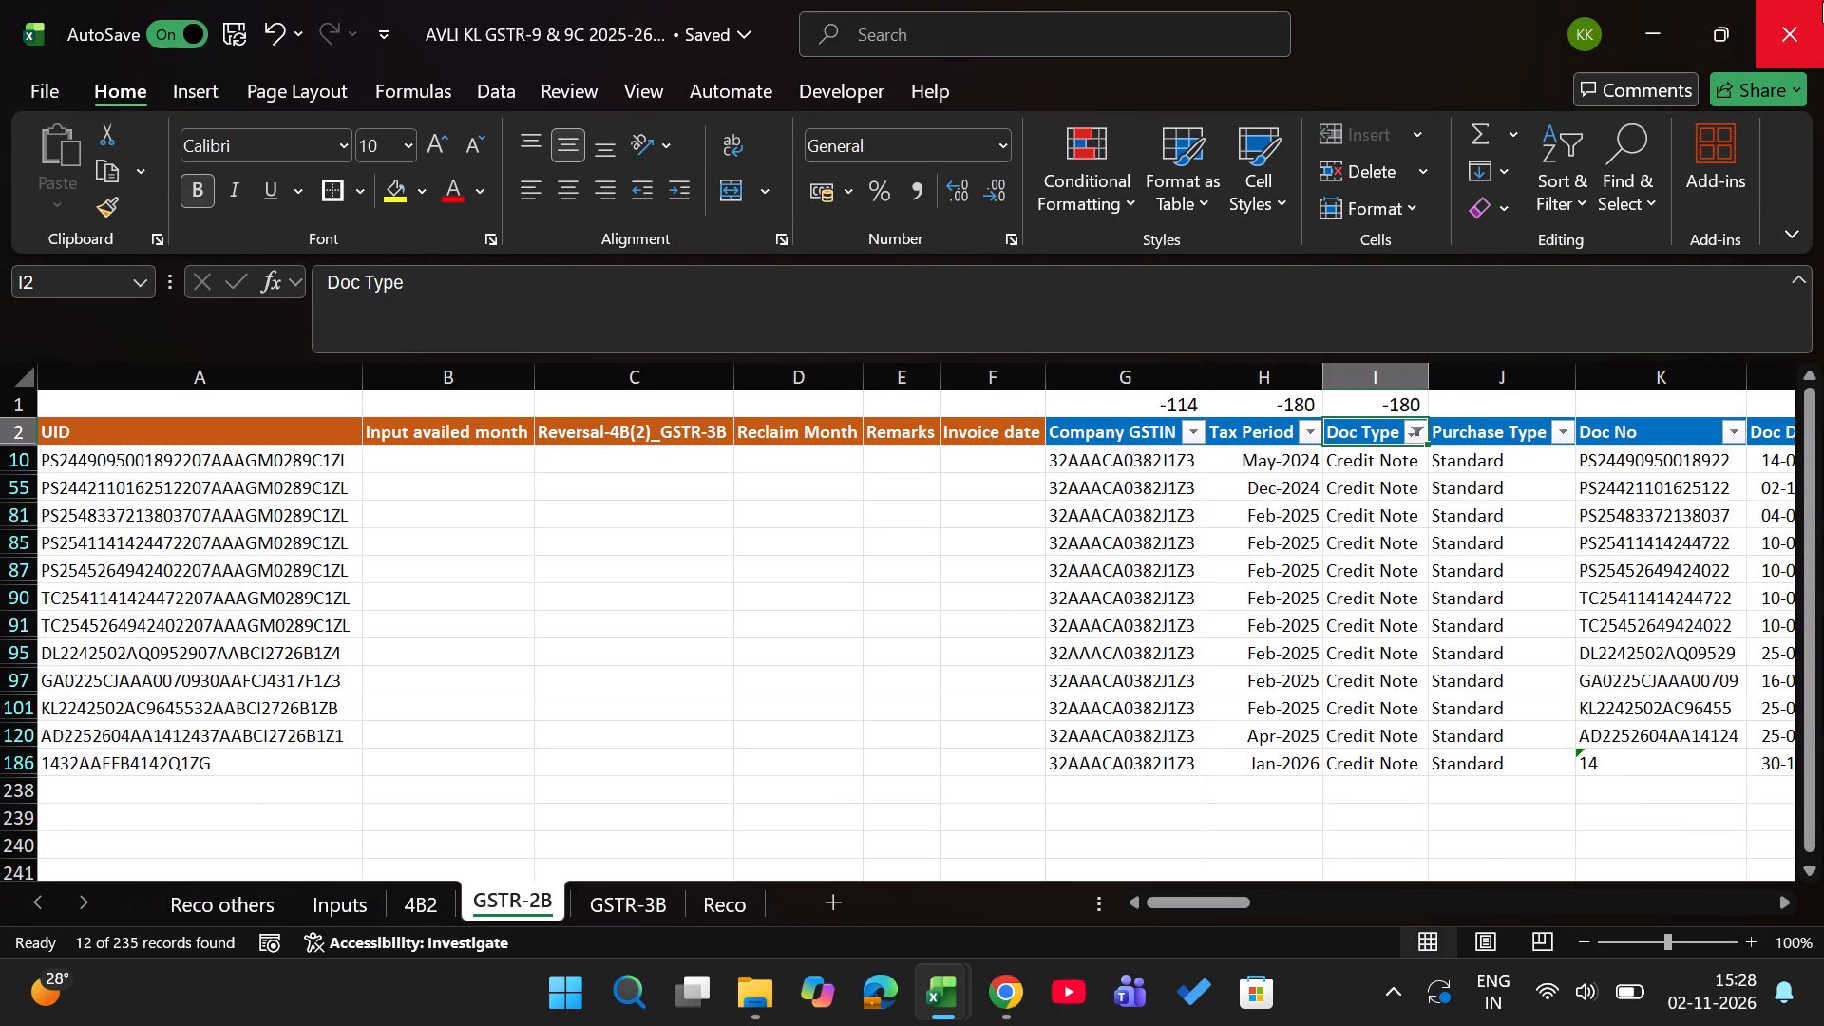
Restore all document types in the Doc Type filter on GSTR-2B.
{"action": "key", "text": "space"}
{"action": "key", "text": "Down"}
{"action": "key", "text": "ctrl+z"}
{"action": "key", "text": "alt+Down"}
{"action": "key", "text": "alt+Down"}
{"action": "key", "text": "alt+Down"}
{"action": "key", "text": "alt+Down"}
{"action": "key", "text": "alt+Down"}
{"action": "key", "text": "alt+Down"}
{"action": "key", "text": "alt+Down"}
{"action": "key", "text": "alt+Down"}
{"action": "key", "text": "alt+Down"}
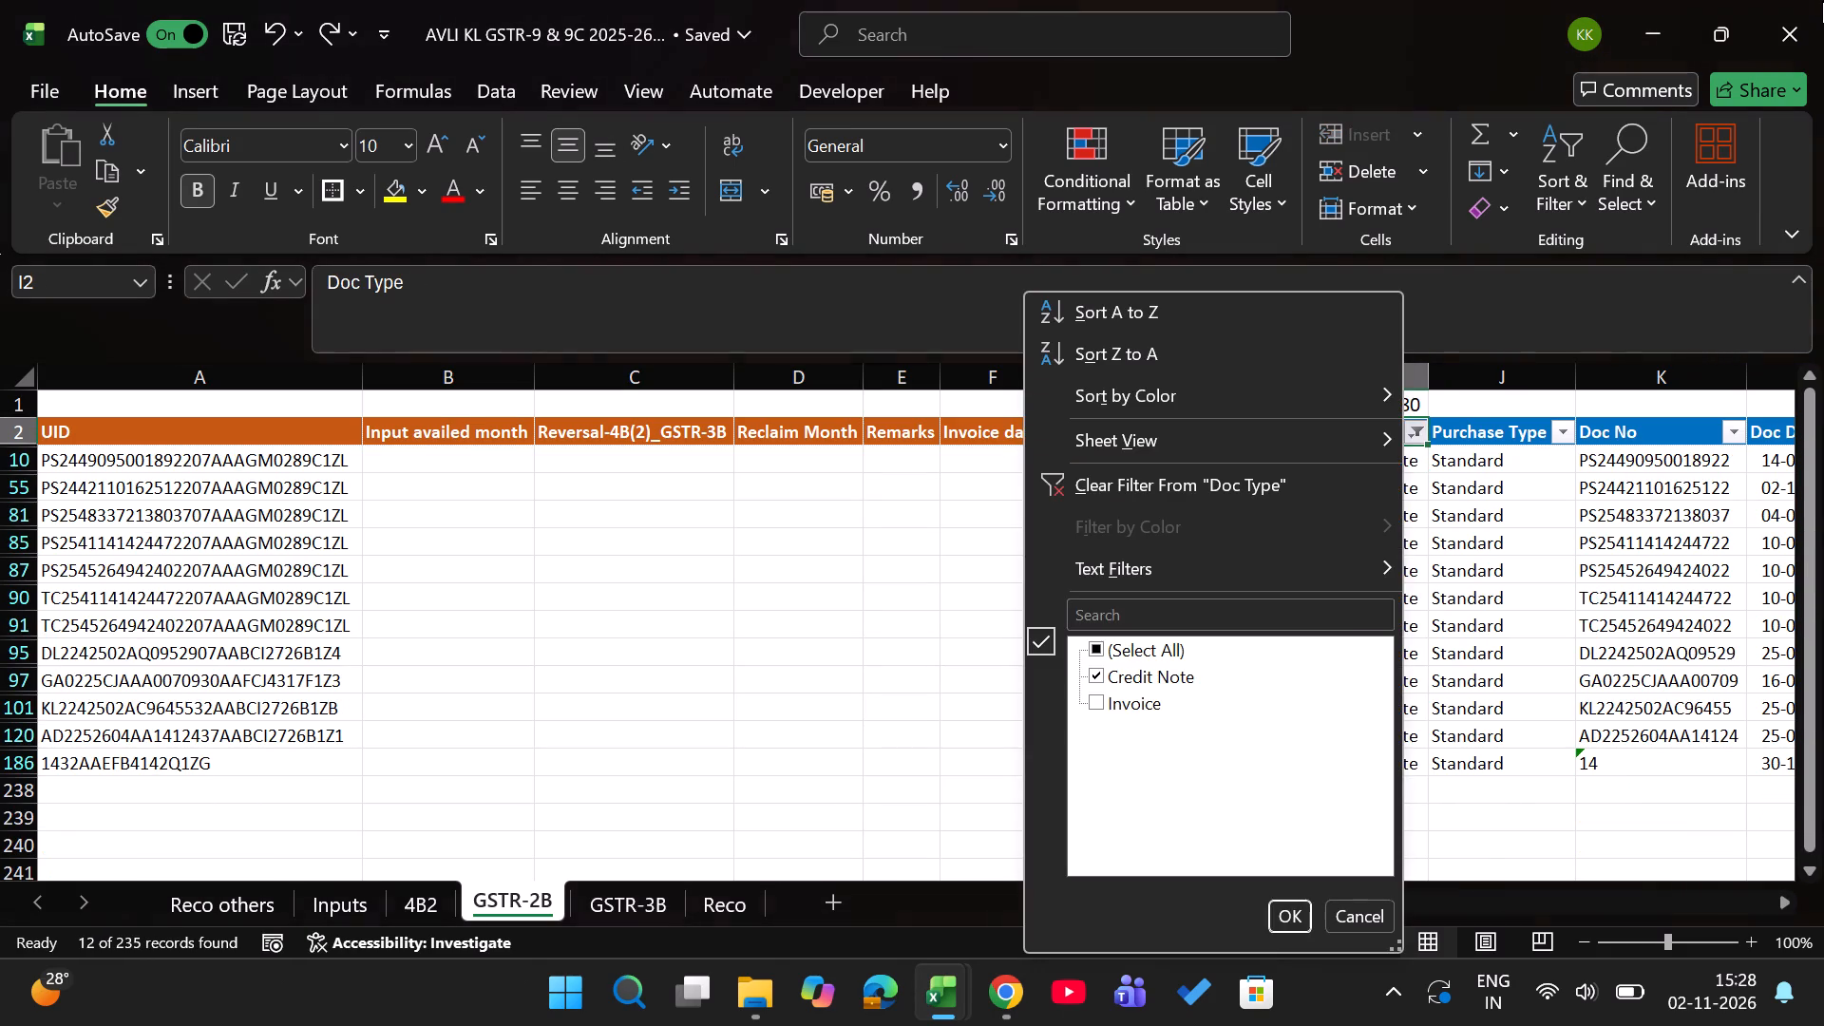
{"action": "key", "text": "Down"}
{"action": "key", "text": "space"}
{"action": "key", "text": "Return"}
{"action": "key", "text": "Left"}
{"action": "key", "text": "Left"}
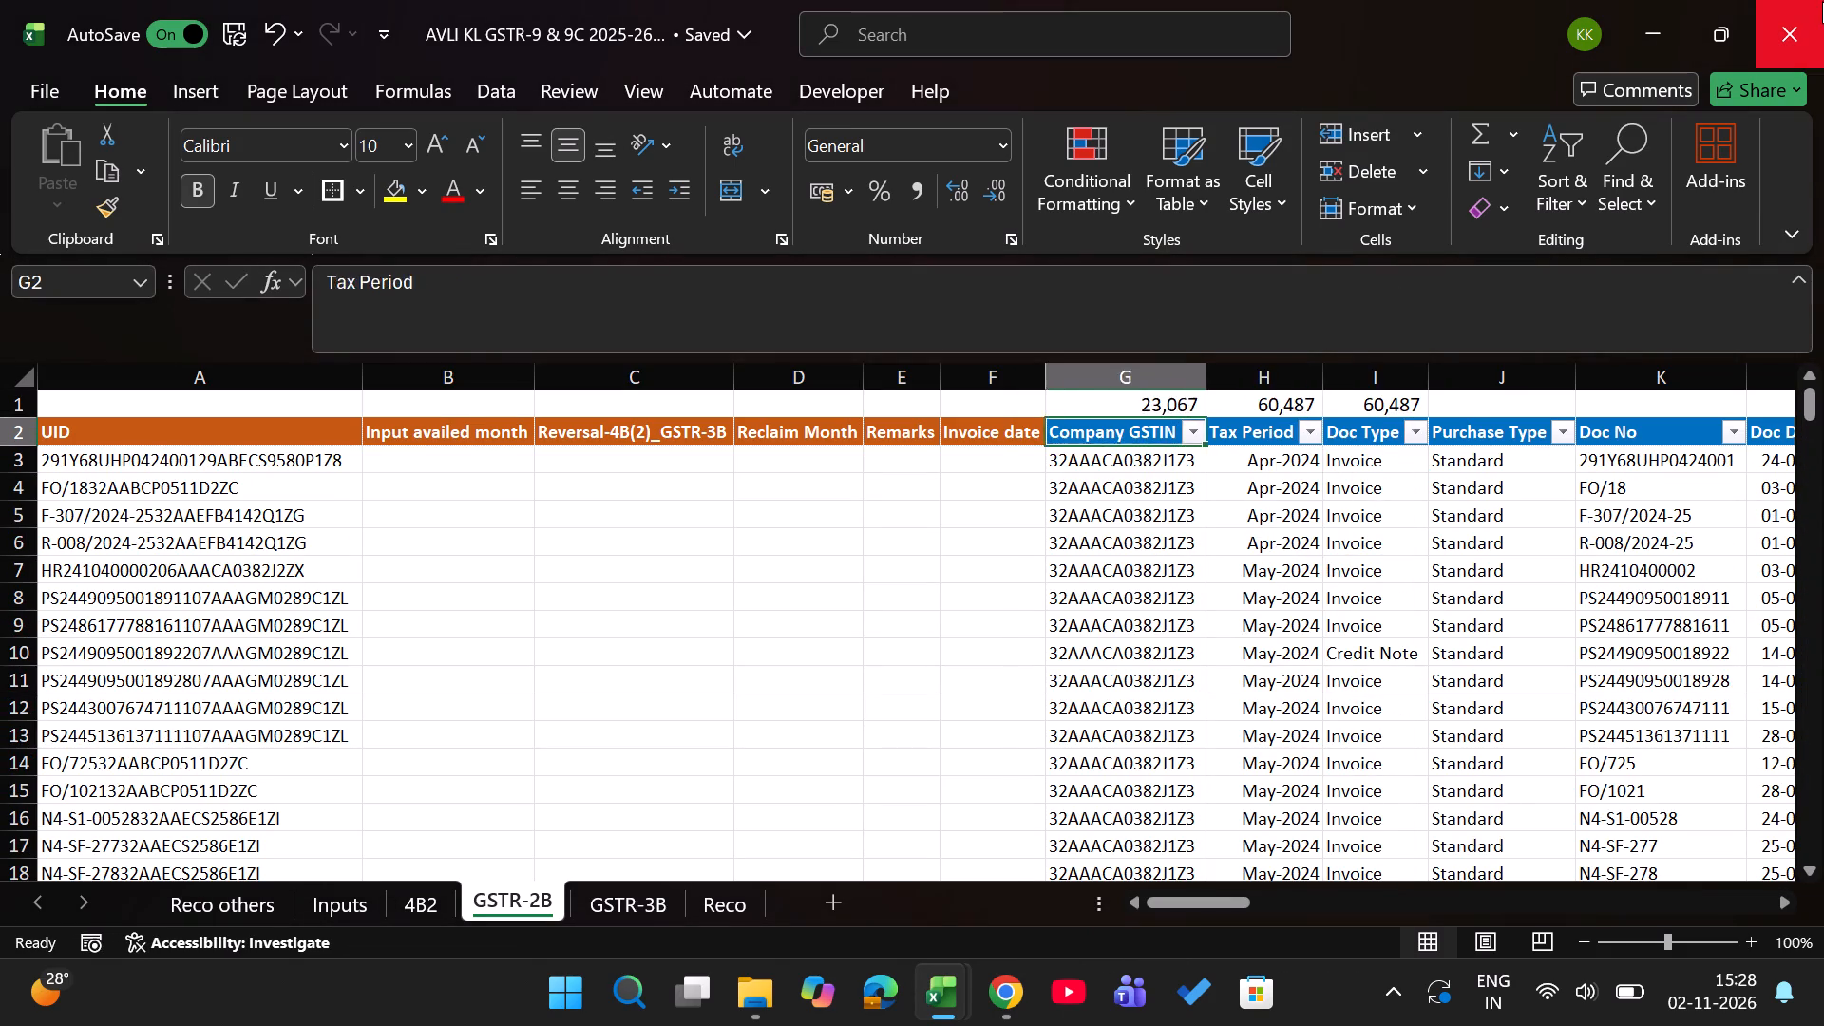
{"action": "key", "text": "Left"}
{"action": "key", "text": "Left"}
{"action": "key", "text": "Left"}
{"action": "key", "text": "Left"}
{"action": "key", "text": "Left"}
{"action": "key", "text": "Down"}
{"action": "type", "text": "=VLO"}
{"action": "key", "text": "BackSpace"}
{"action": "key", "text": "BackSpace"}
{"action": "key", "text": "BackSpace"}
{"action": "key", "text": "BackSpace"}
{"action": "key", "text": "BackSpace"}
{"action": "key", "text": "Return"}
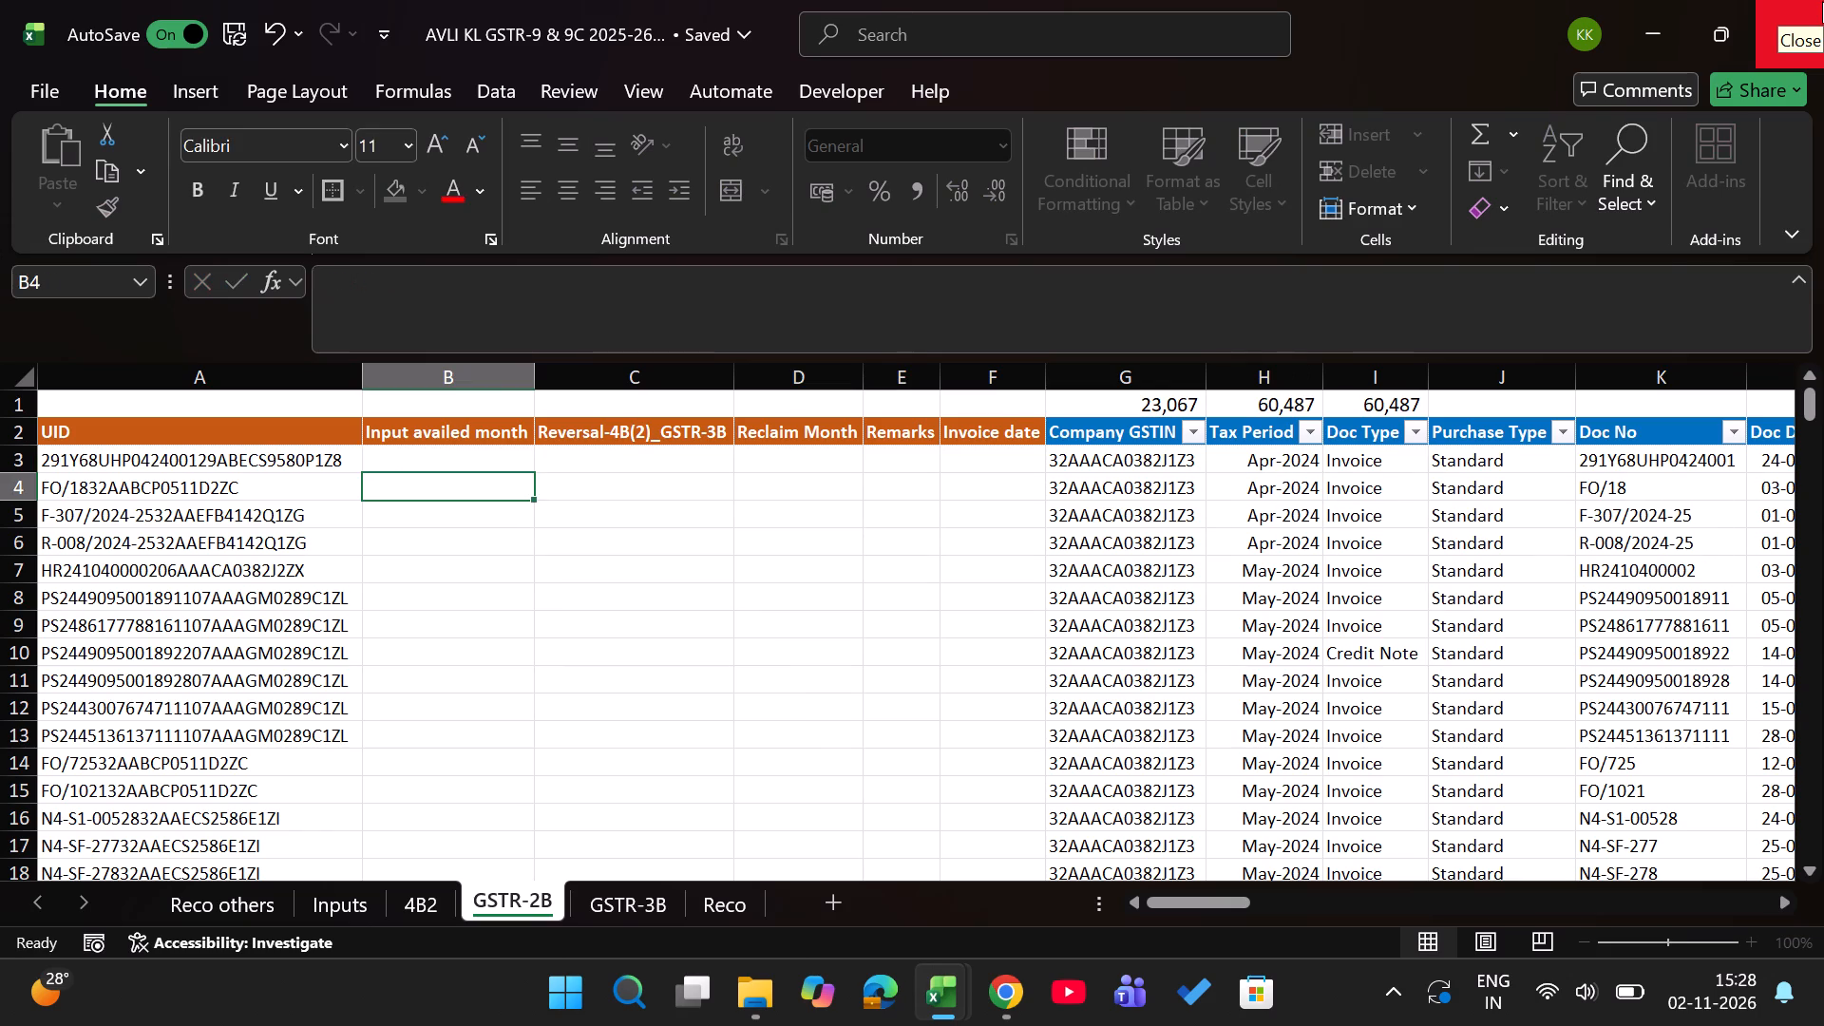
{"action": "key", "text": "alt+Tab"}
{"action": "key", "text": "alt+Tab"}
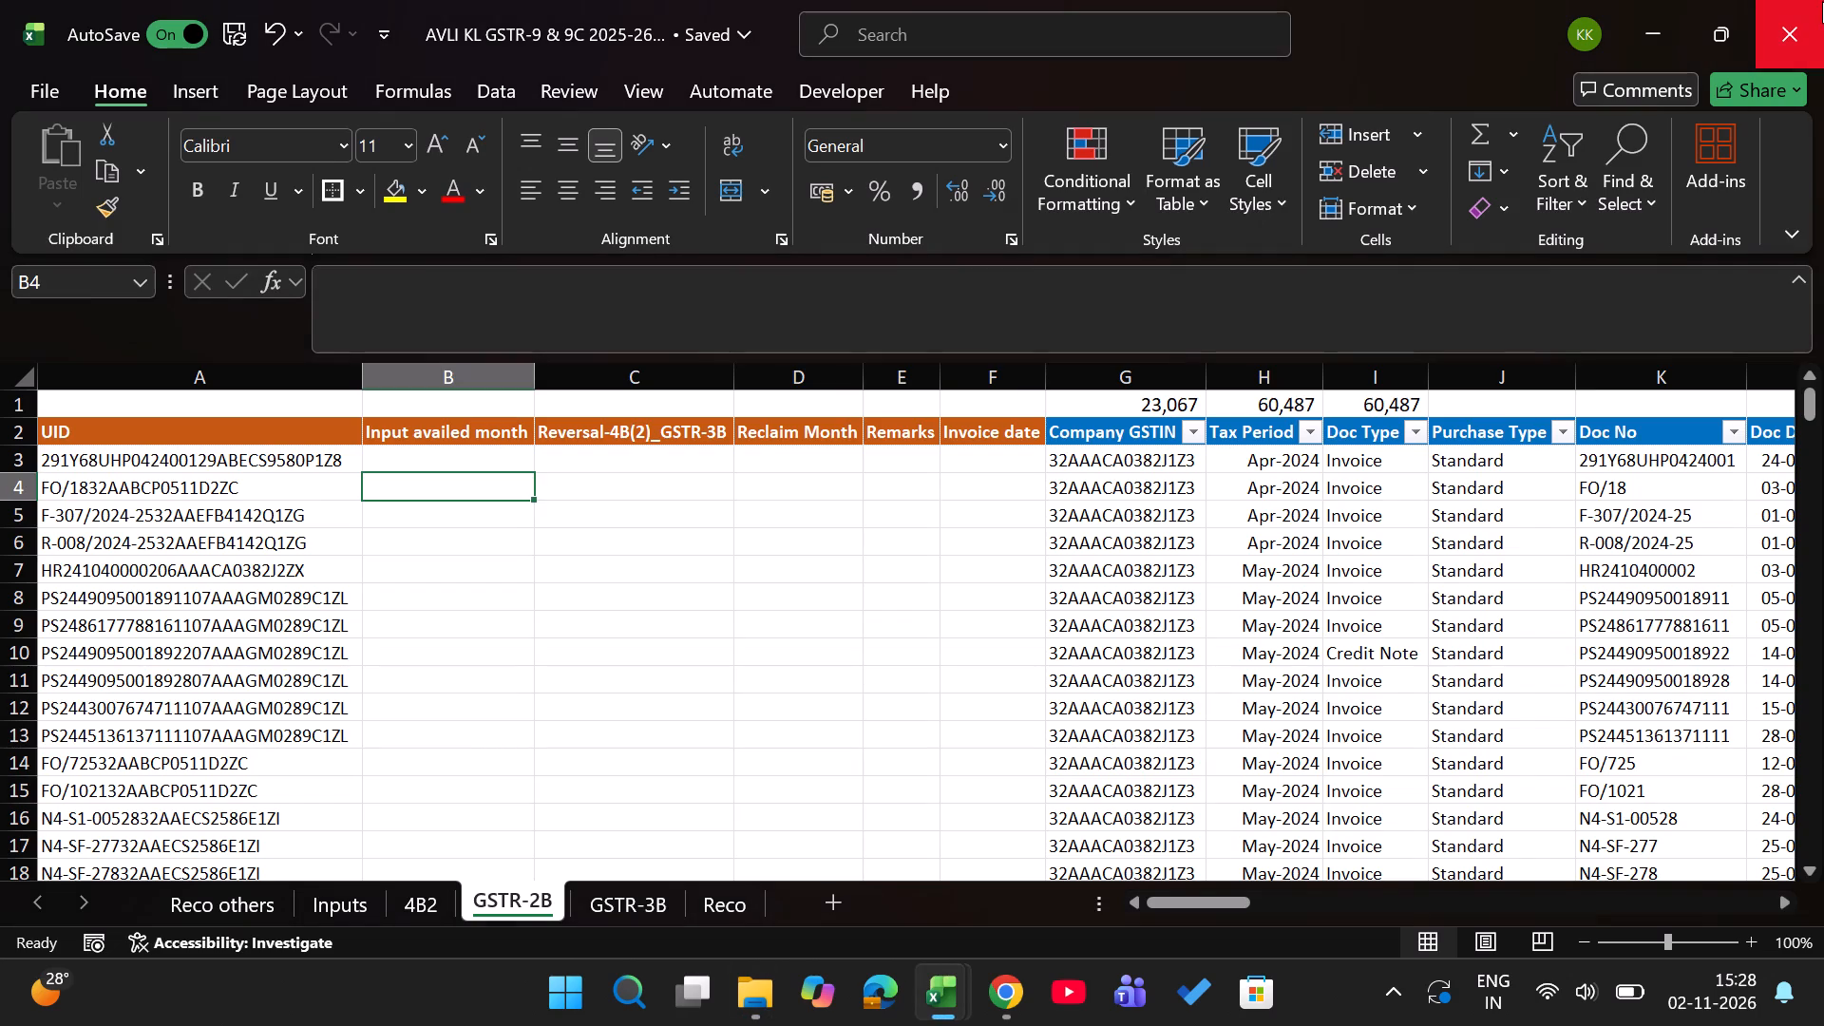
Insert a blank column before column A on the 4B2 sheet.
{"action": "key", "text": "ctrl+Page_Down"}
{"action": "key", "text": "ctrl+Page_Down"}
{"action": "key", "text": "ctrl+Page_Up"}
{"action": "key", "text": "ctrl+Page_Up"}
{"action": "key", "text": "ctrl+Page_Up"}
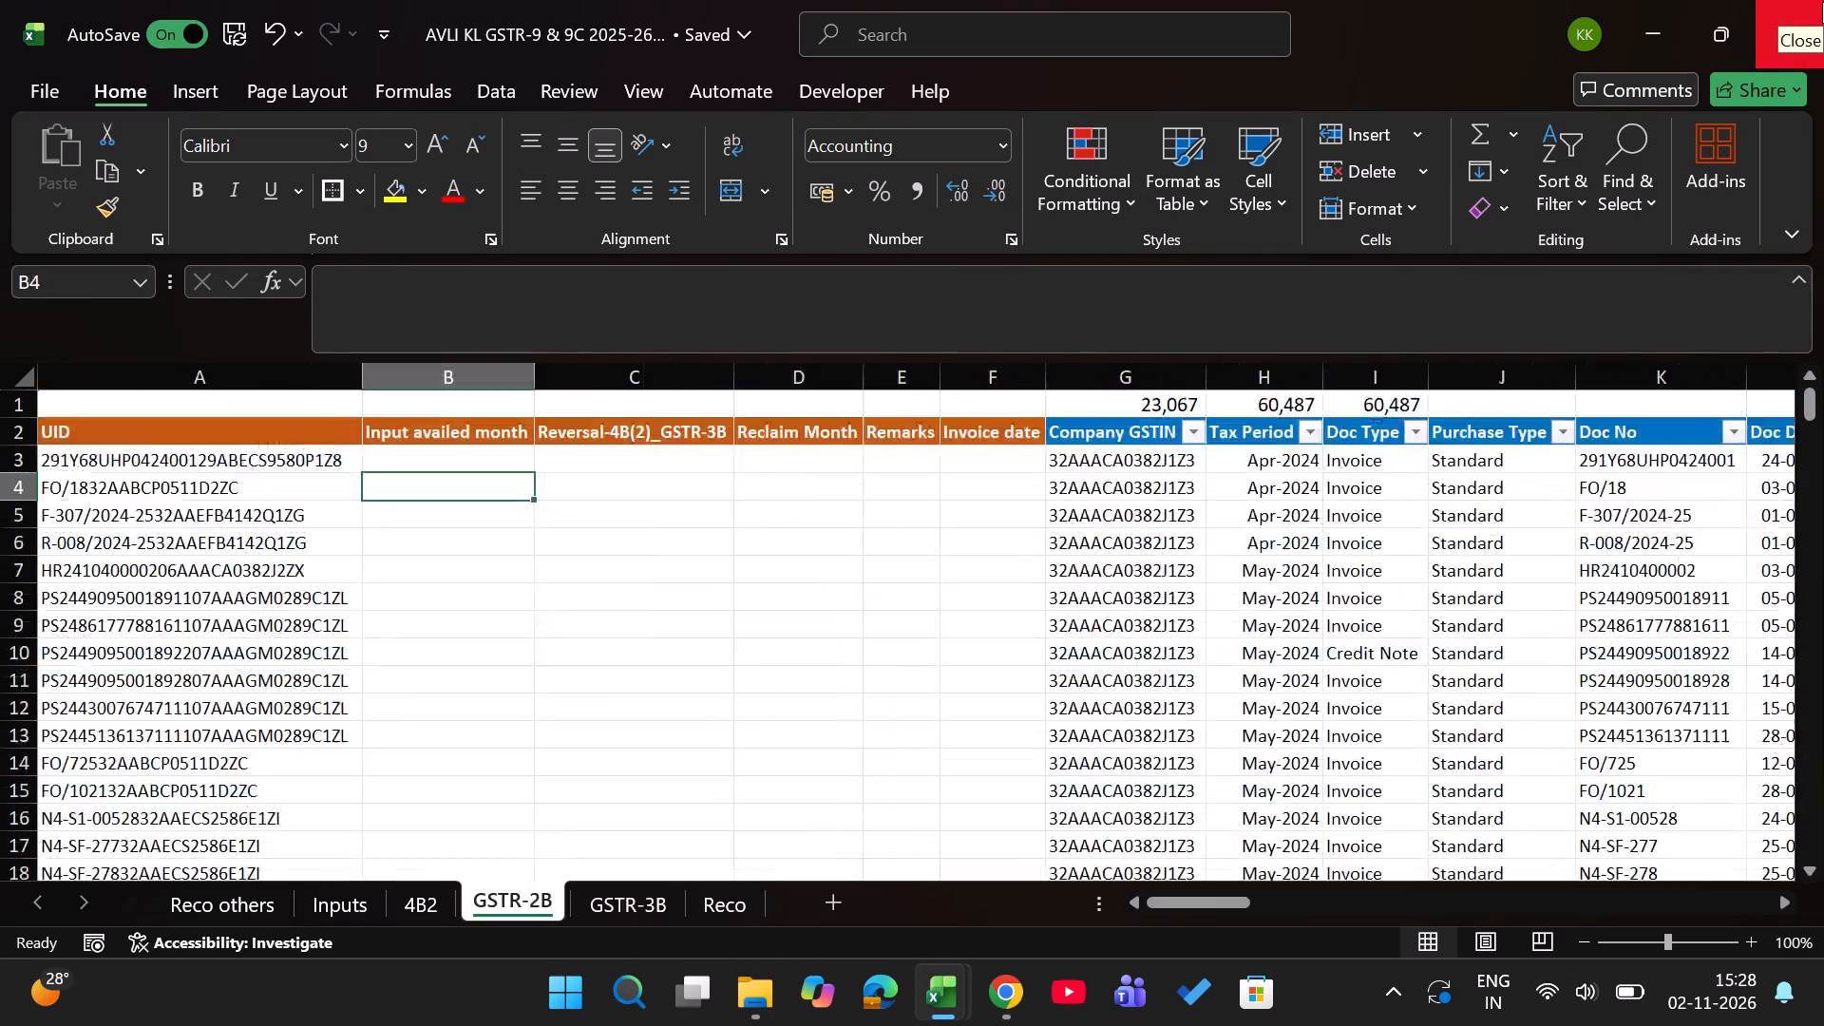
{"action": "key", "text": "Left"}
{"action": "key", "text": "Left"}
{"action": "key", "text": "ctrl+space"}
{"action": "key", "text": "ctrl+shift+equal"}
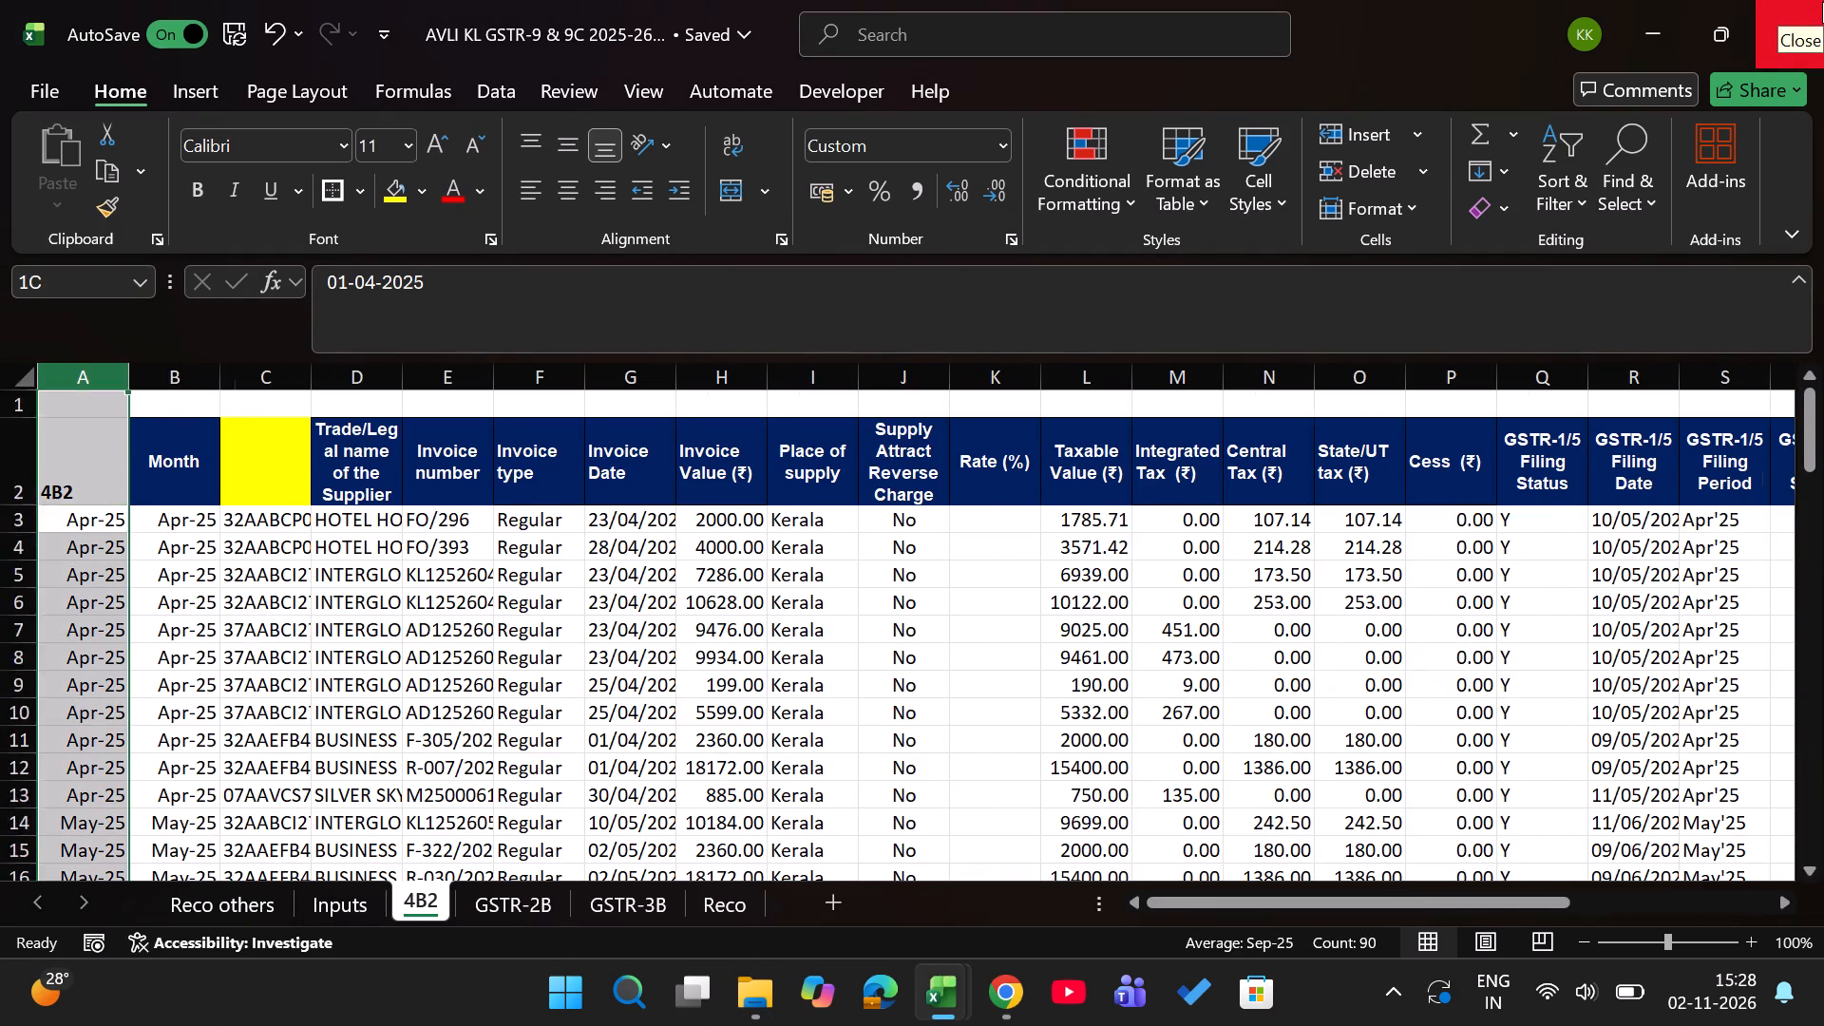
Enter =F3&D3 in cell A3 of 4B2 to join the invoice number with the column D supplier identifier.
{"action": "key", "text": "Down"}
{"action": "key", "text": "Up"}
{"action": "key", "text": "equal"}
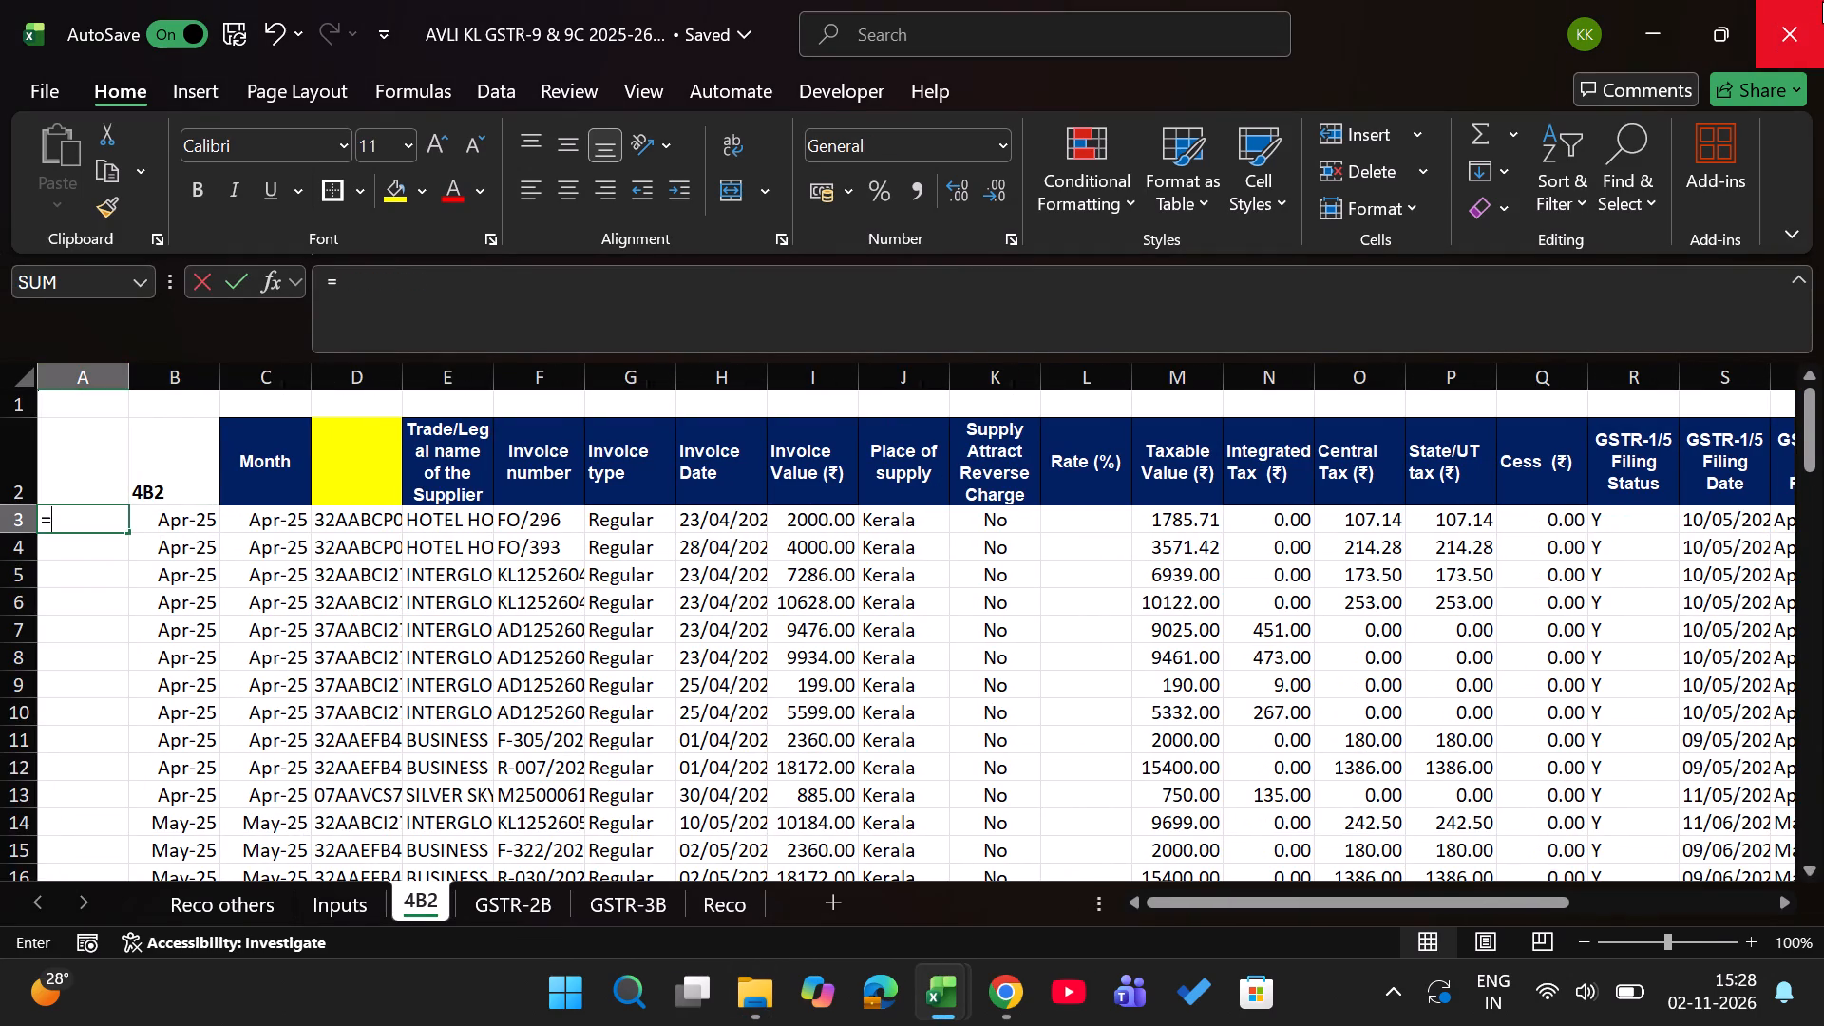
{"action": "key", "text": "Right"}
{"action": "key", "text": "Right"}
{"action": "key", "text": "Right"}
{"action": "key", "text": "Right"}
{"action": "key", "text": "Right"}
{"action": "key", "text": "Right"}
{"action": "key", "text": "Right"}
{"action": "key", "text": "Left"}
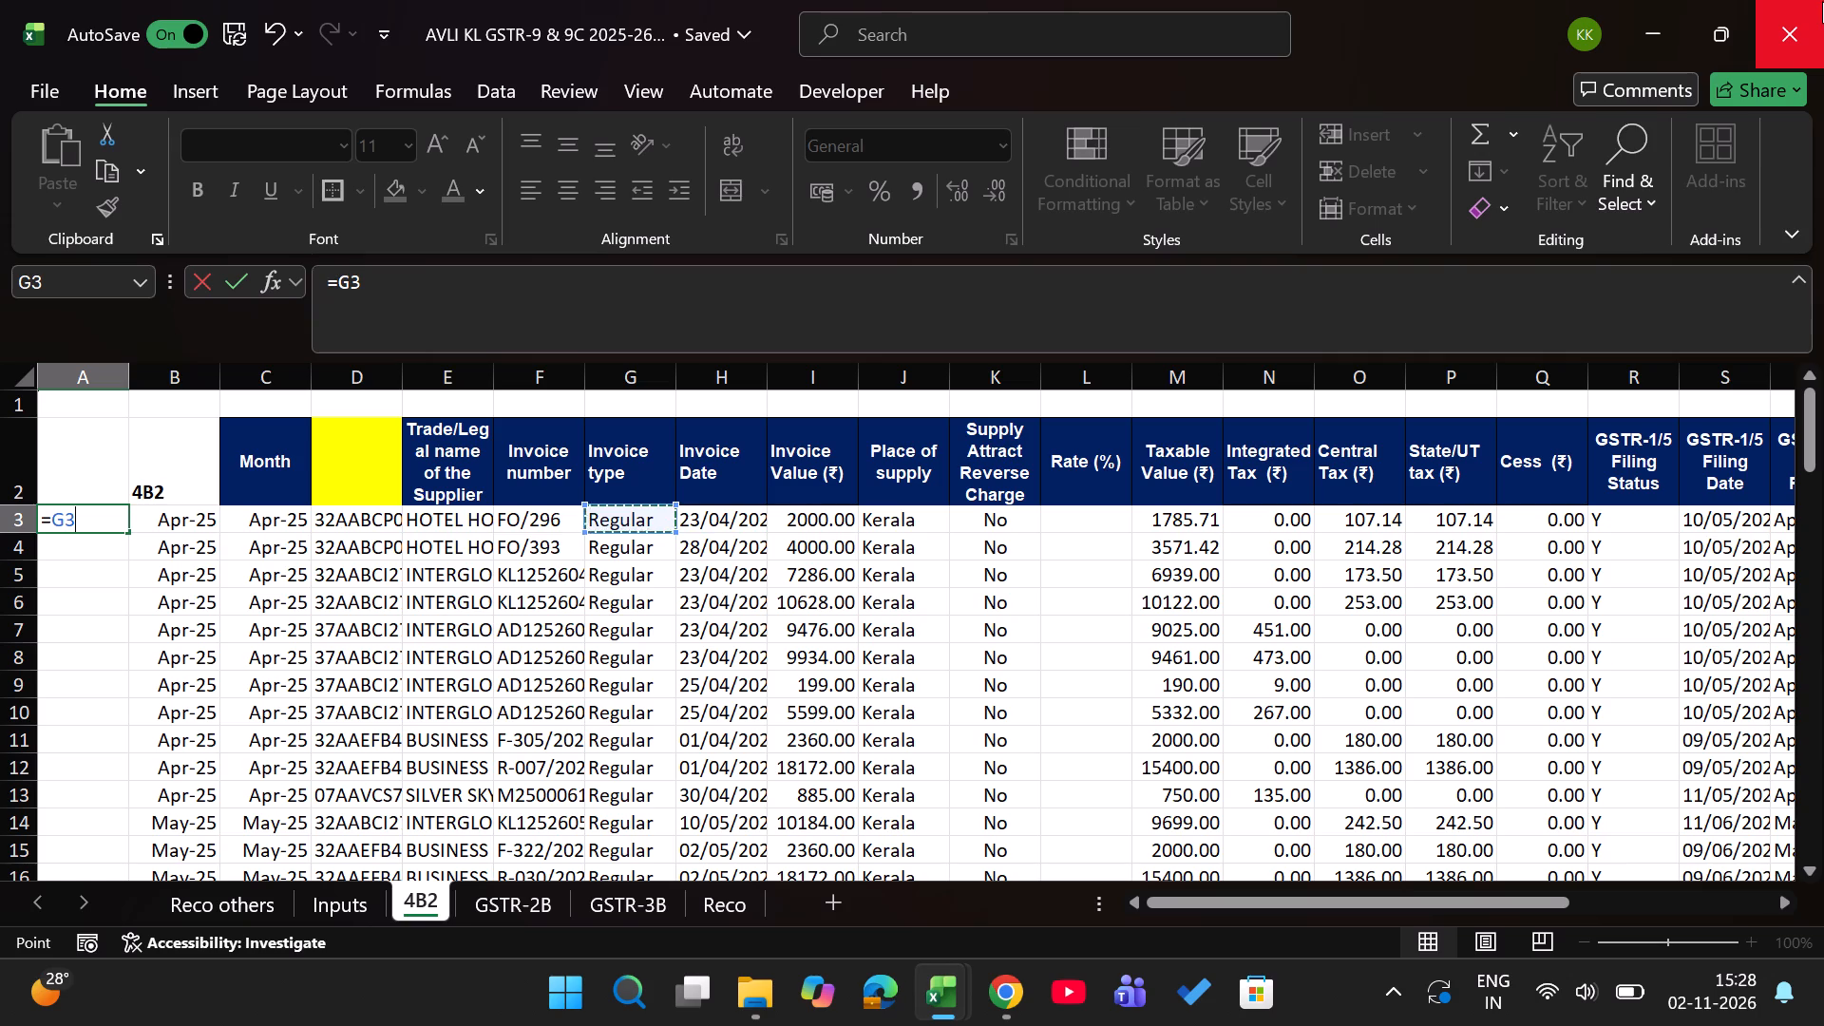
{"action": "key", "text": "Left"}
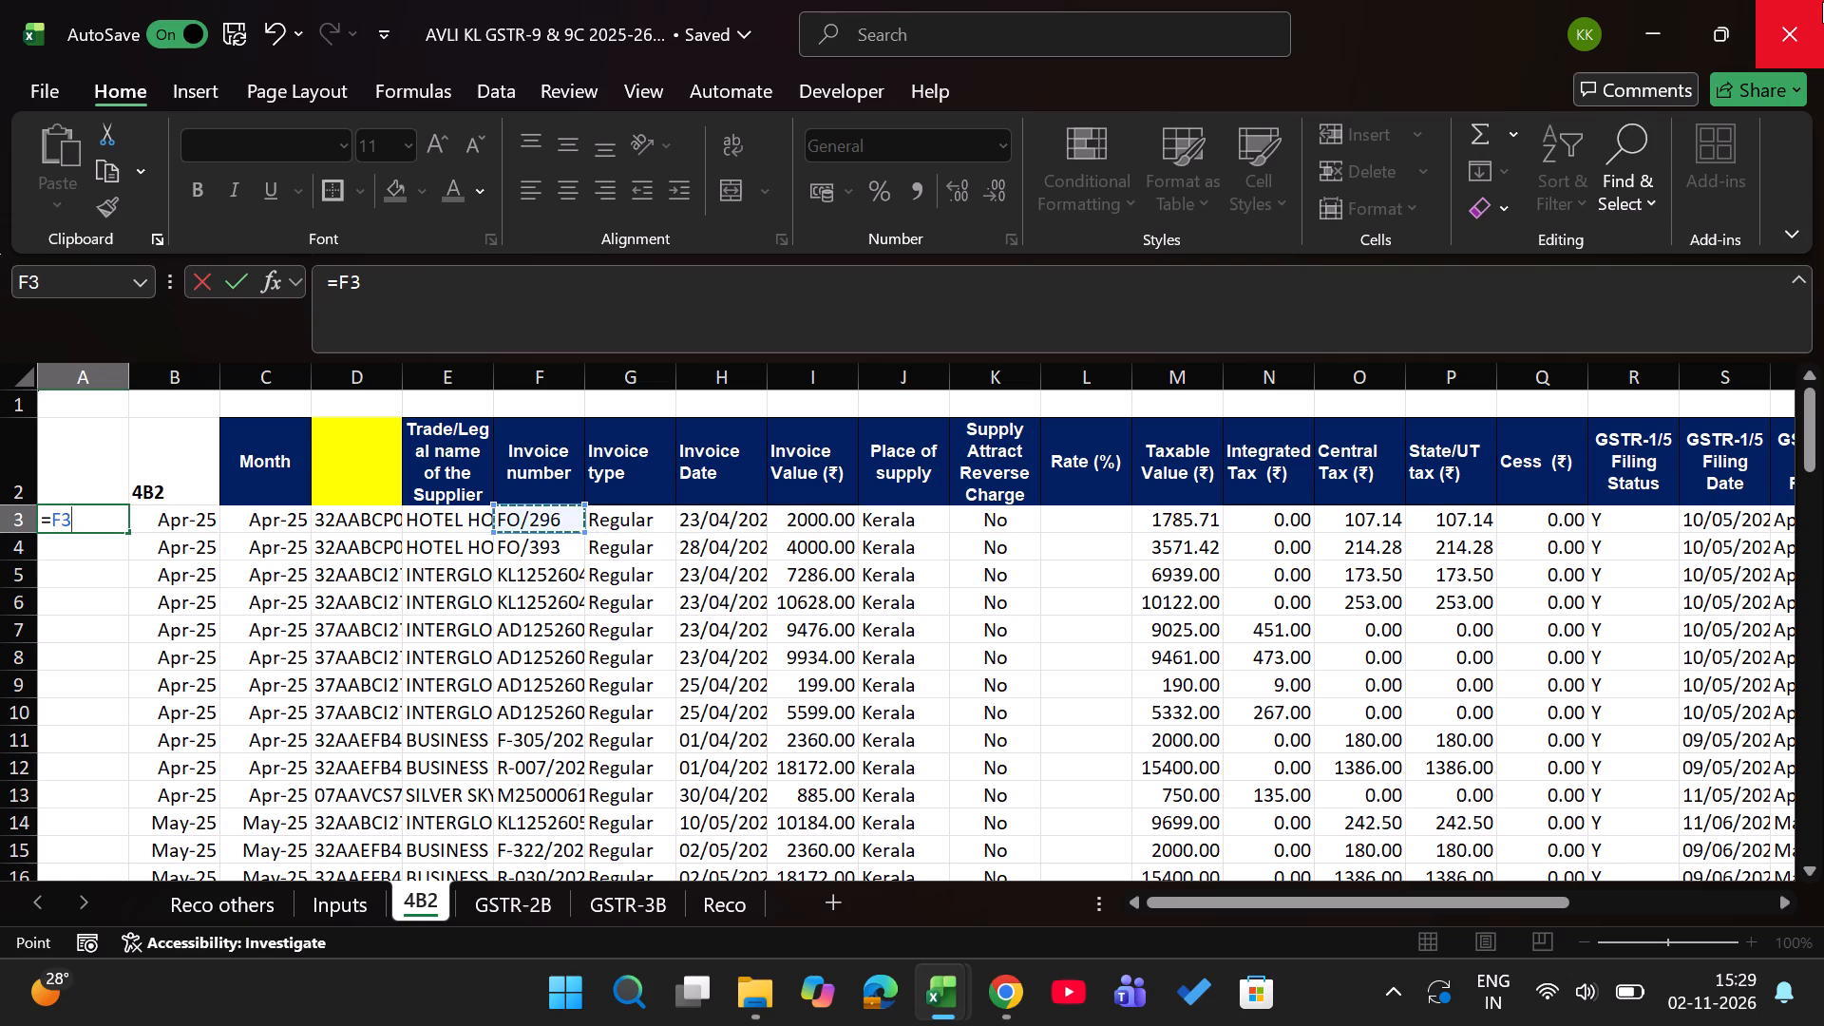
{"action": "key", "text": "shift+ampersand"}
{"action": "key", "text": "Right"}
{"action": "key", "text": "Right"}
{"action": "key", "text": "Right"}
{"action": "key", "text": "Return"}
Fill the combined identifier formula down column A of 4B2 through row 91.
{"action": "key", "text": "Right"}
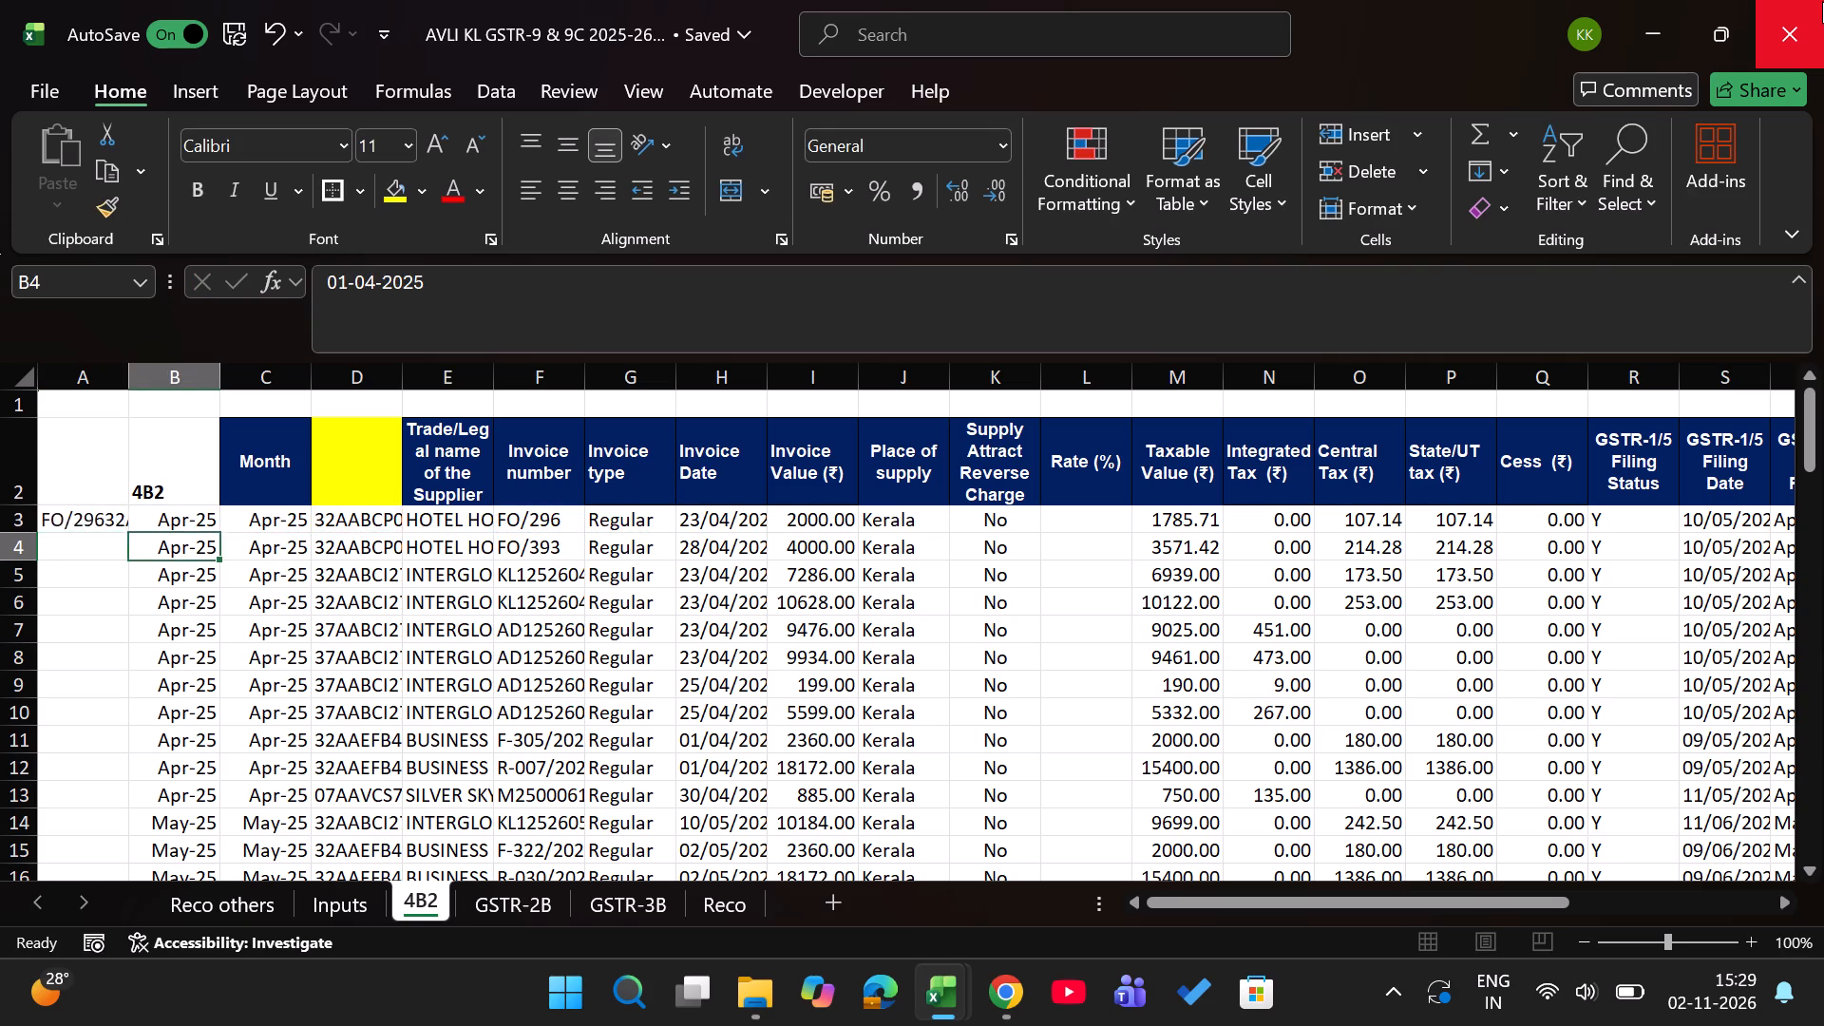
{"action": "key", "text": "ctrl+Down"}
{"action": "key", "text": "Left"}
{"action": "key", "text": "ctrl+shift+Up"}
{"action": "key", "text": "ctrl+d"}
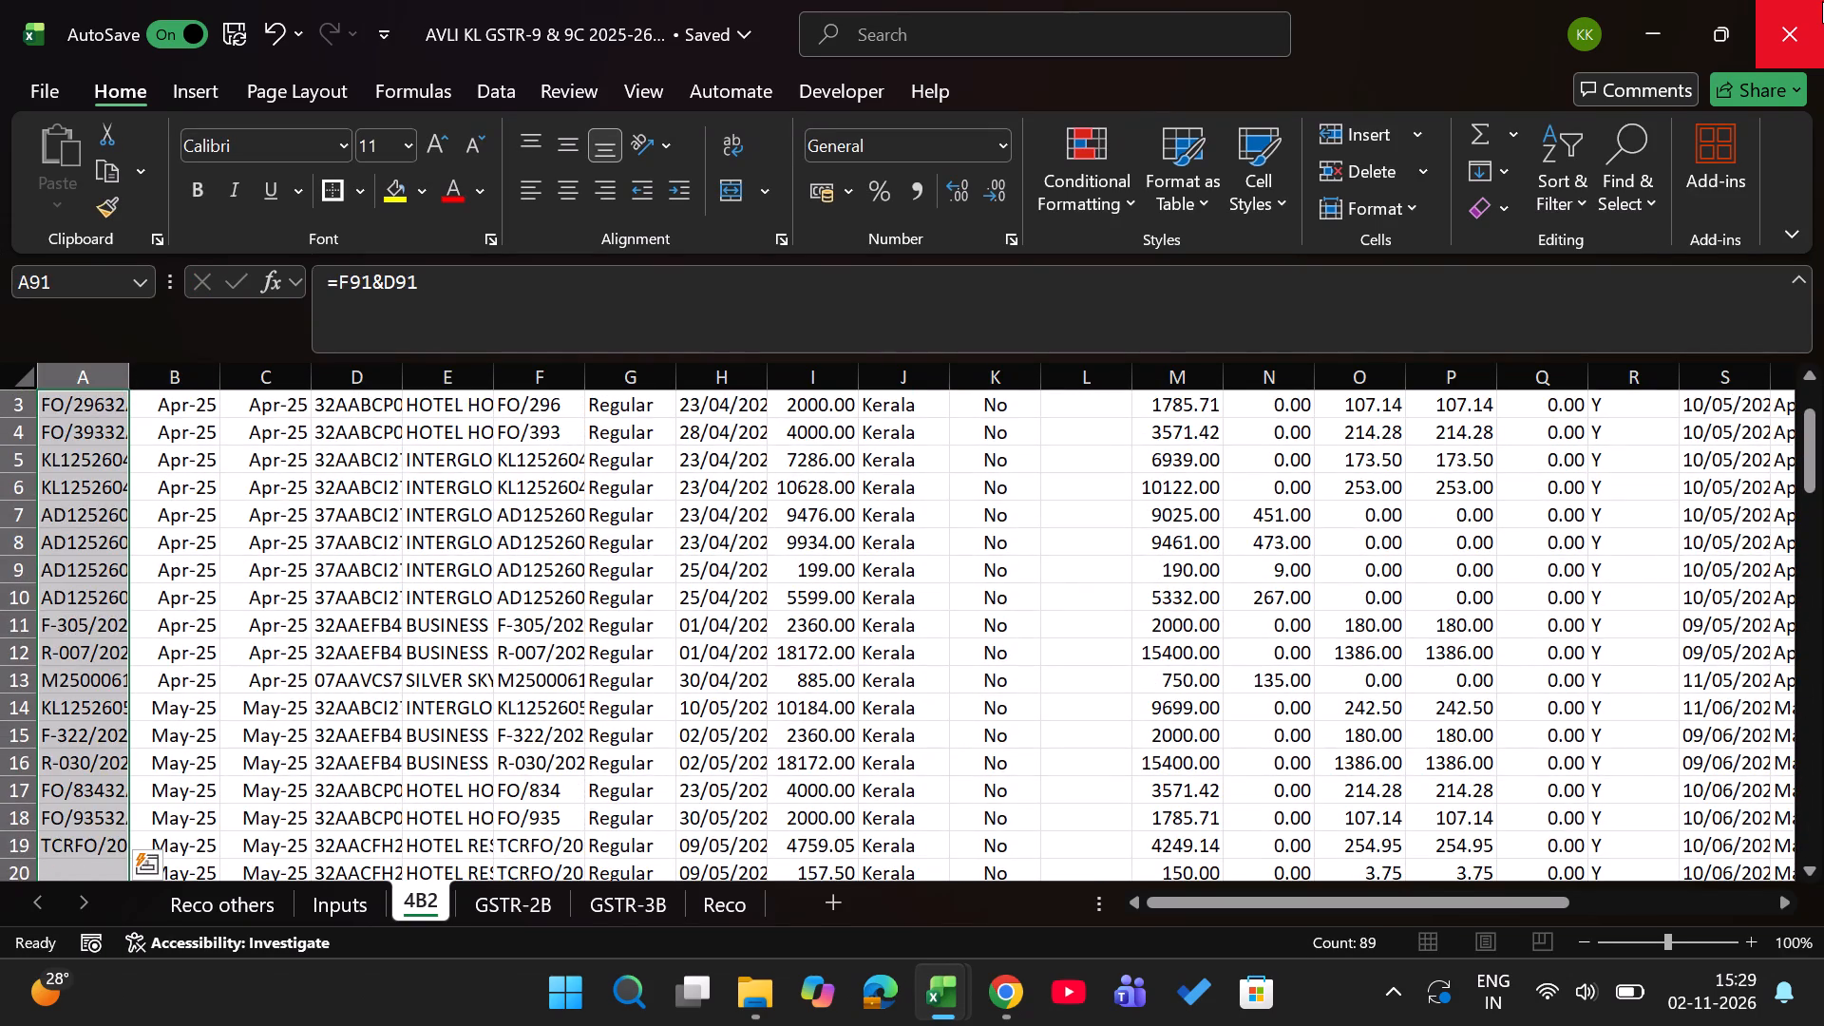
Check the new identifier column and the adjacent months on 4B2 against the layout of the GSTR-2B sheet.
{"action": "key", "text": "ctrl+Page_Down"}
{"action": "key", "text": "ctrl+Down"}
{"action": "key", "text": "ctrl+Up"}
{"action": "key", "text": "Up"}
{"action": "key", "text": "Down"}
{"action": "key", "text": "Down"}
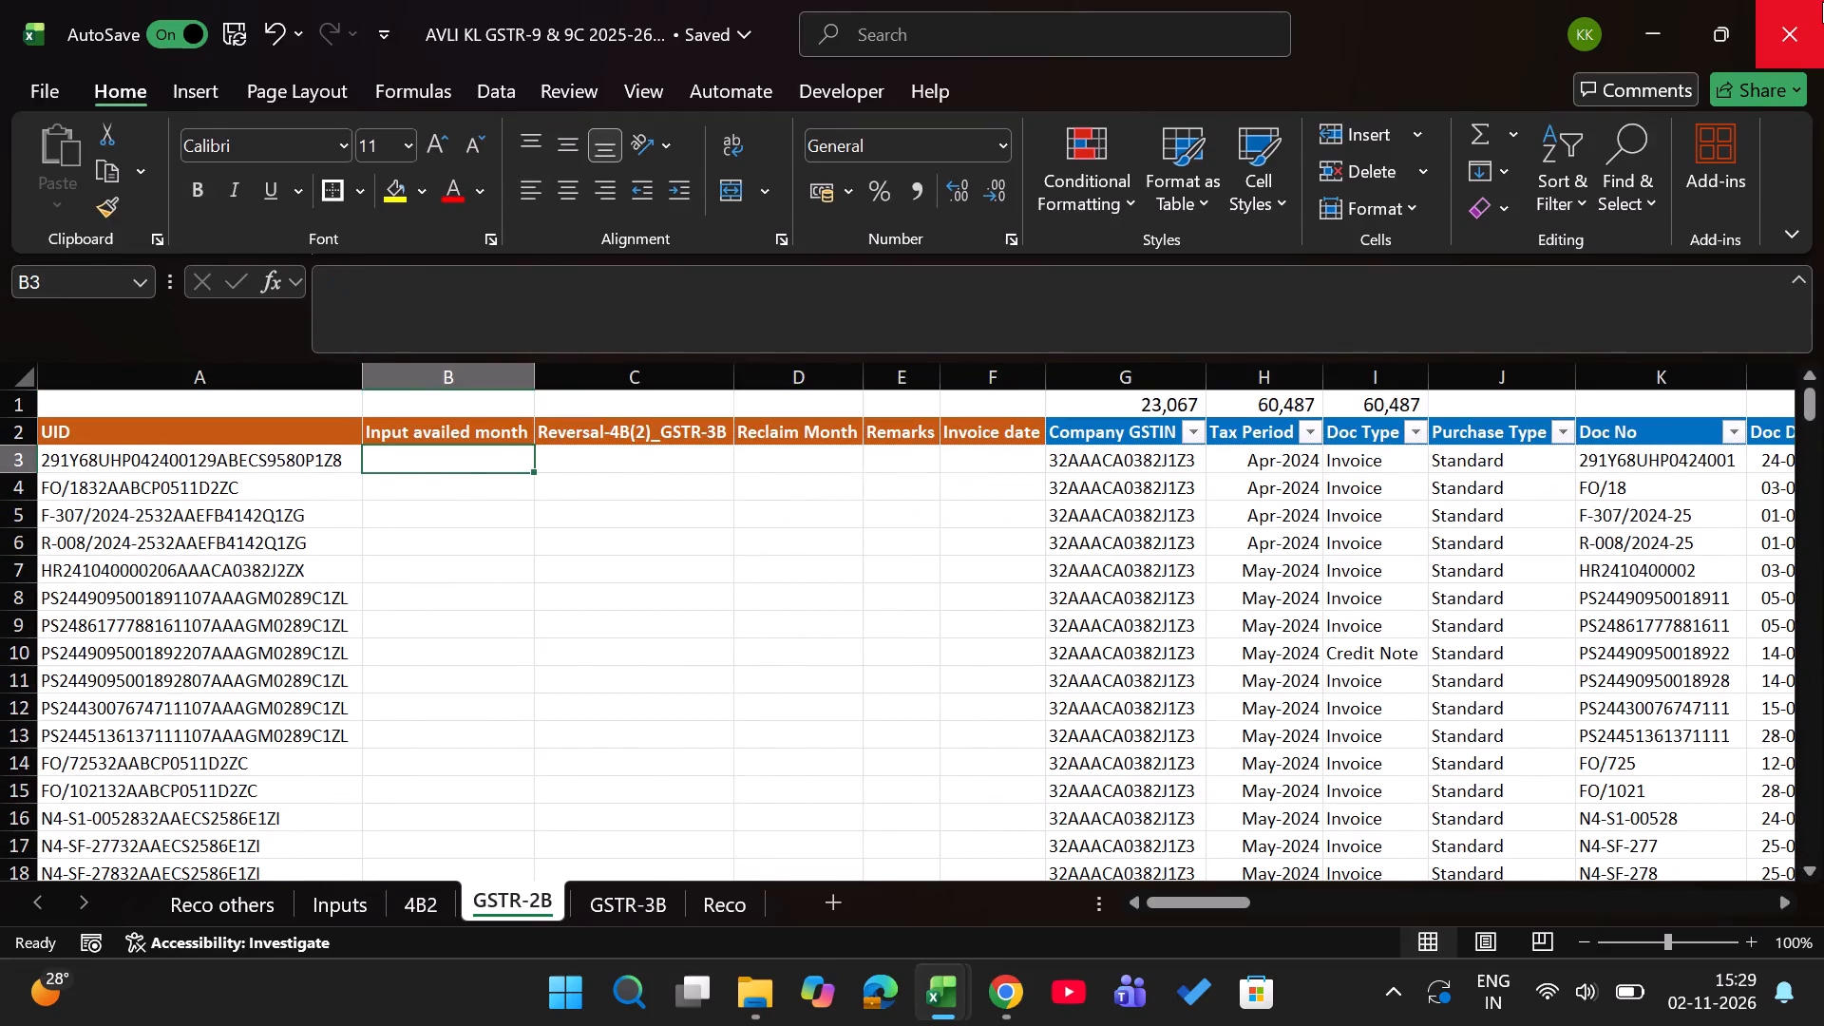
{"action": "key", "text": "ctrl+Page_Up"}
{"action": "key", "text": "Up"}
{"action": "key", "text": "Up"}
{"action": "key", "text": "Right"}
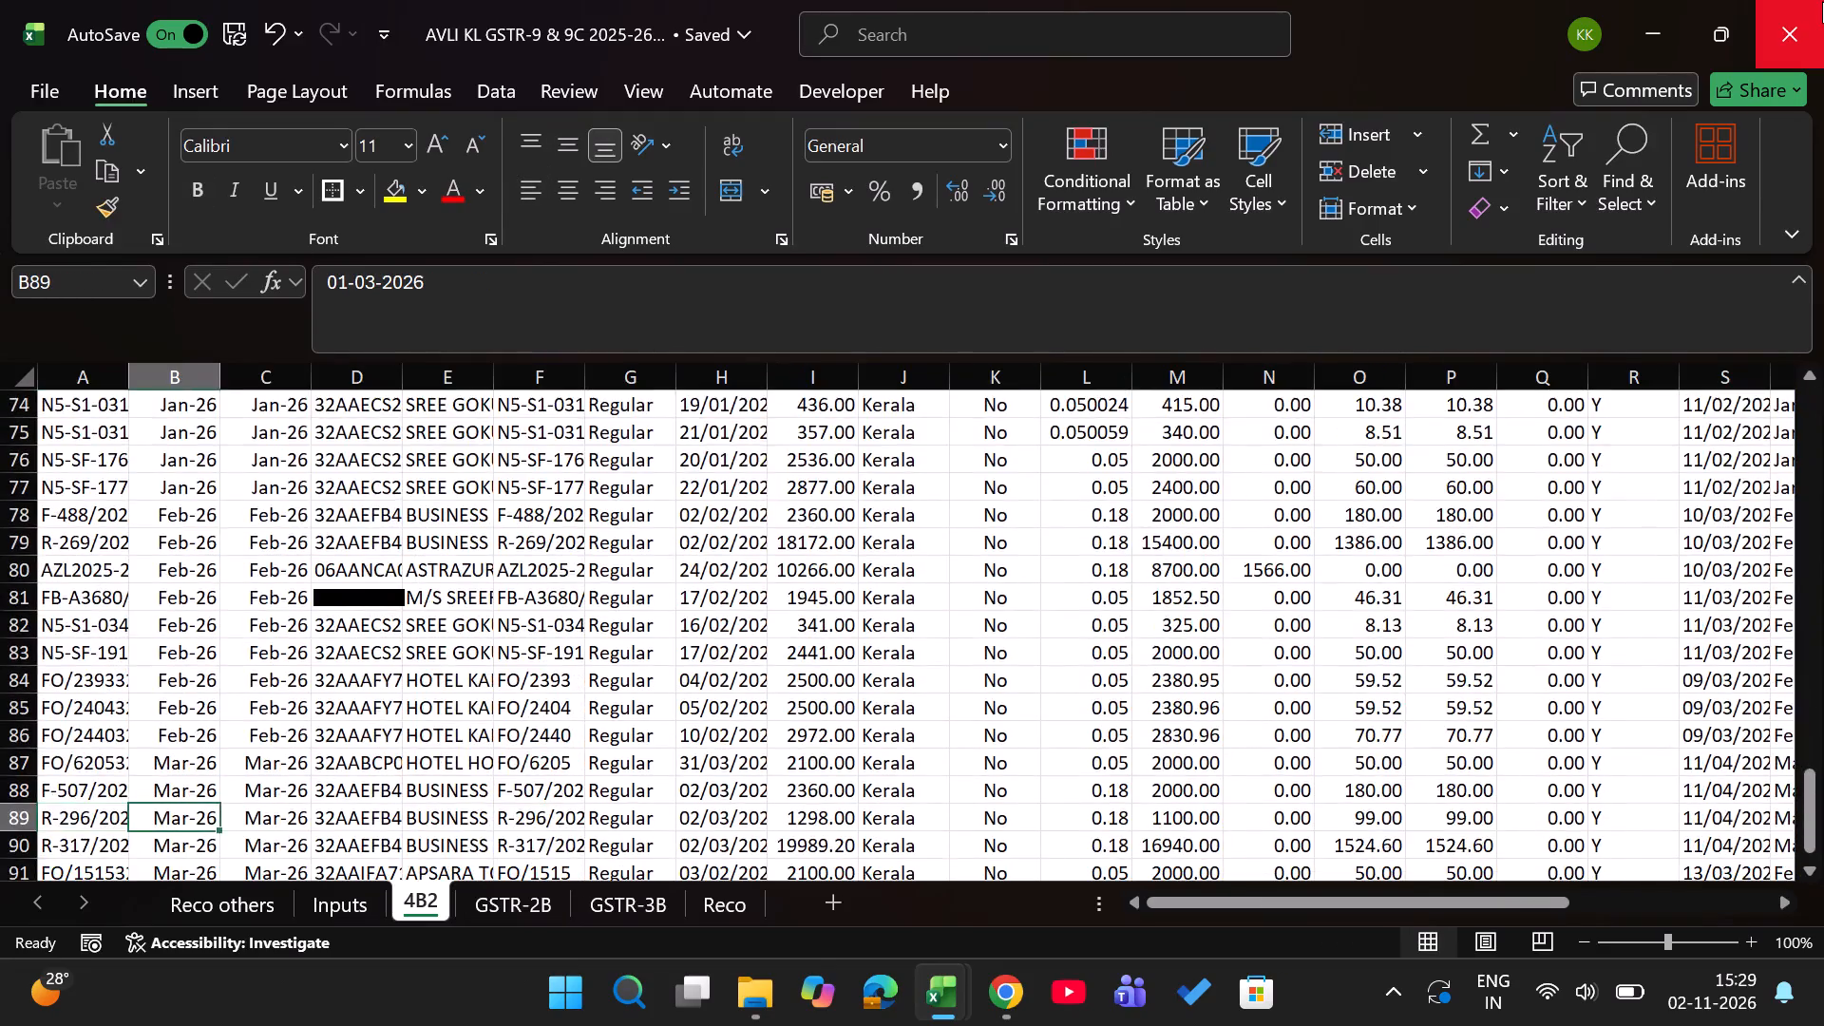
{"action": "key", "text": "ctrl+Up"}
{"action": "key", "text": "ctrl+Up"}
{"action": "key", "text": "Down"}
{"action": "key", "text": "Left"}
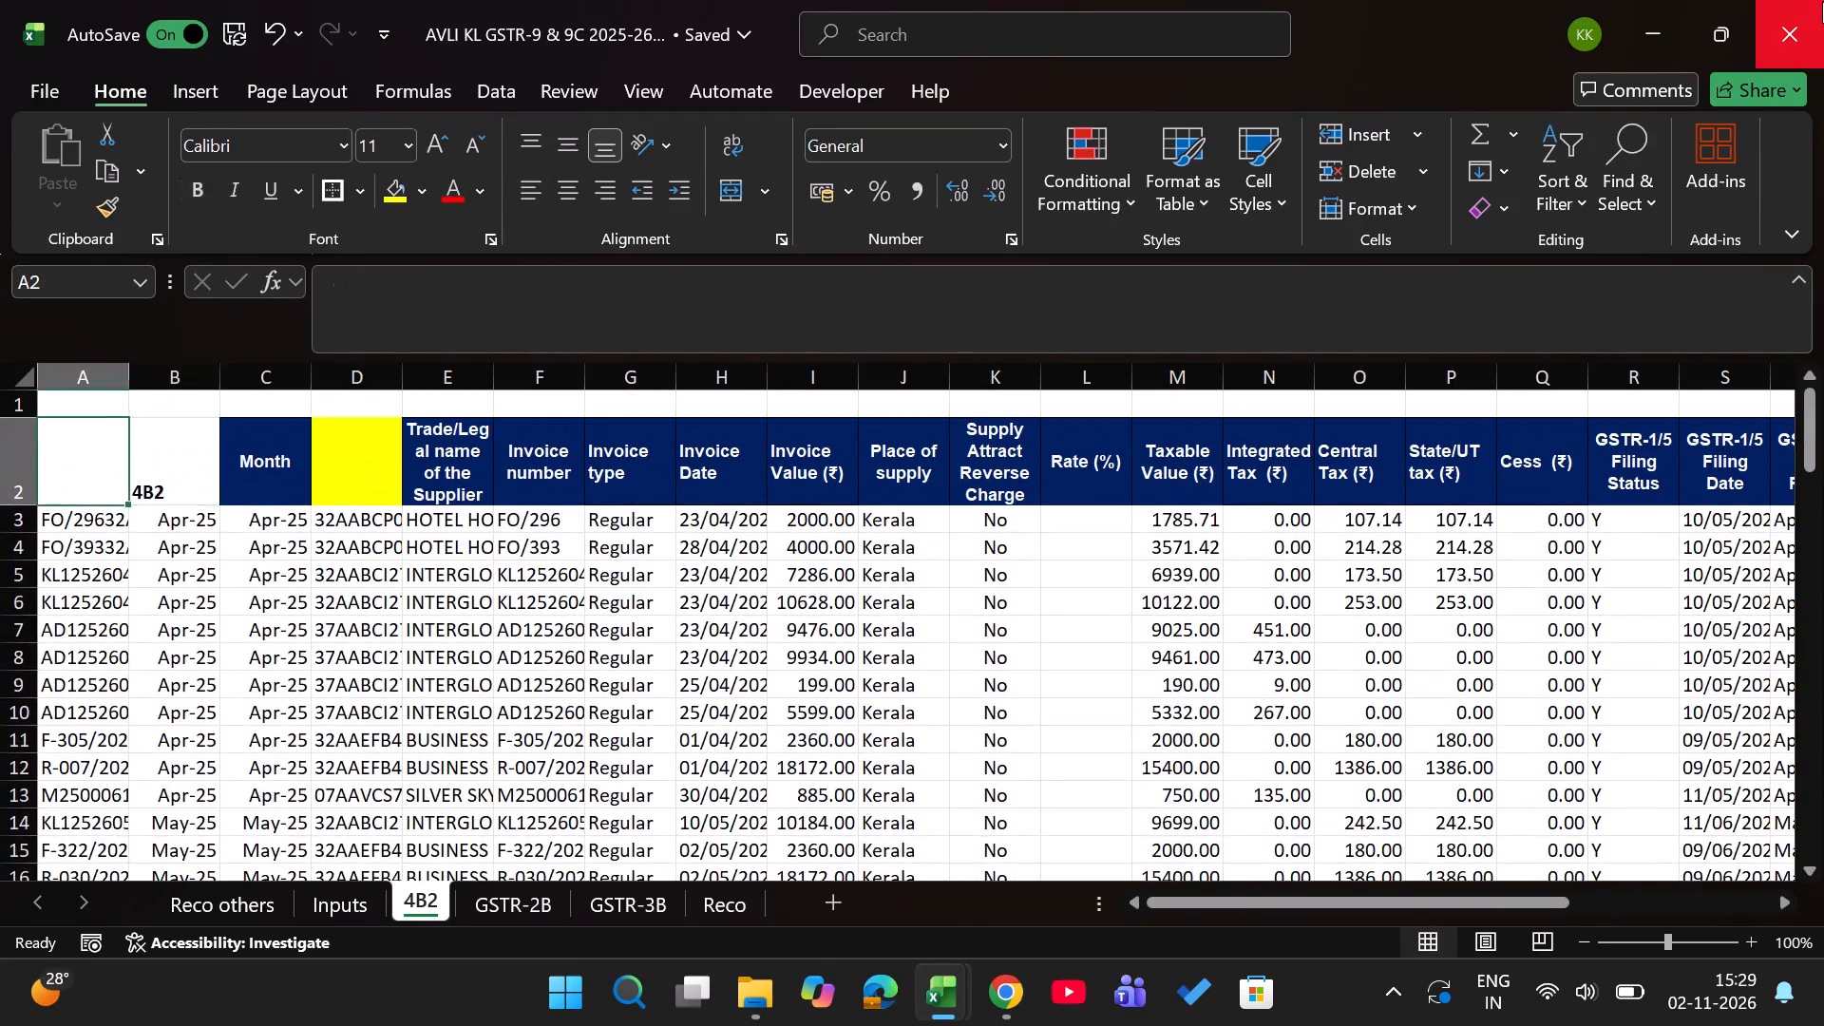
Begin a VLOOKUP formula in cell B3 of GSTR-2B, under Input availed month.
{"action": "key", "text": "ctrl+Page_Down"}
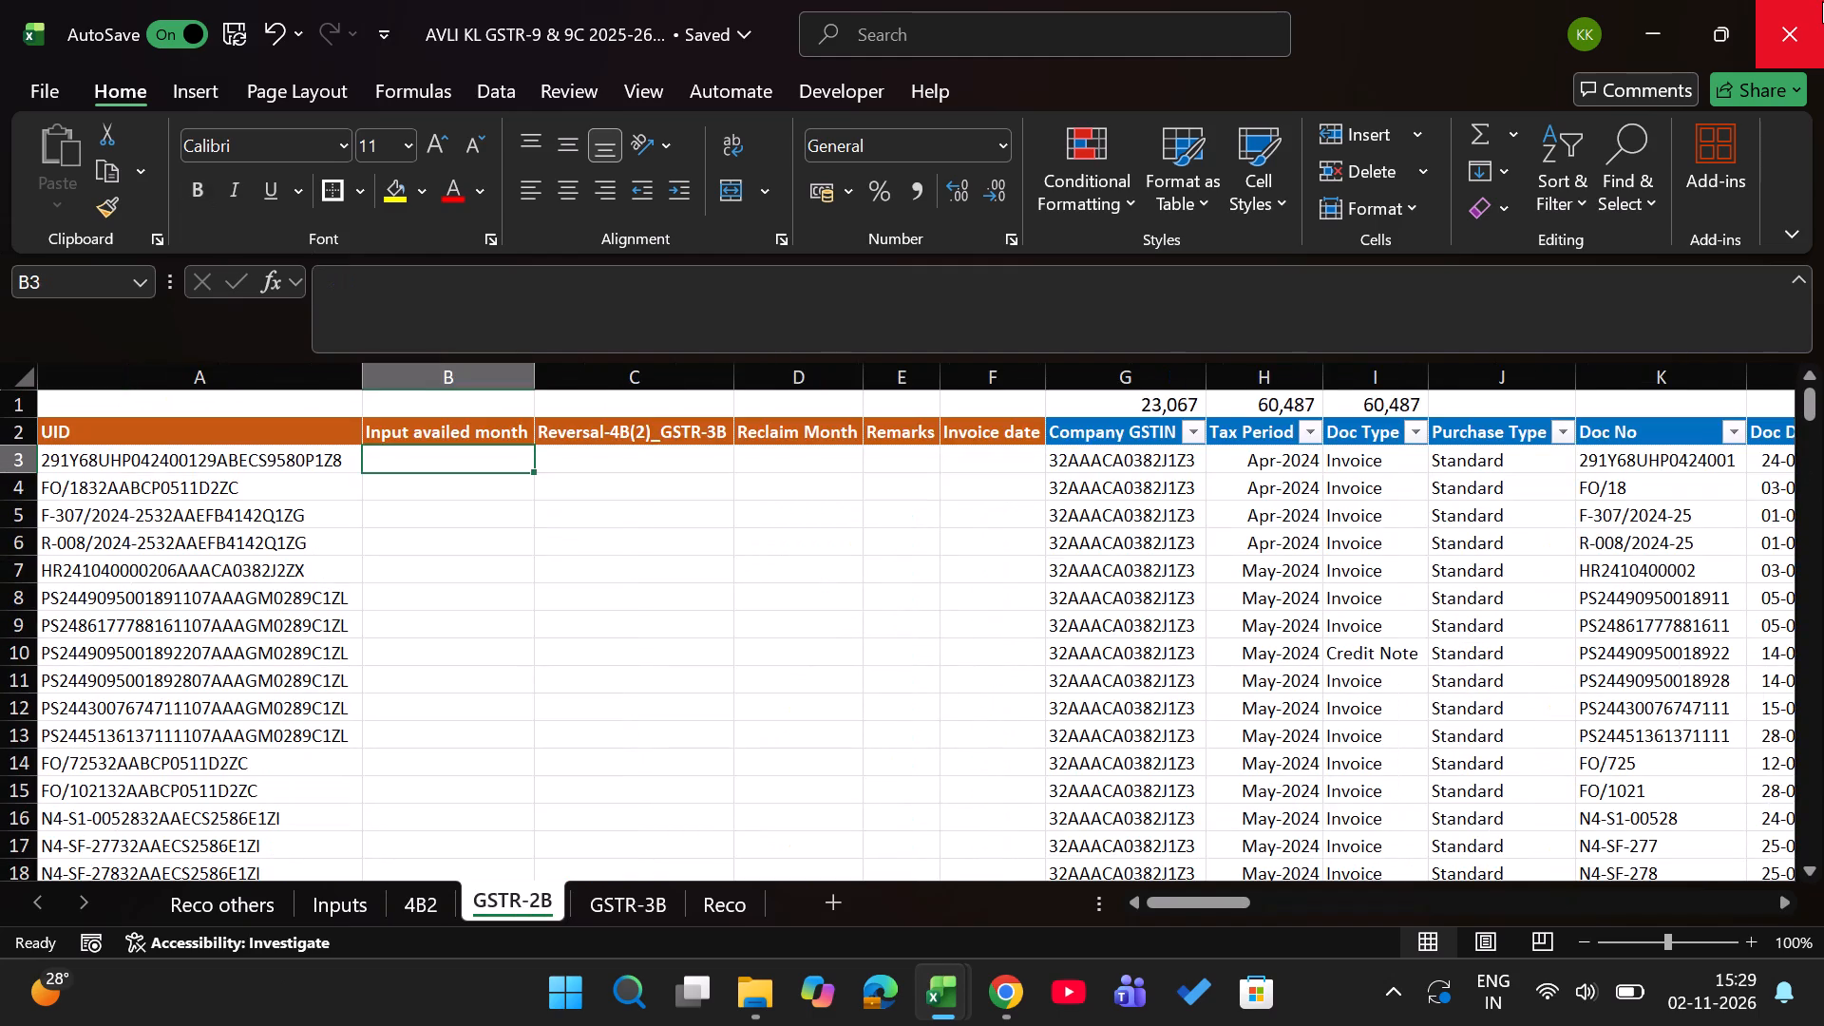
{"action": "key", "text": "equal"}
{"action": "key", "text": "v"}
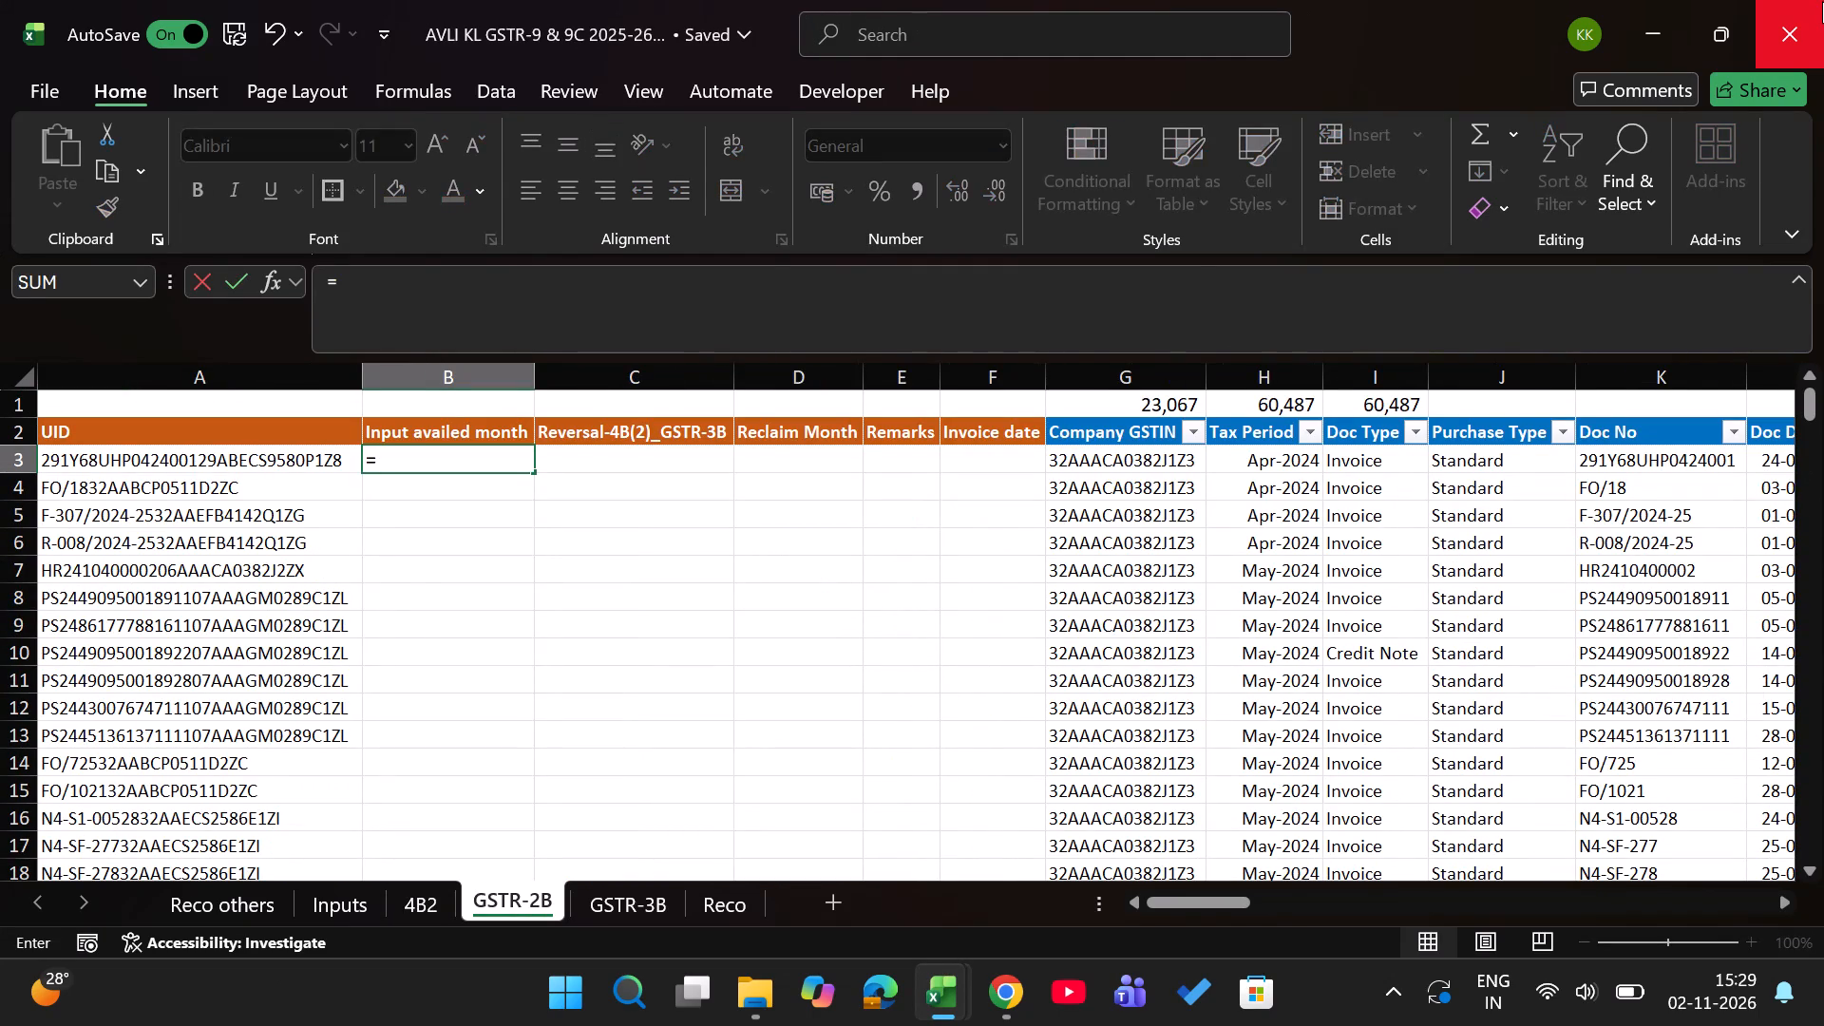
{"action": "key", "text": "Tab"}
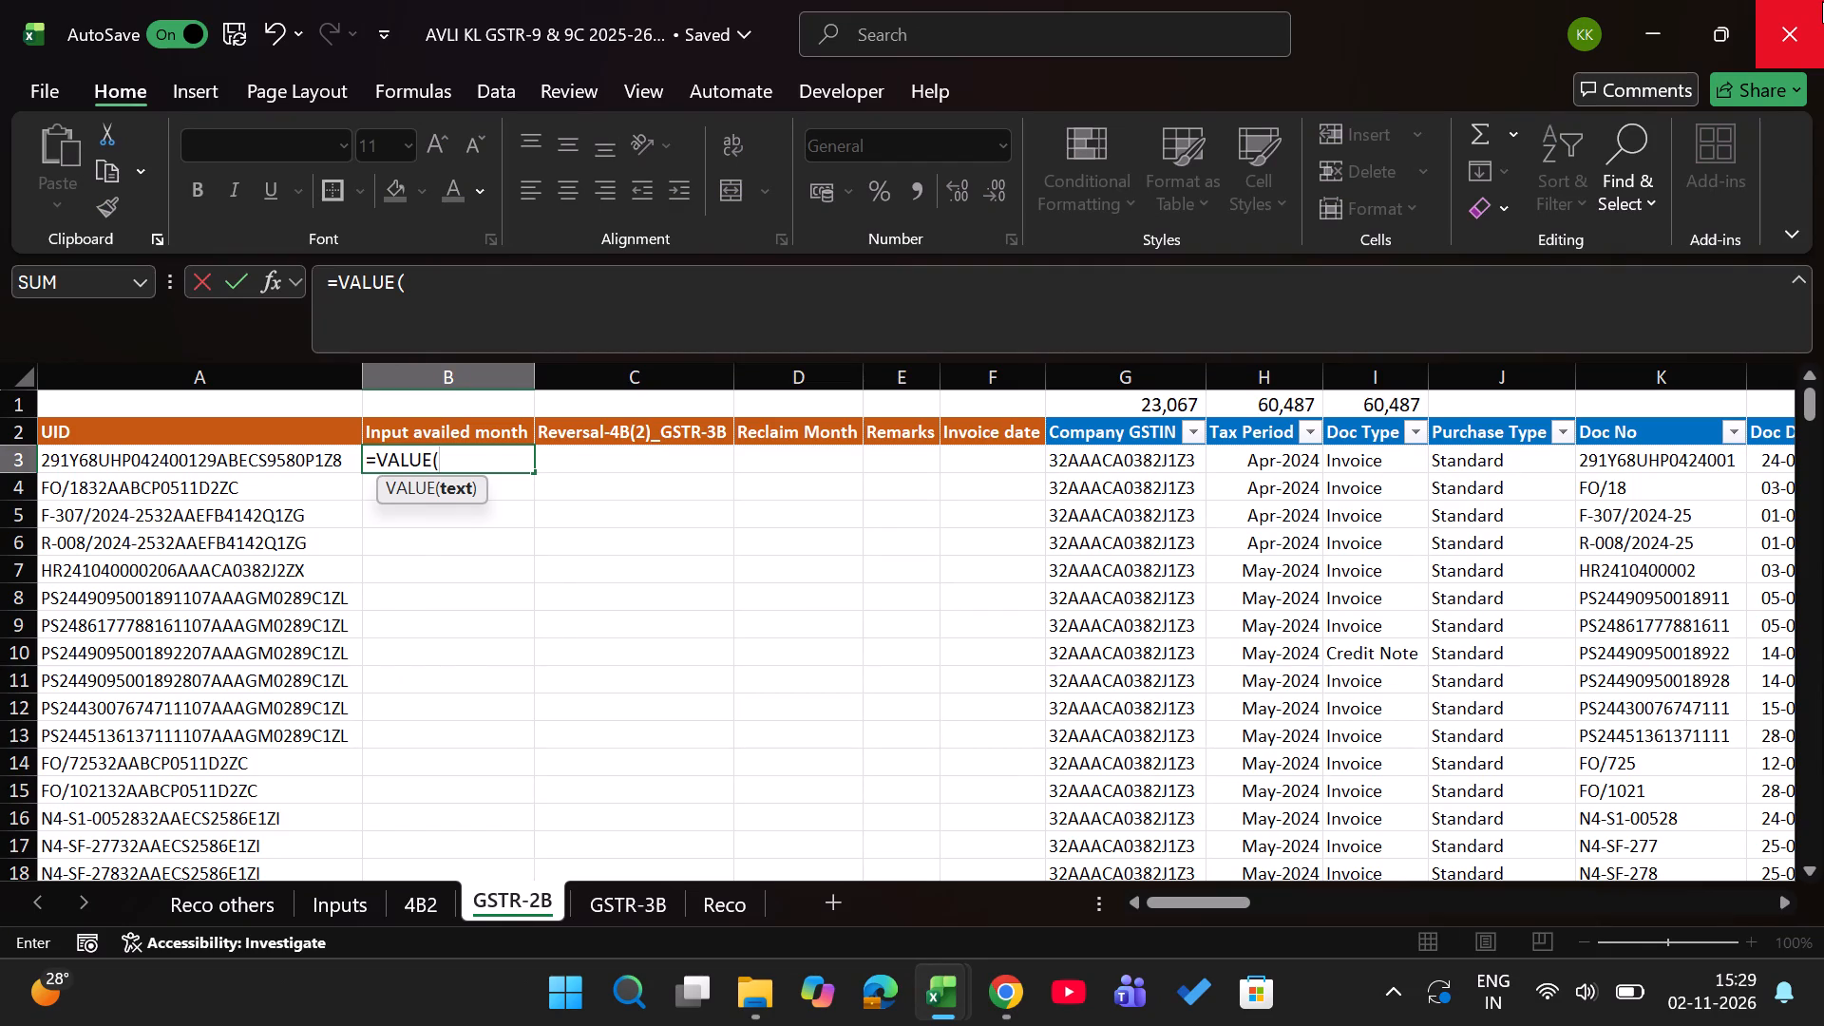
{"action": "key", "text": "BackSpace"}
{"action": "key", "text": "BackSpace"}
{"action": "key", "text": "BackSpace"}
{"action": "key", "text": "BackSpace"}
{"action": "key", "text": "BackSpace"}
{"action": "type", "text": "LO"}
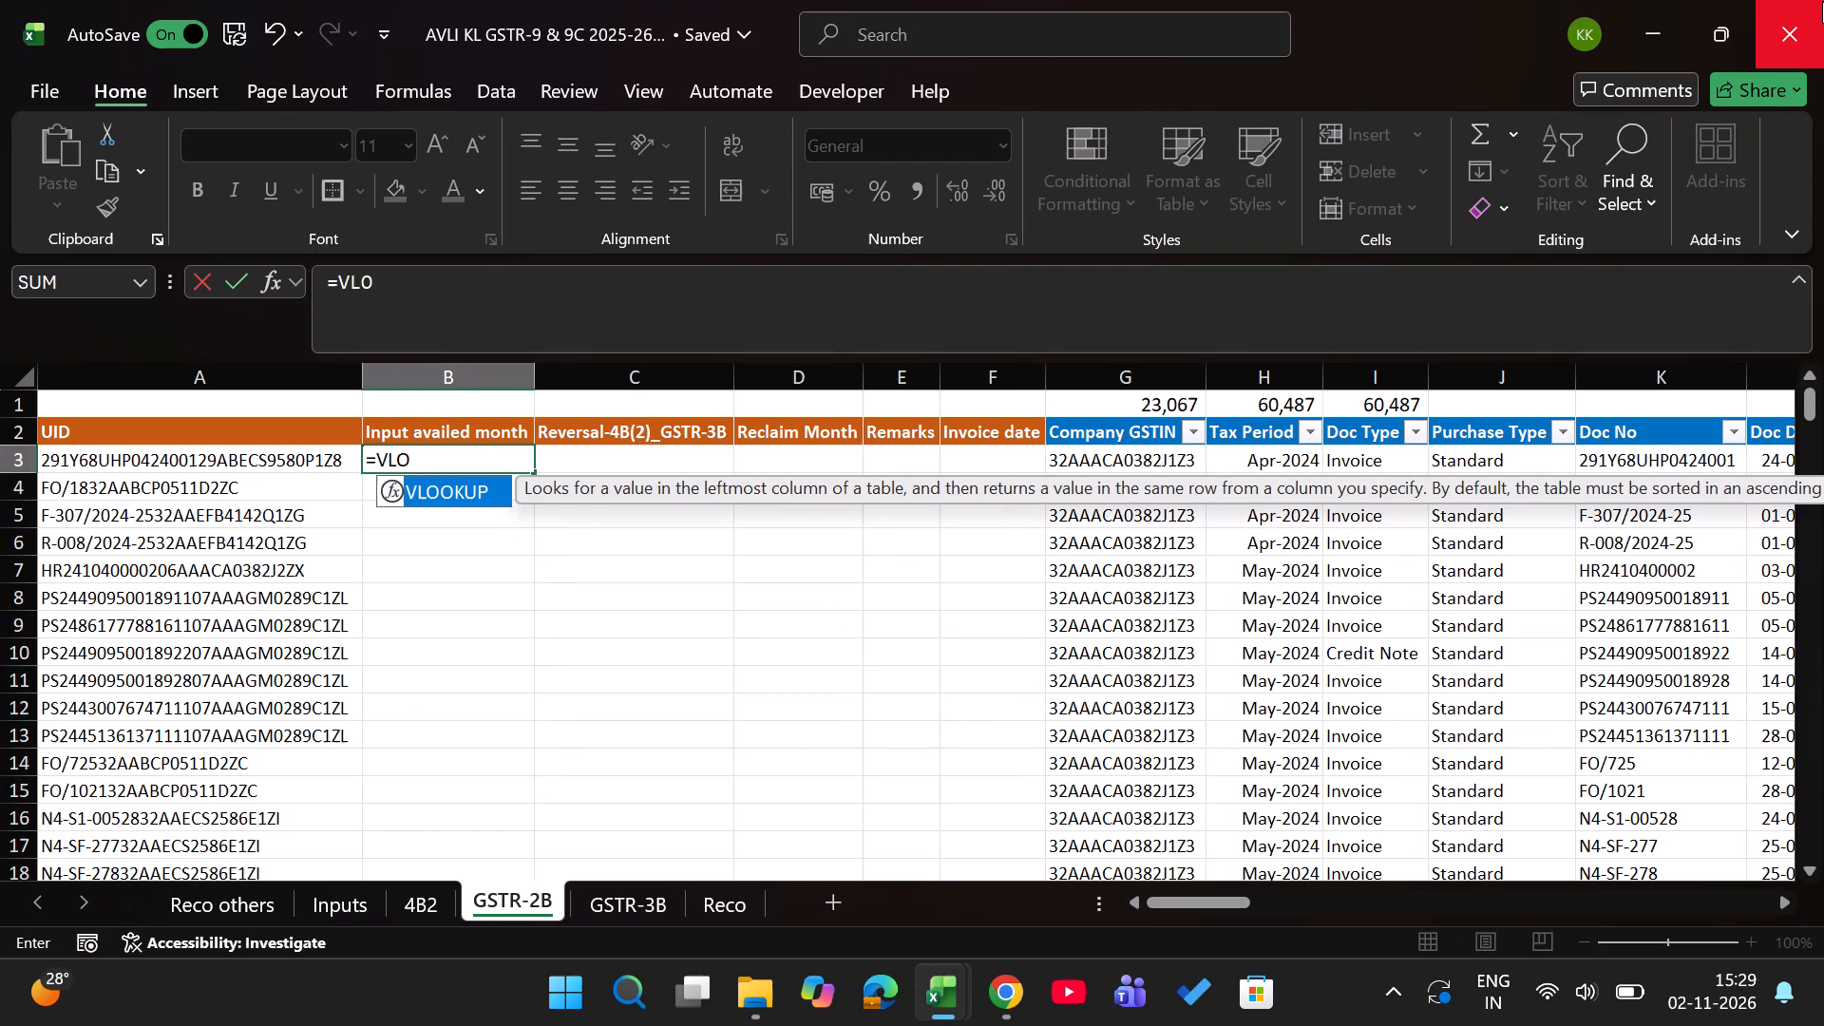
{"action": "key", "text": "Tab"}
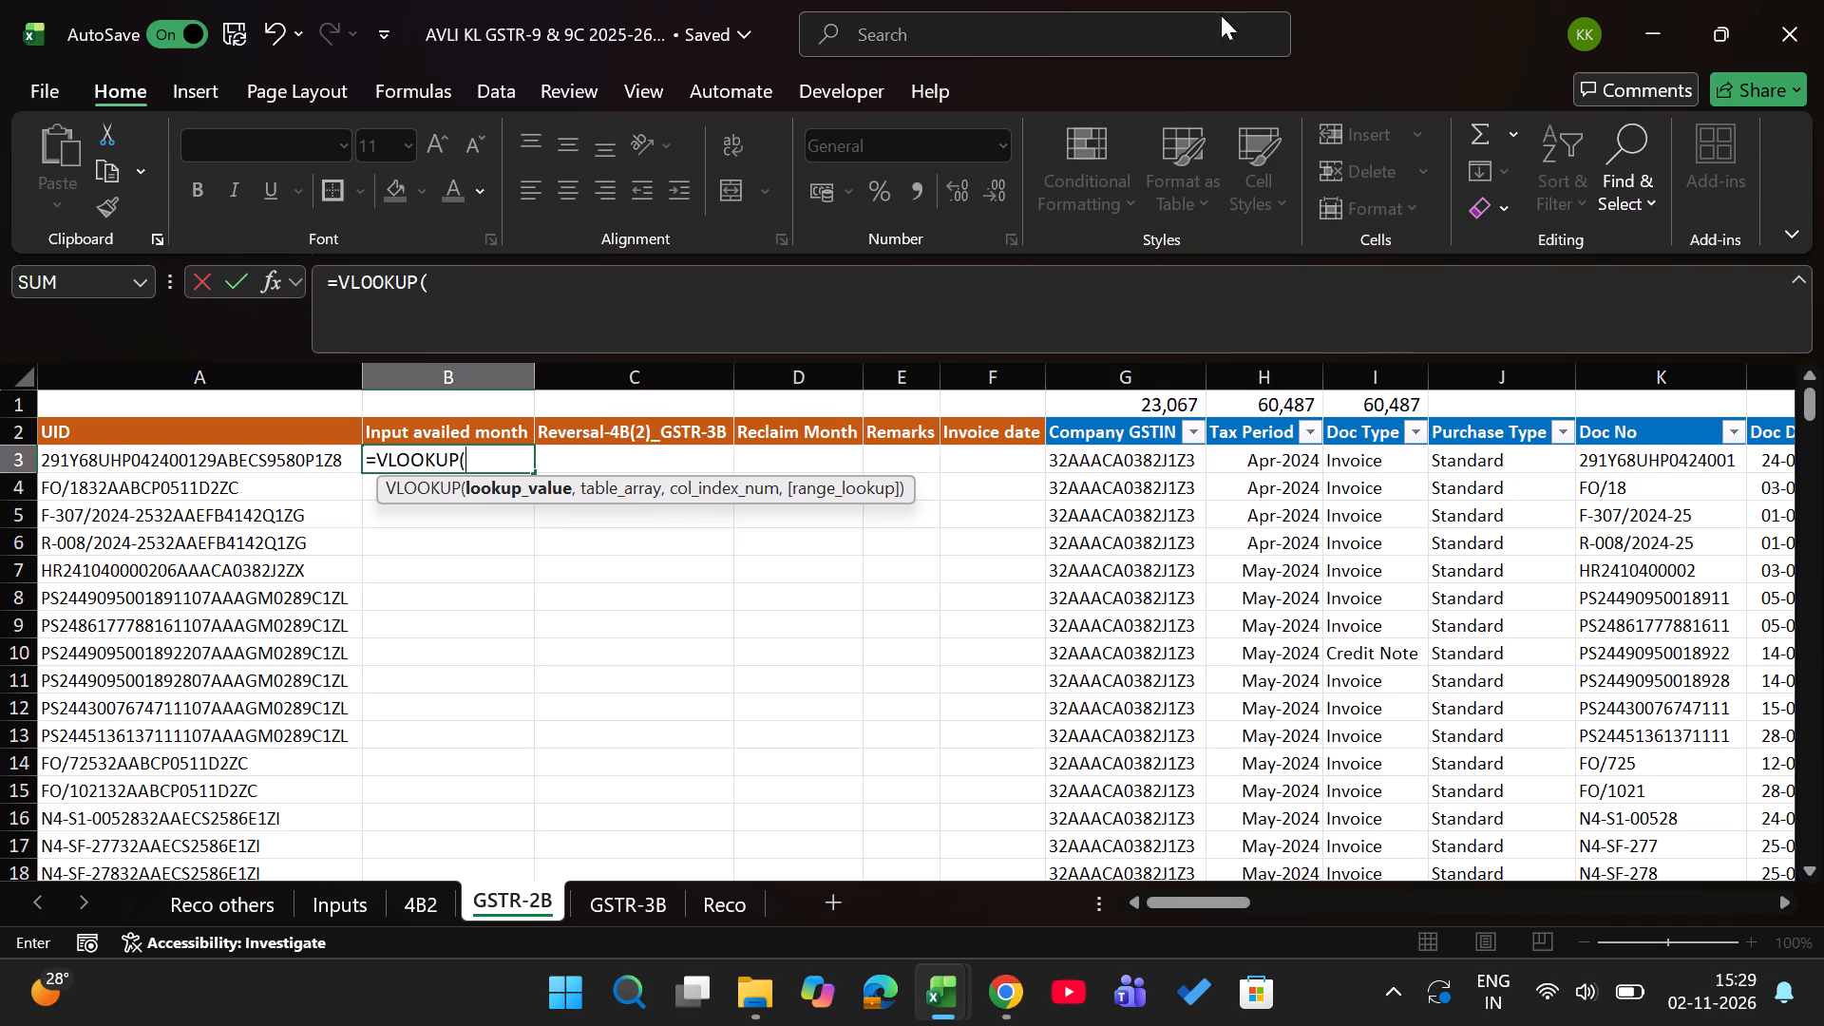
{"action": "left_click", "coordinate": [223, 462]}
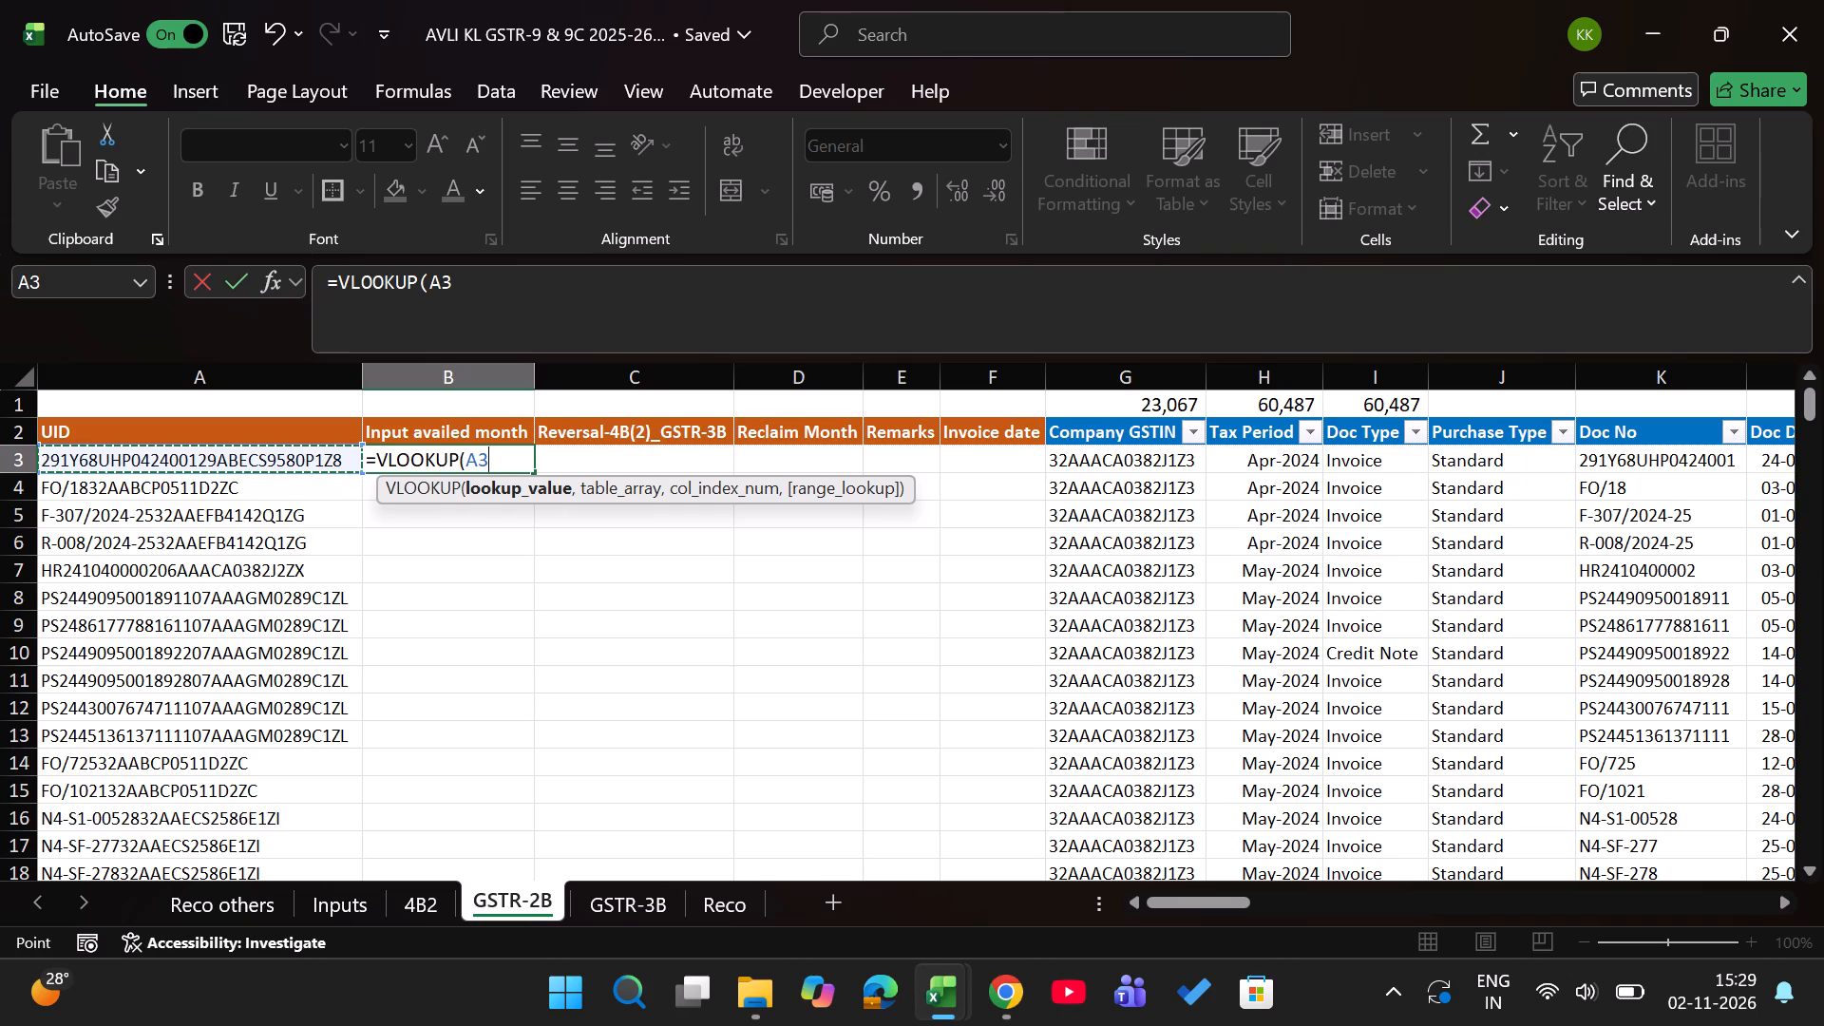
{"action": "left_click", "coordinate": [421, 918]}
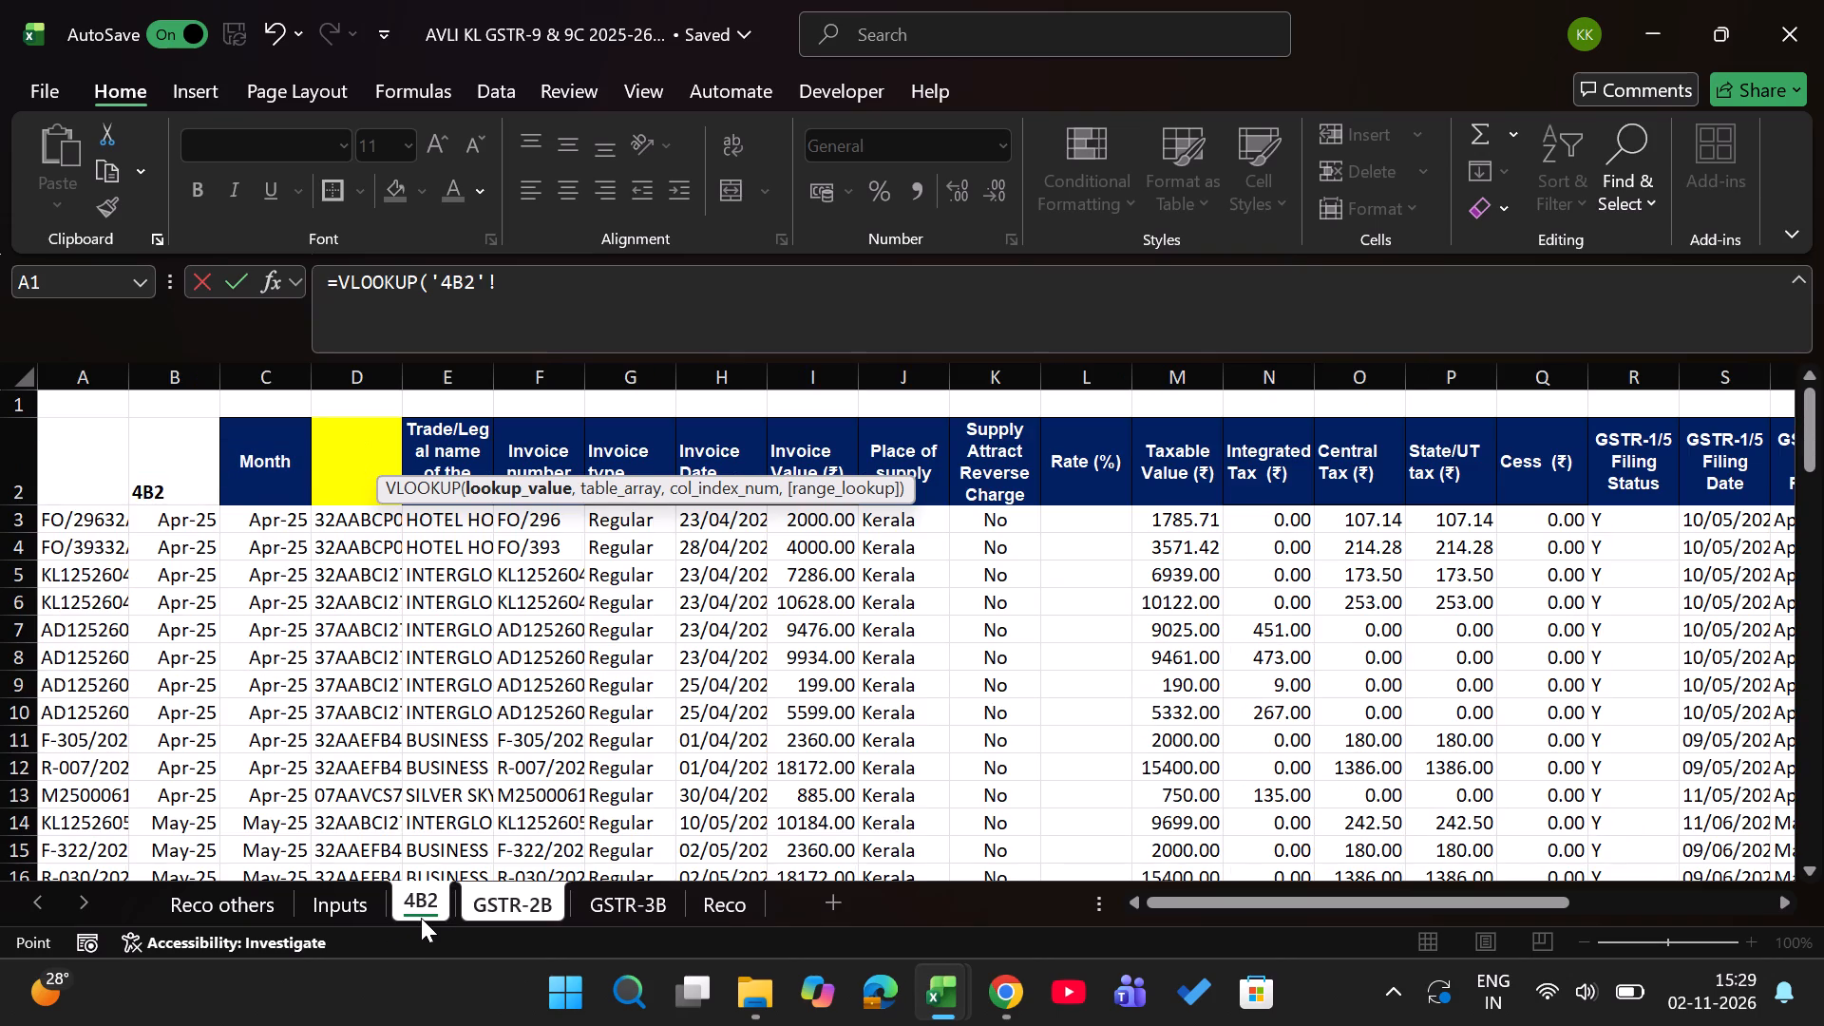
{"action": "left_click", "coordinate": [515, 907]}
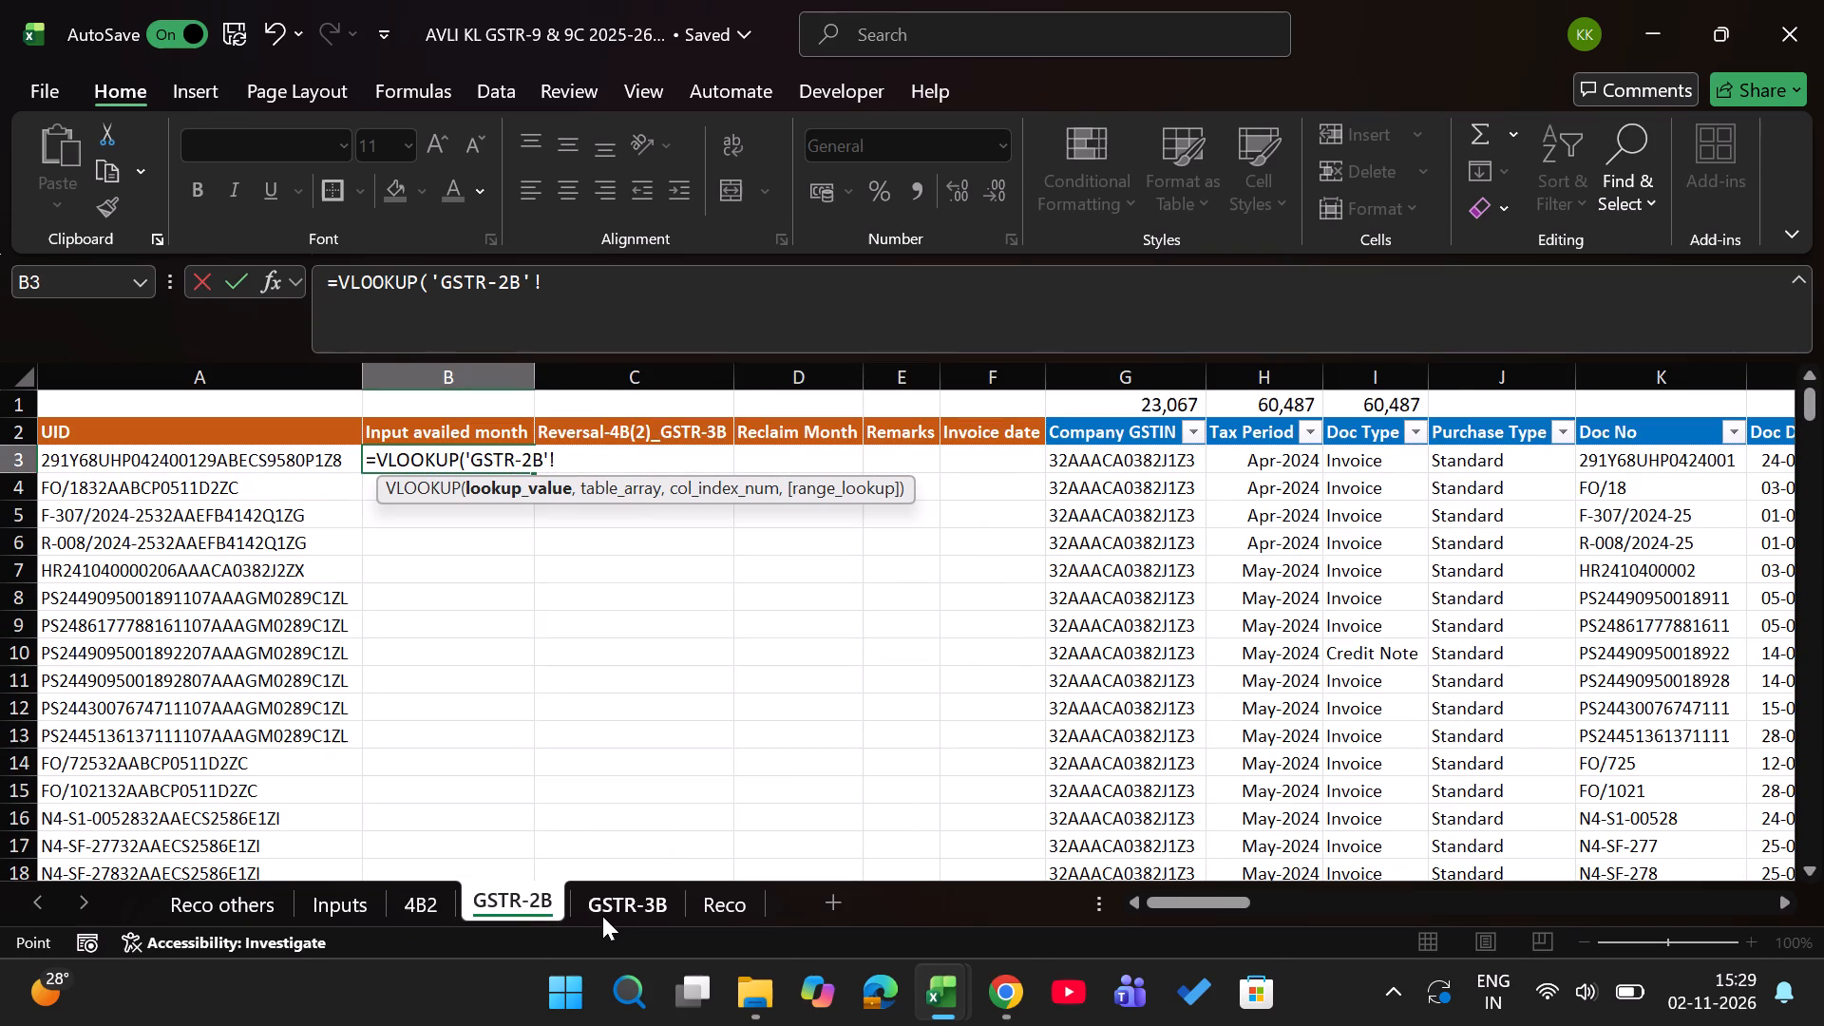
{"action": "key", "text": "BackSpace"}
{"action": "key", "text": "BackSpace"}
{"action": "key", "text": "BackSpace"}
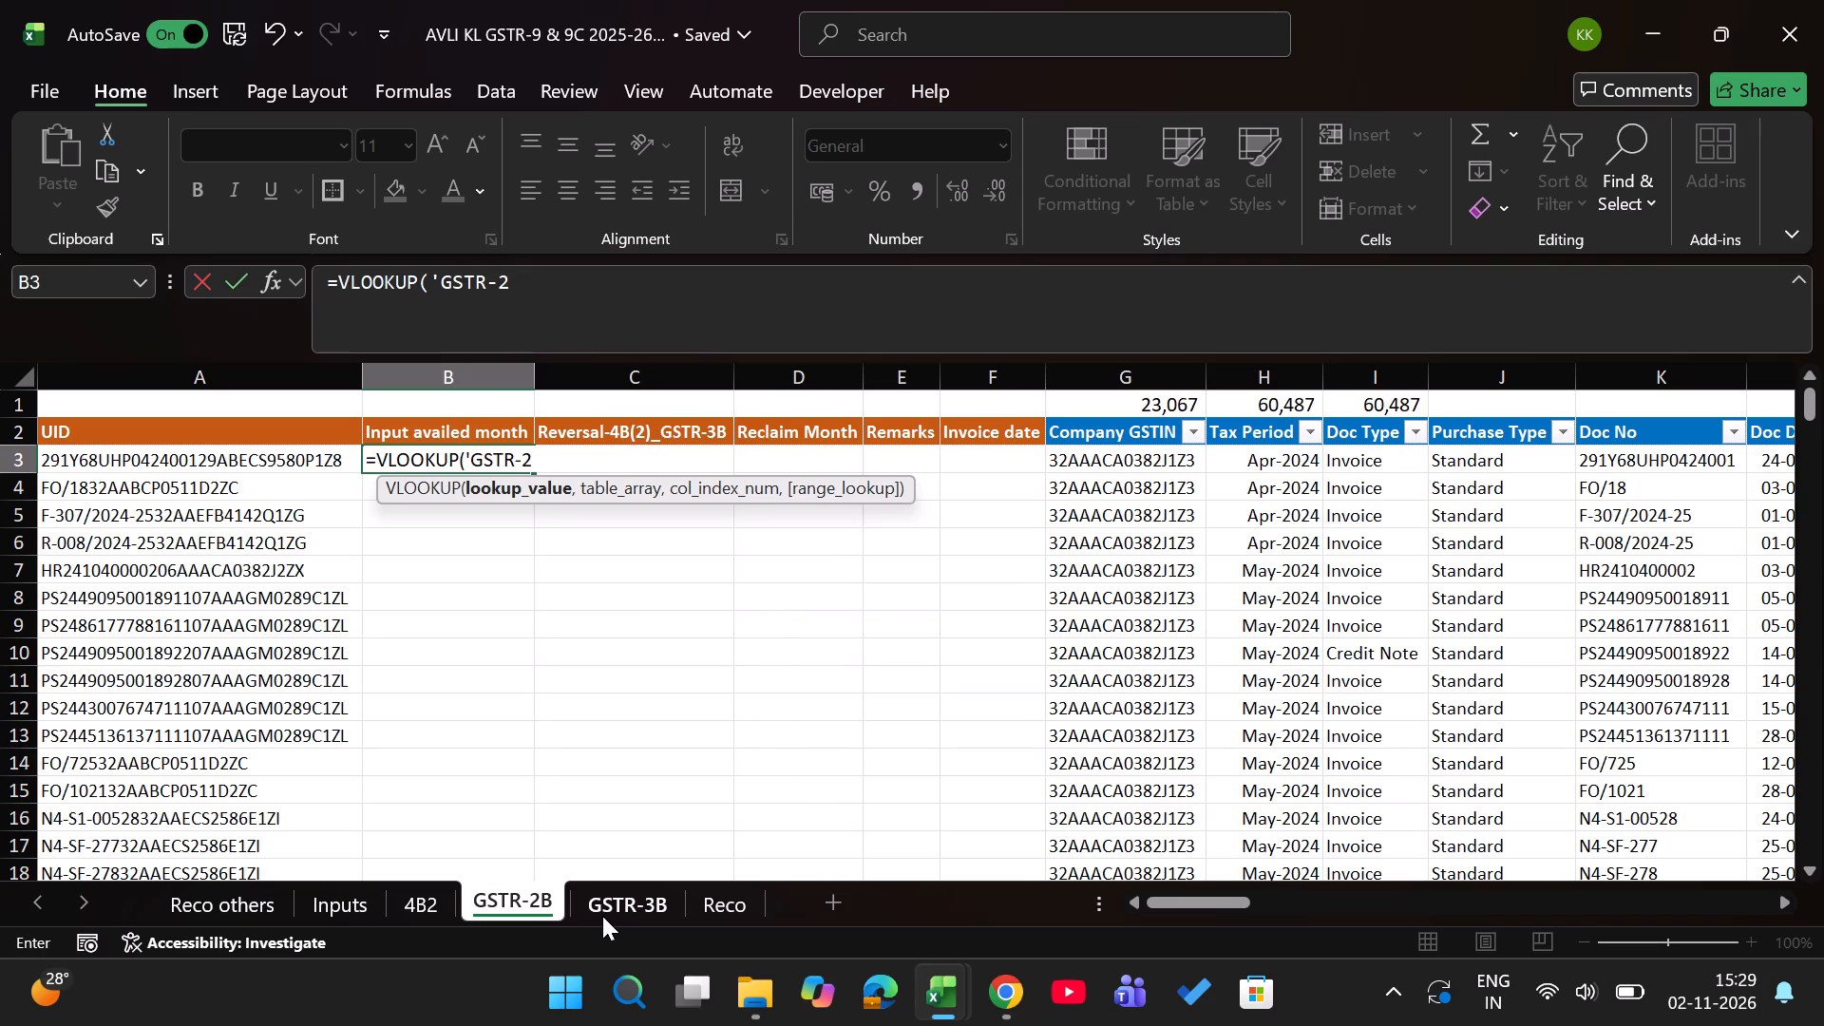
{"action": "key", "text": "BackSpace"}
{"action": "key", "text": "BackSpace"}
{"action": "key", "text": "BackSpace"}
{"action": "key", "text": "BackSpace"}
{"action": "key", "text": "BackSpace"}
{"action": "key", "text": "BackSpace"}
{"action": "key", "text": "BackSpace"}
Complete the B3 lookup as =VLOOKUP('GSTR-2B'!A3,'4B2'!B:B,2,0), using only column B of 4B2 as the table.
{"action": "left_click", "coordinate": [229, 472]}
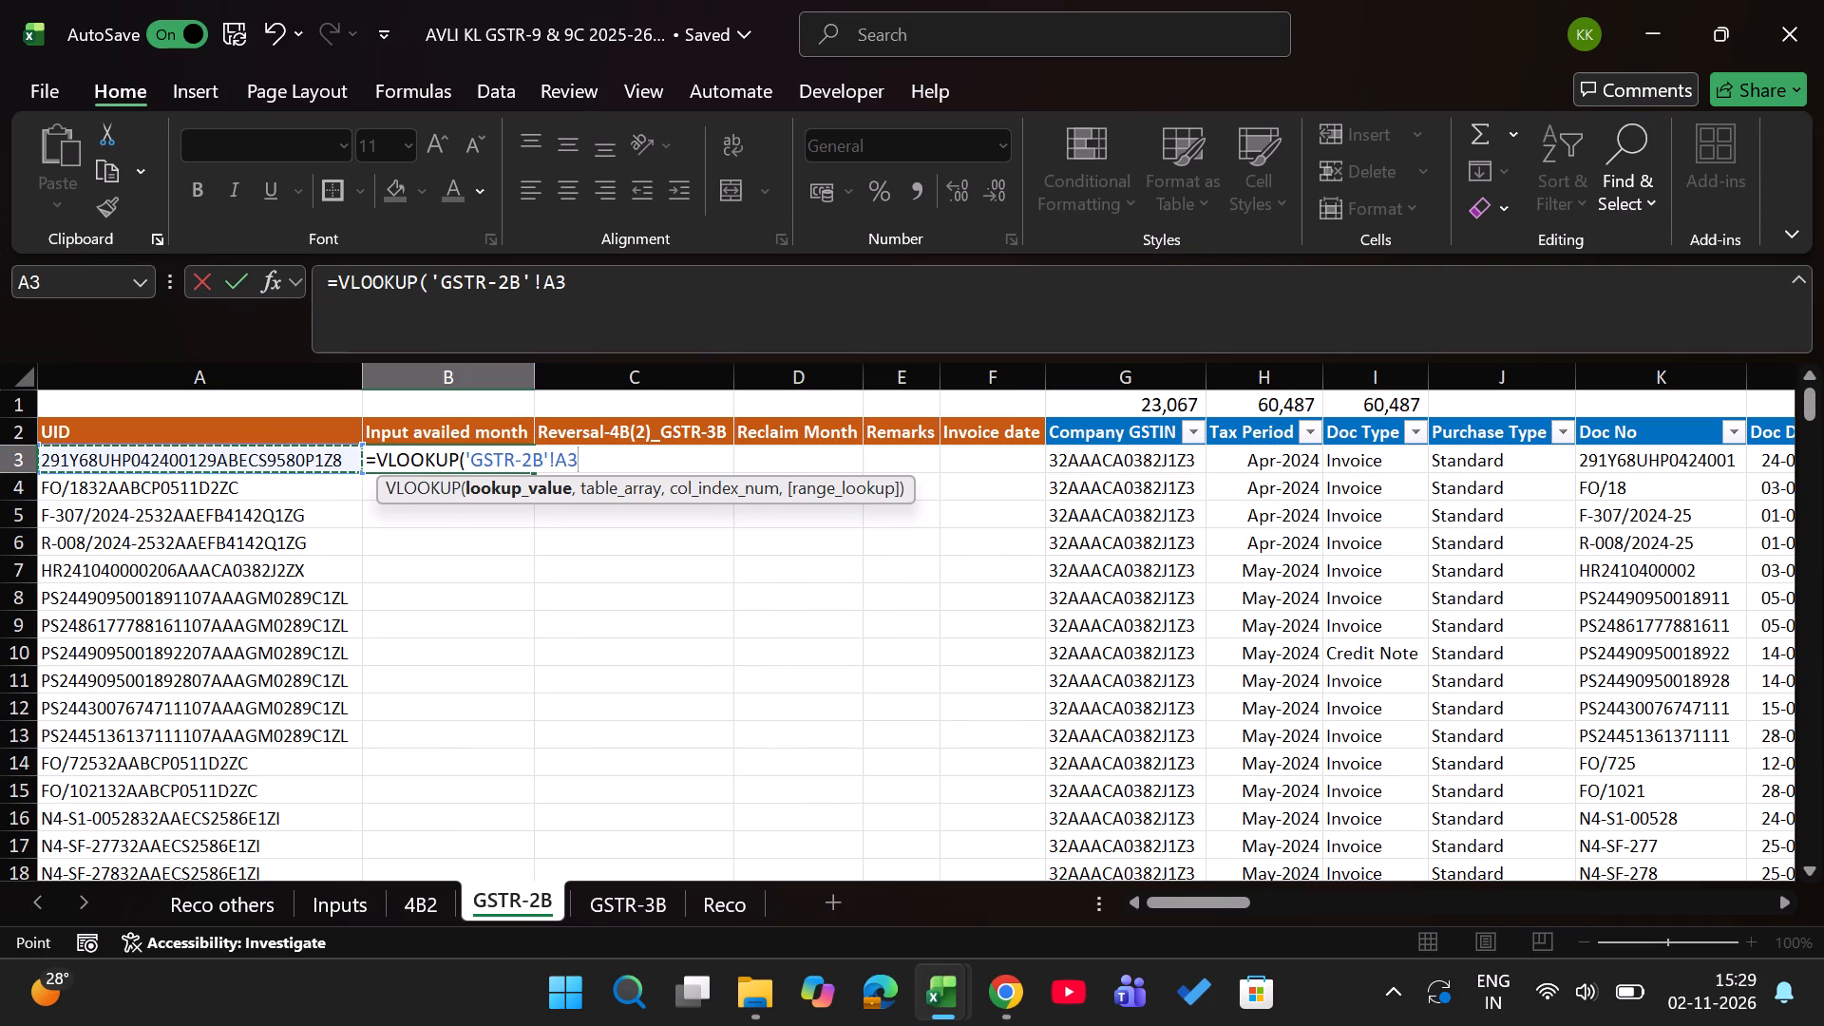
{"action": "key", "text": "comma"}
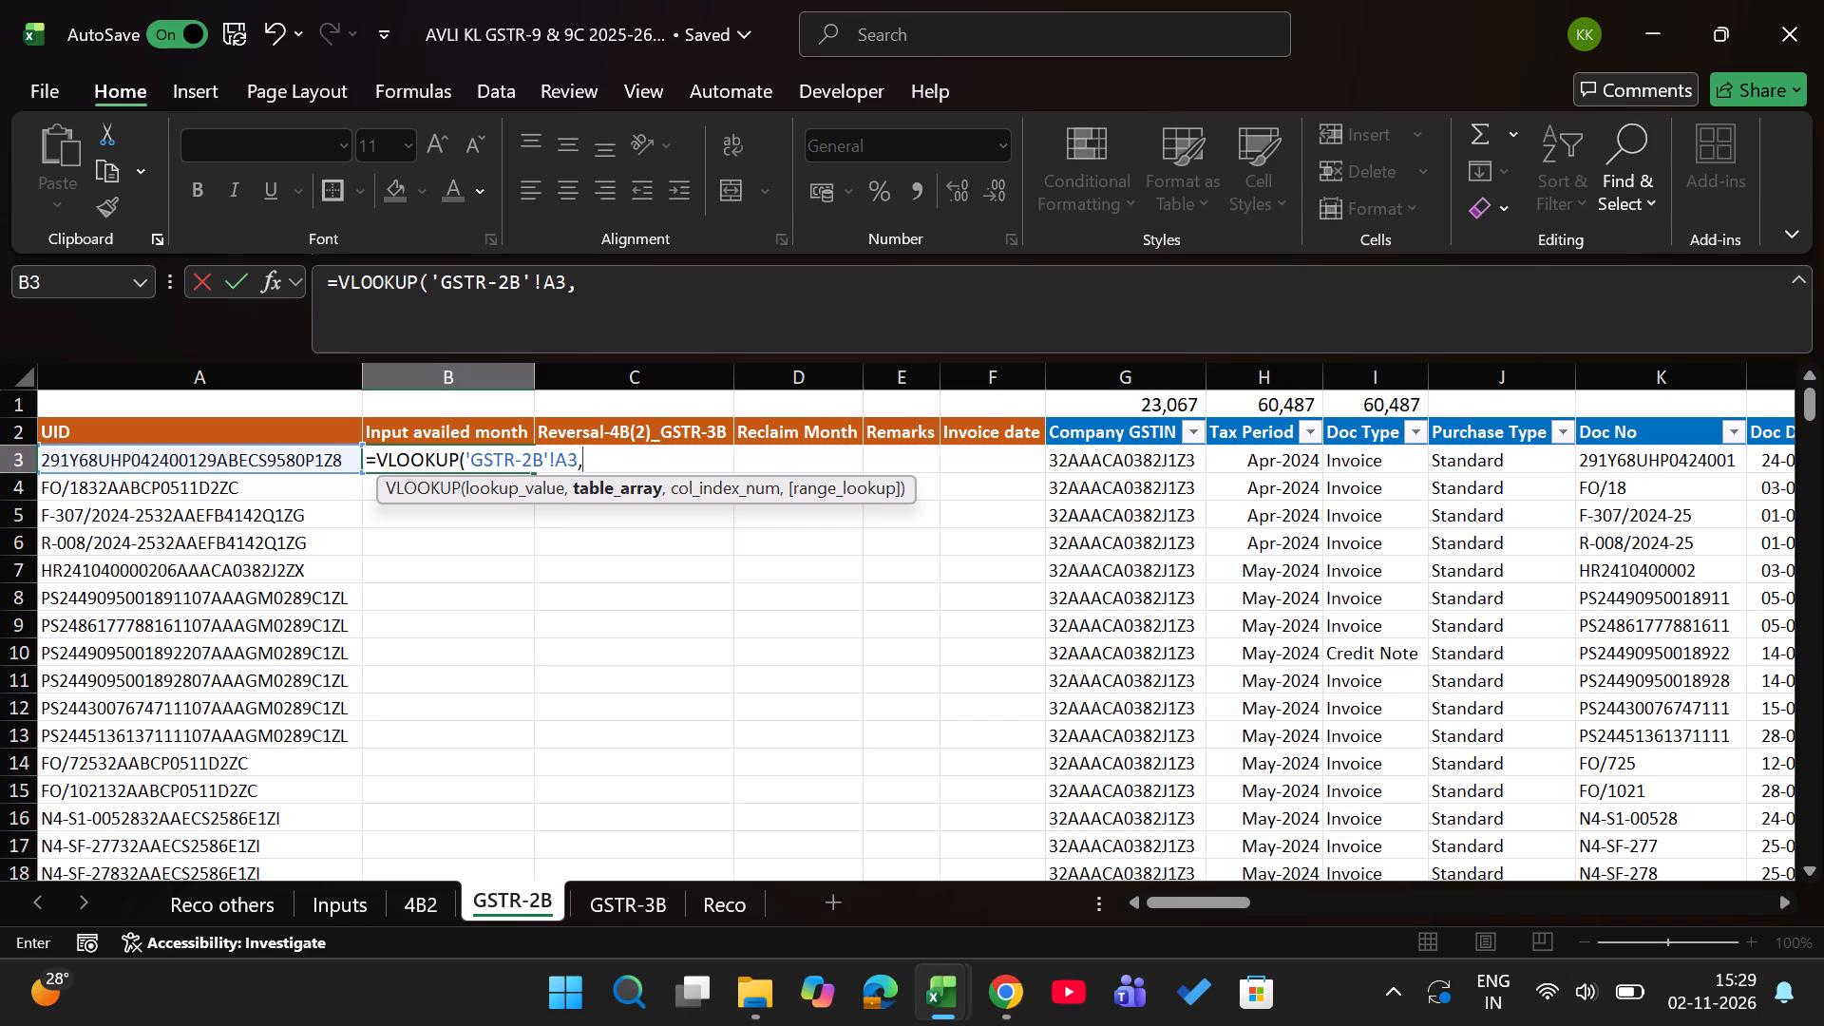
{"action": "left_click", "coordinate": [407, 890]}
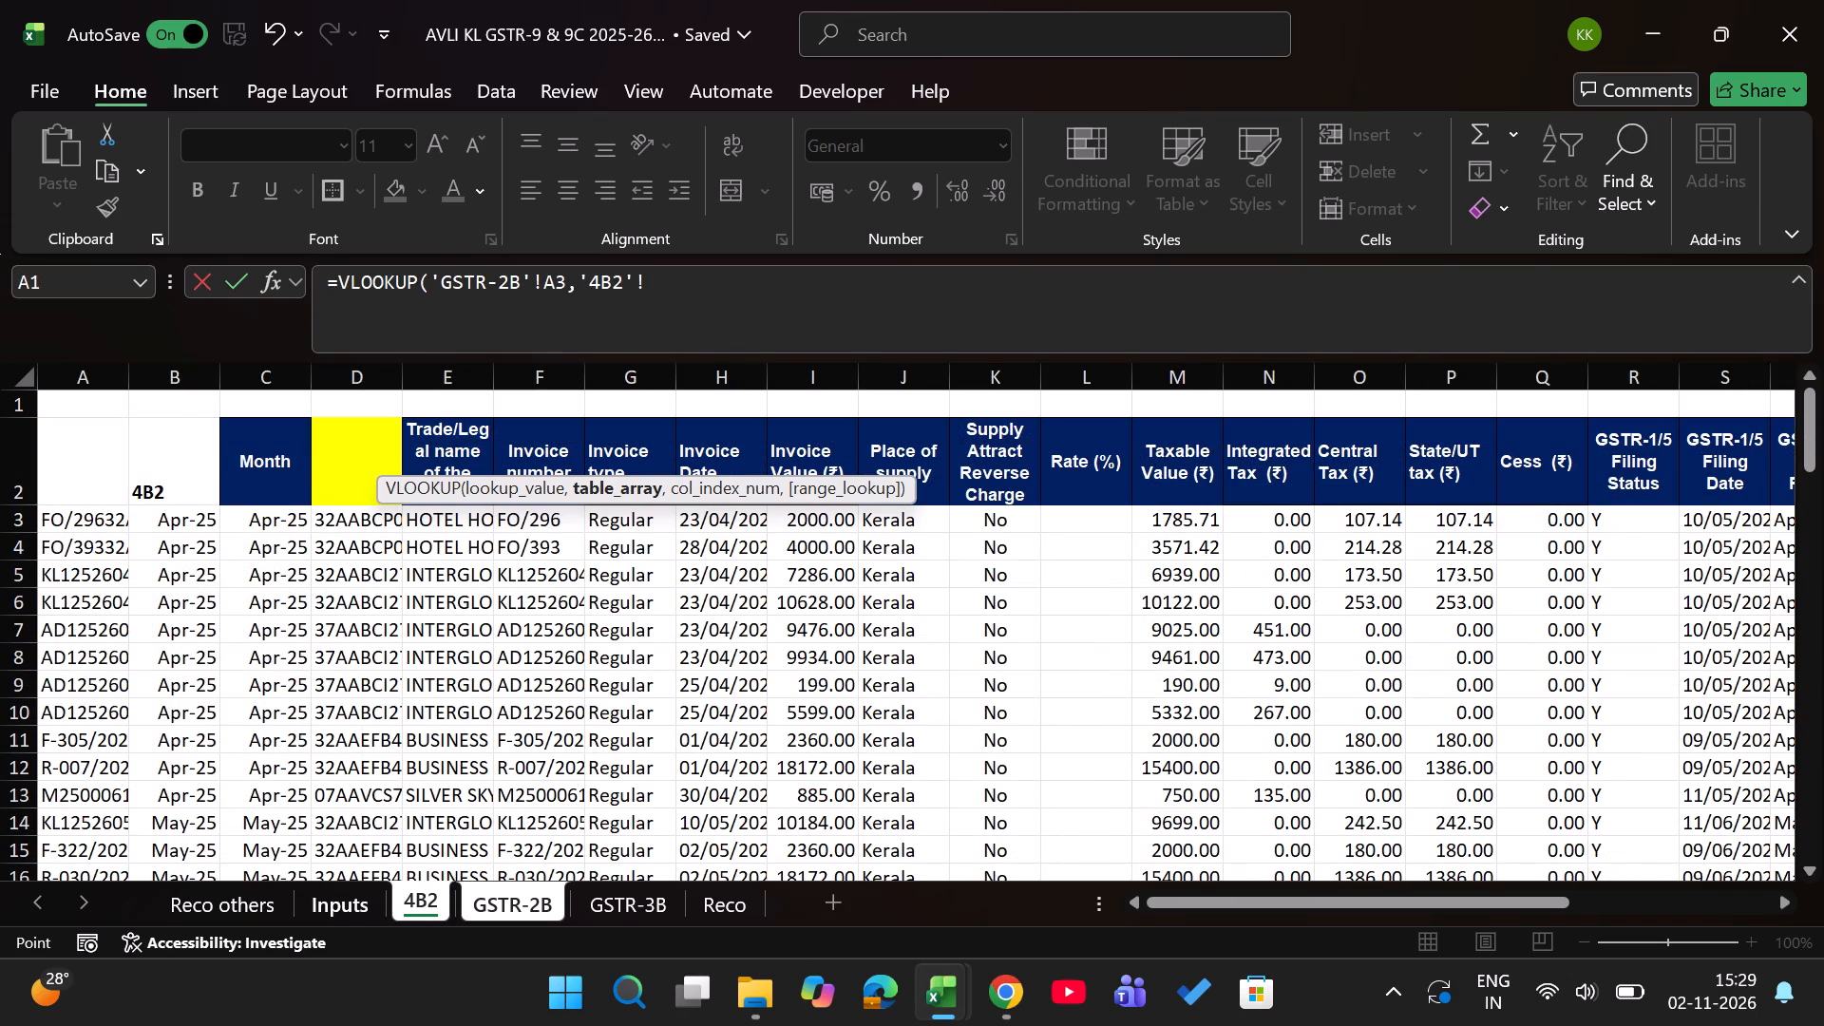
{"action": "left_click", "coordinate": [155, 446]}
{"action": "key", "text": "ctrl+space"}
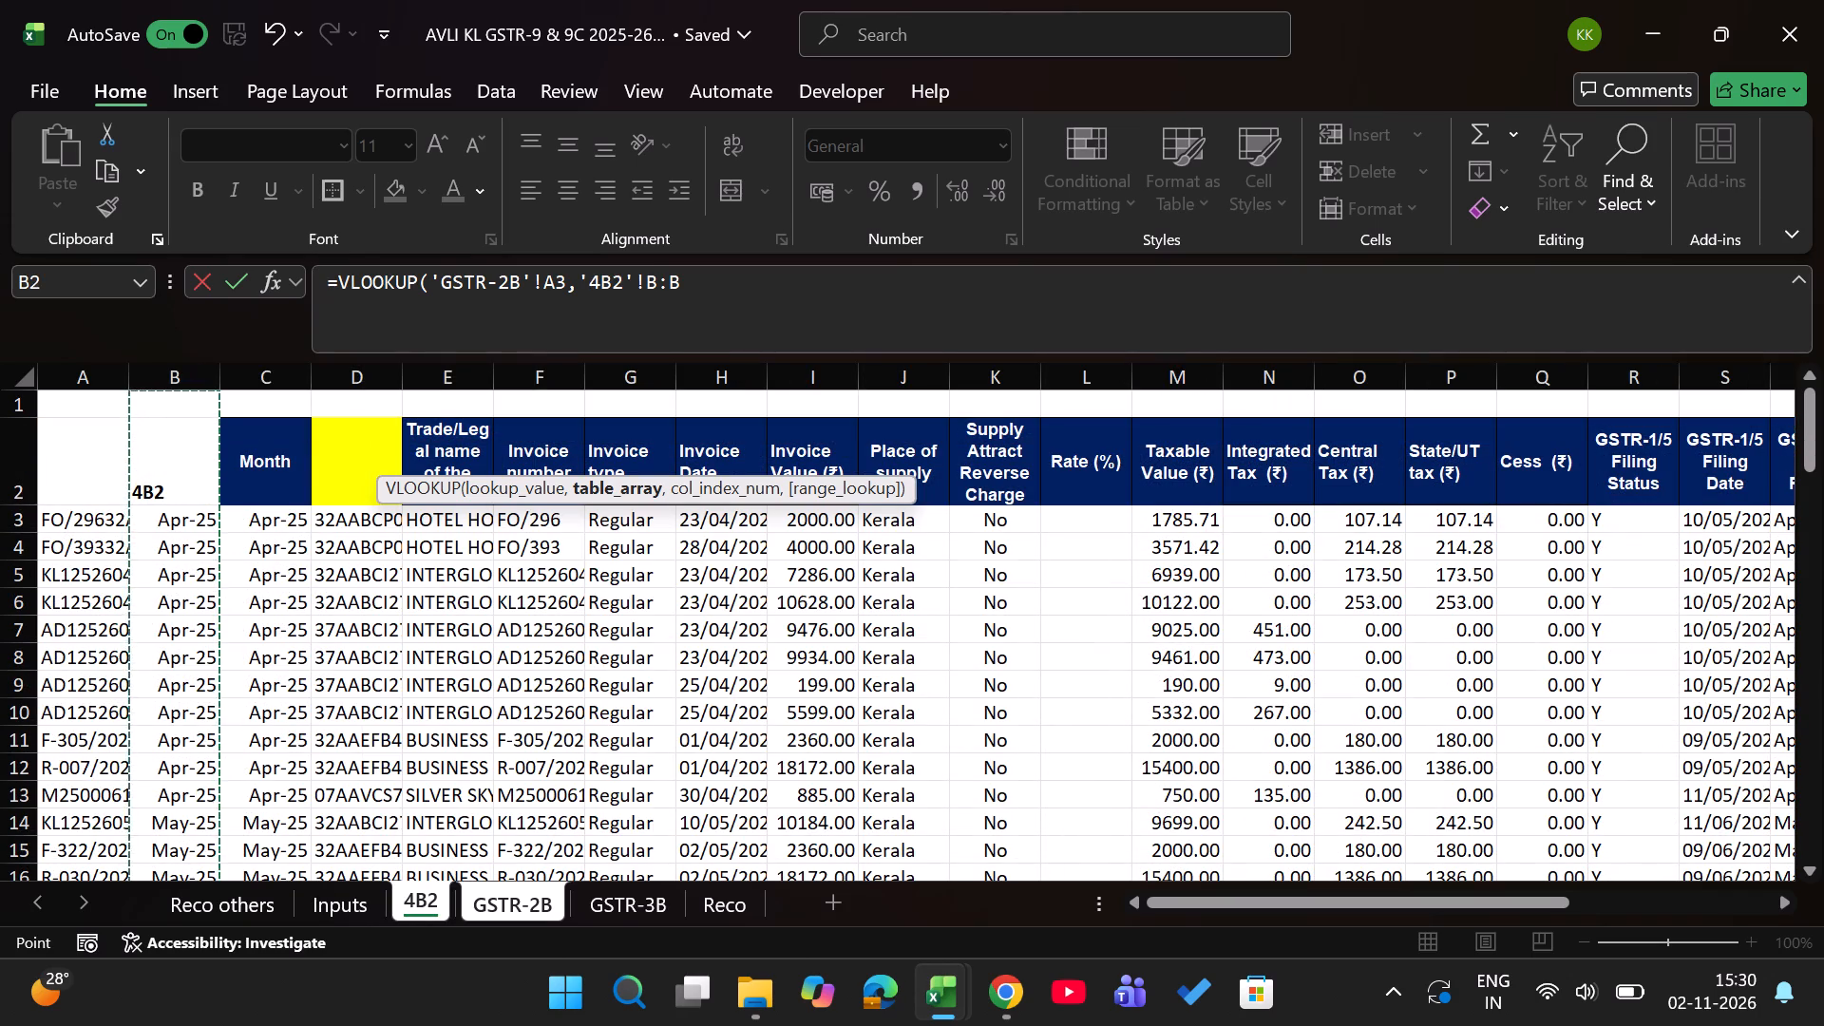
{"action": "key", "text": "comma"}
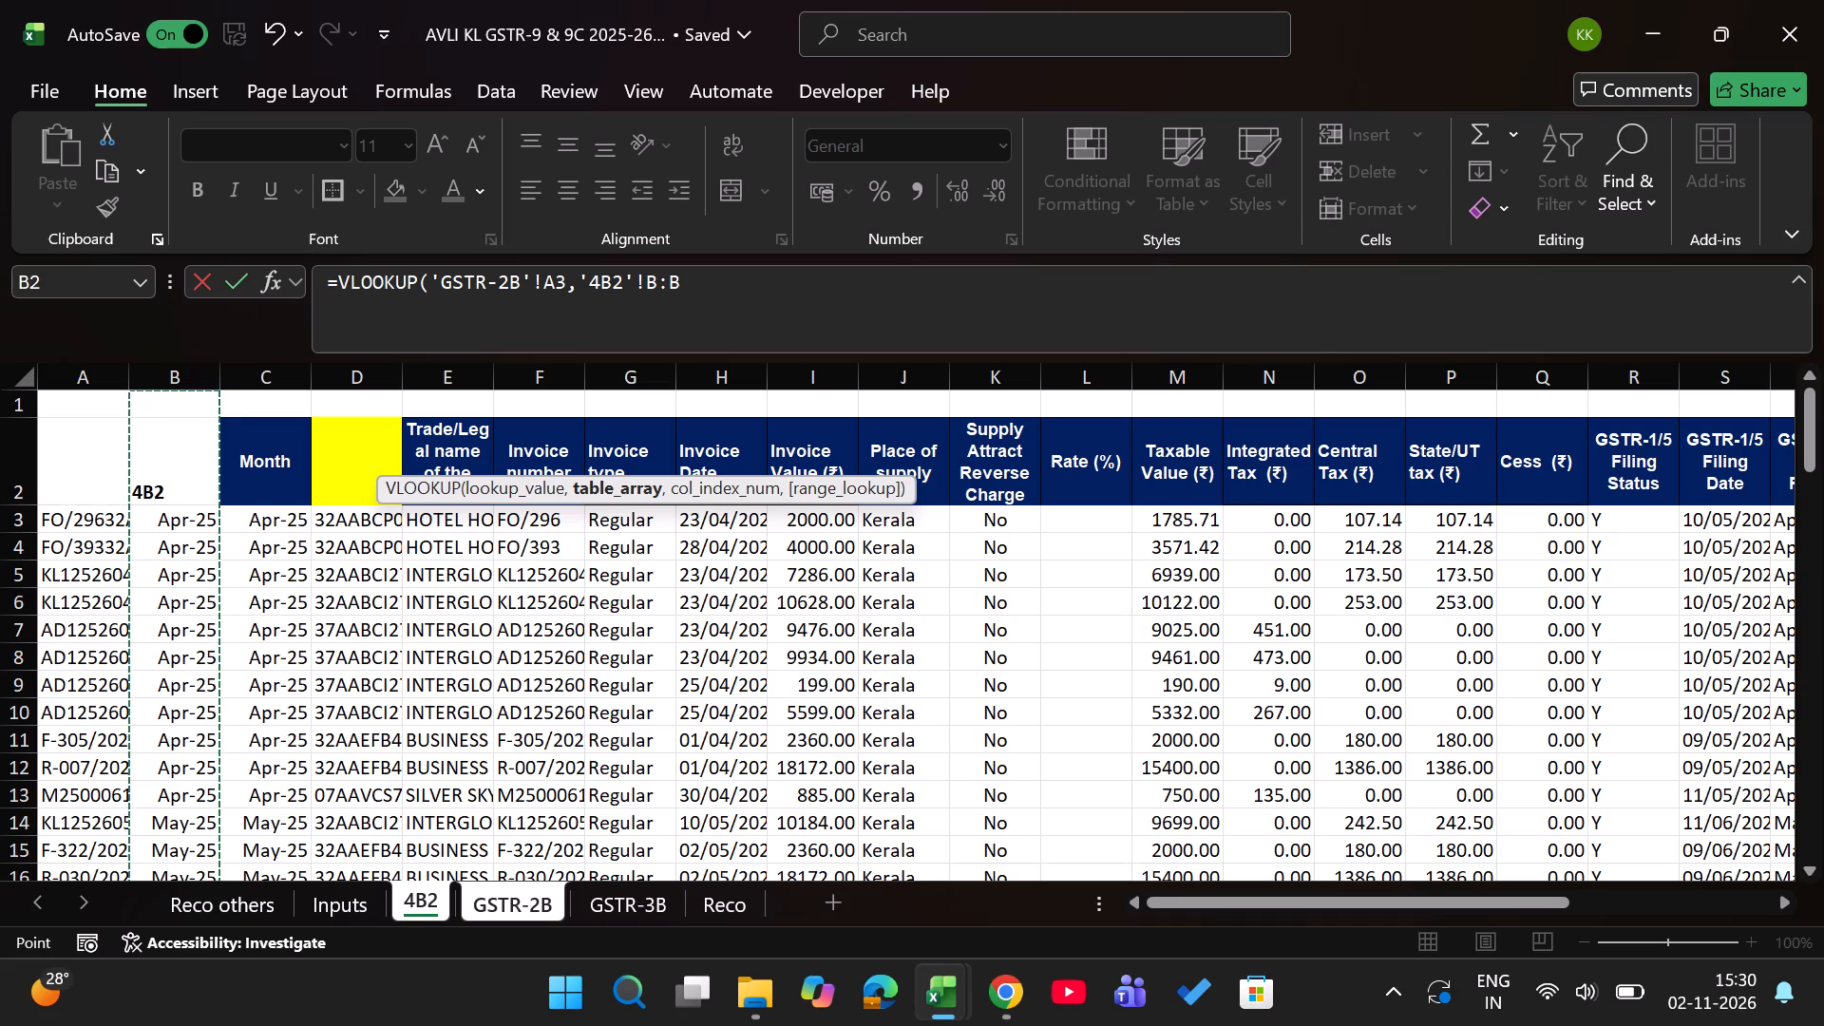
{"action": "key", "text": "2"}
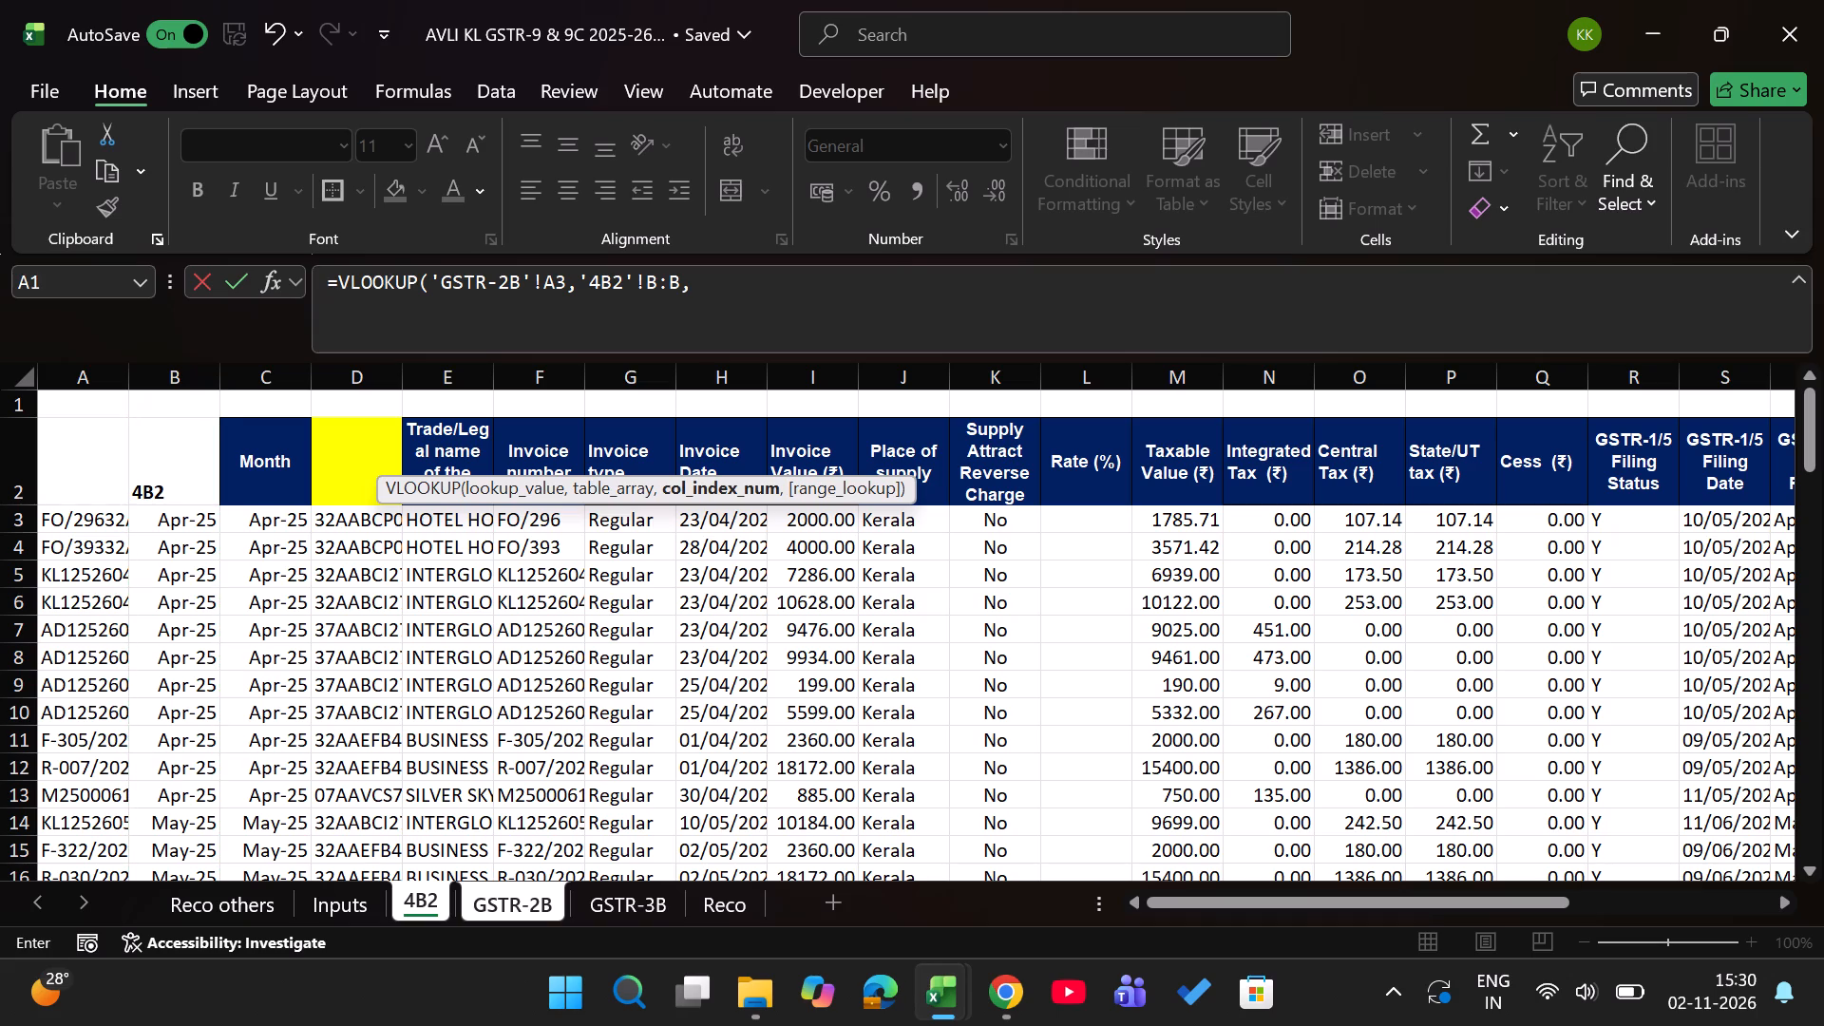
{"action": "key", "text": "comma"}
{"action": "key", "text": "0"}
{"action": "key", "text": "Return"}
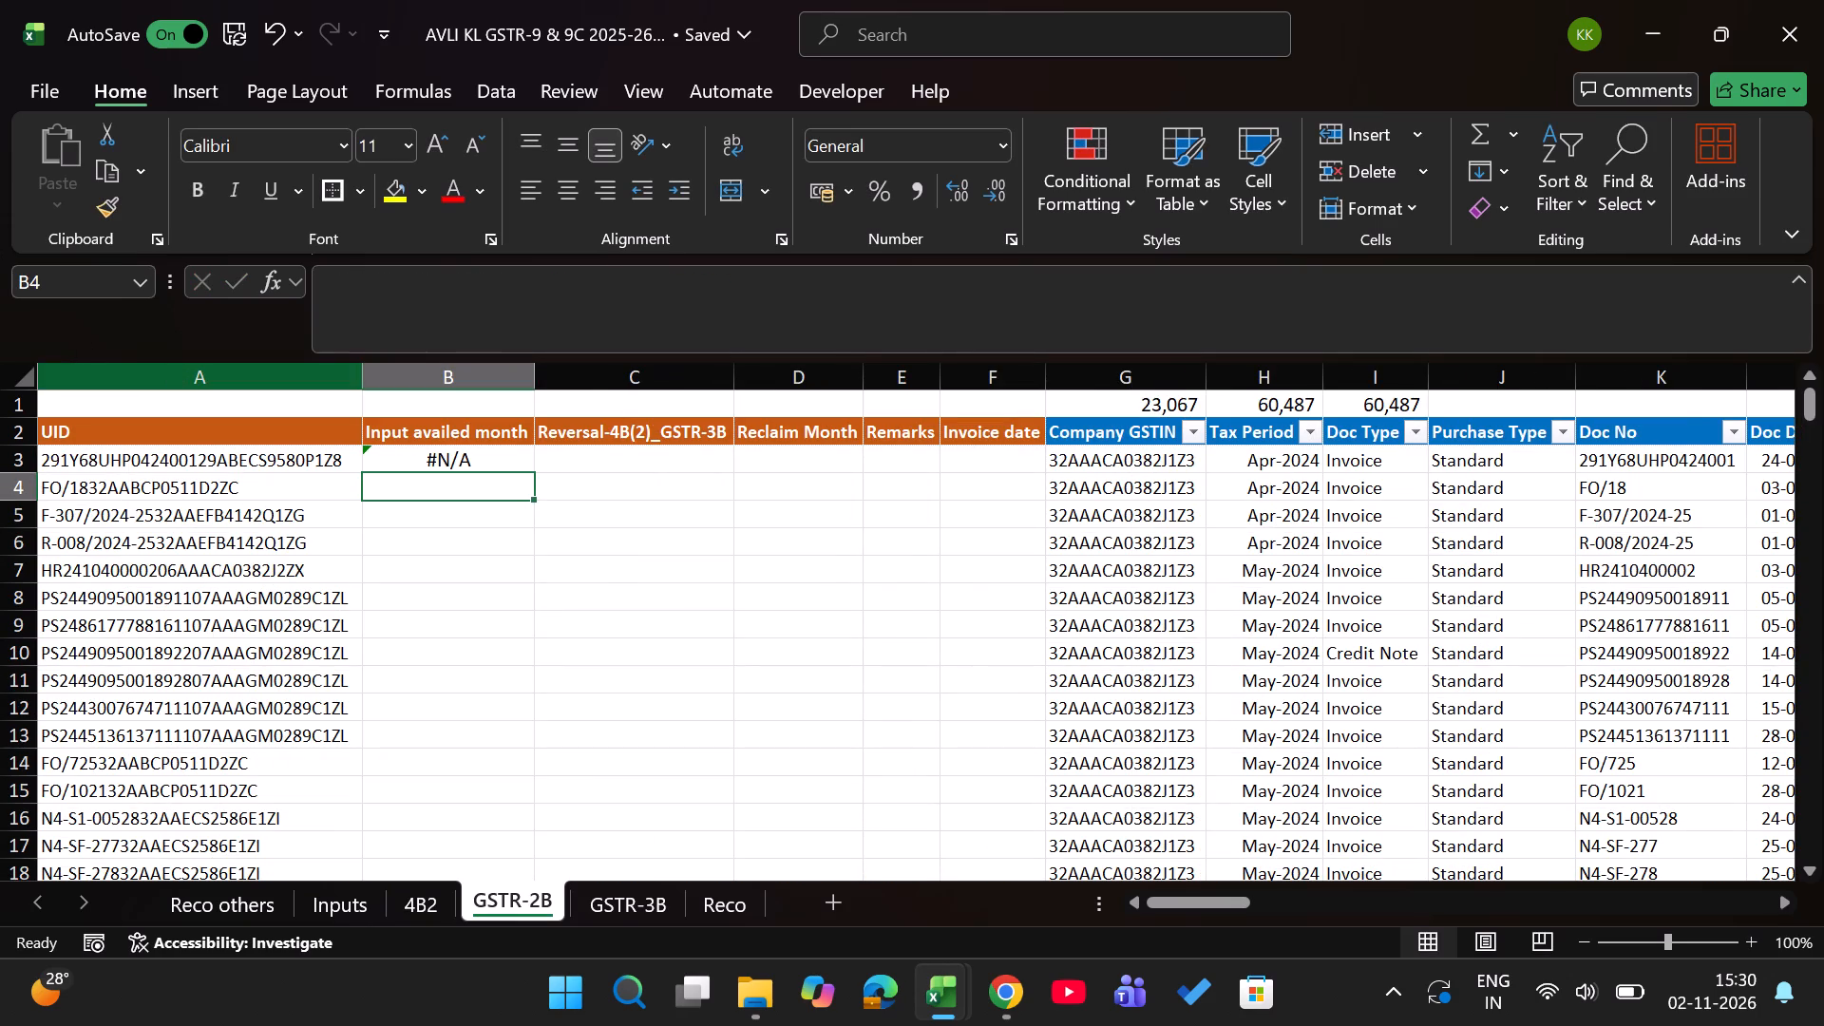
Clear the lookup in cell B3 of GSTR-2B and start a new VLOOKUP formula there.
{"action": "left_click", "coordinate": [473, 470]}
{"action": "left_click", "coordinate": [490, 455]}
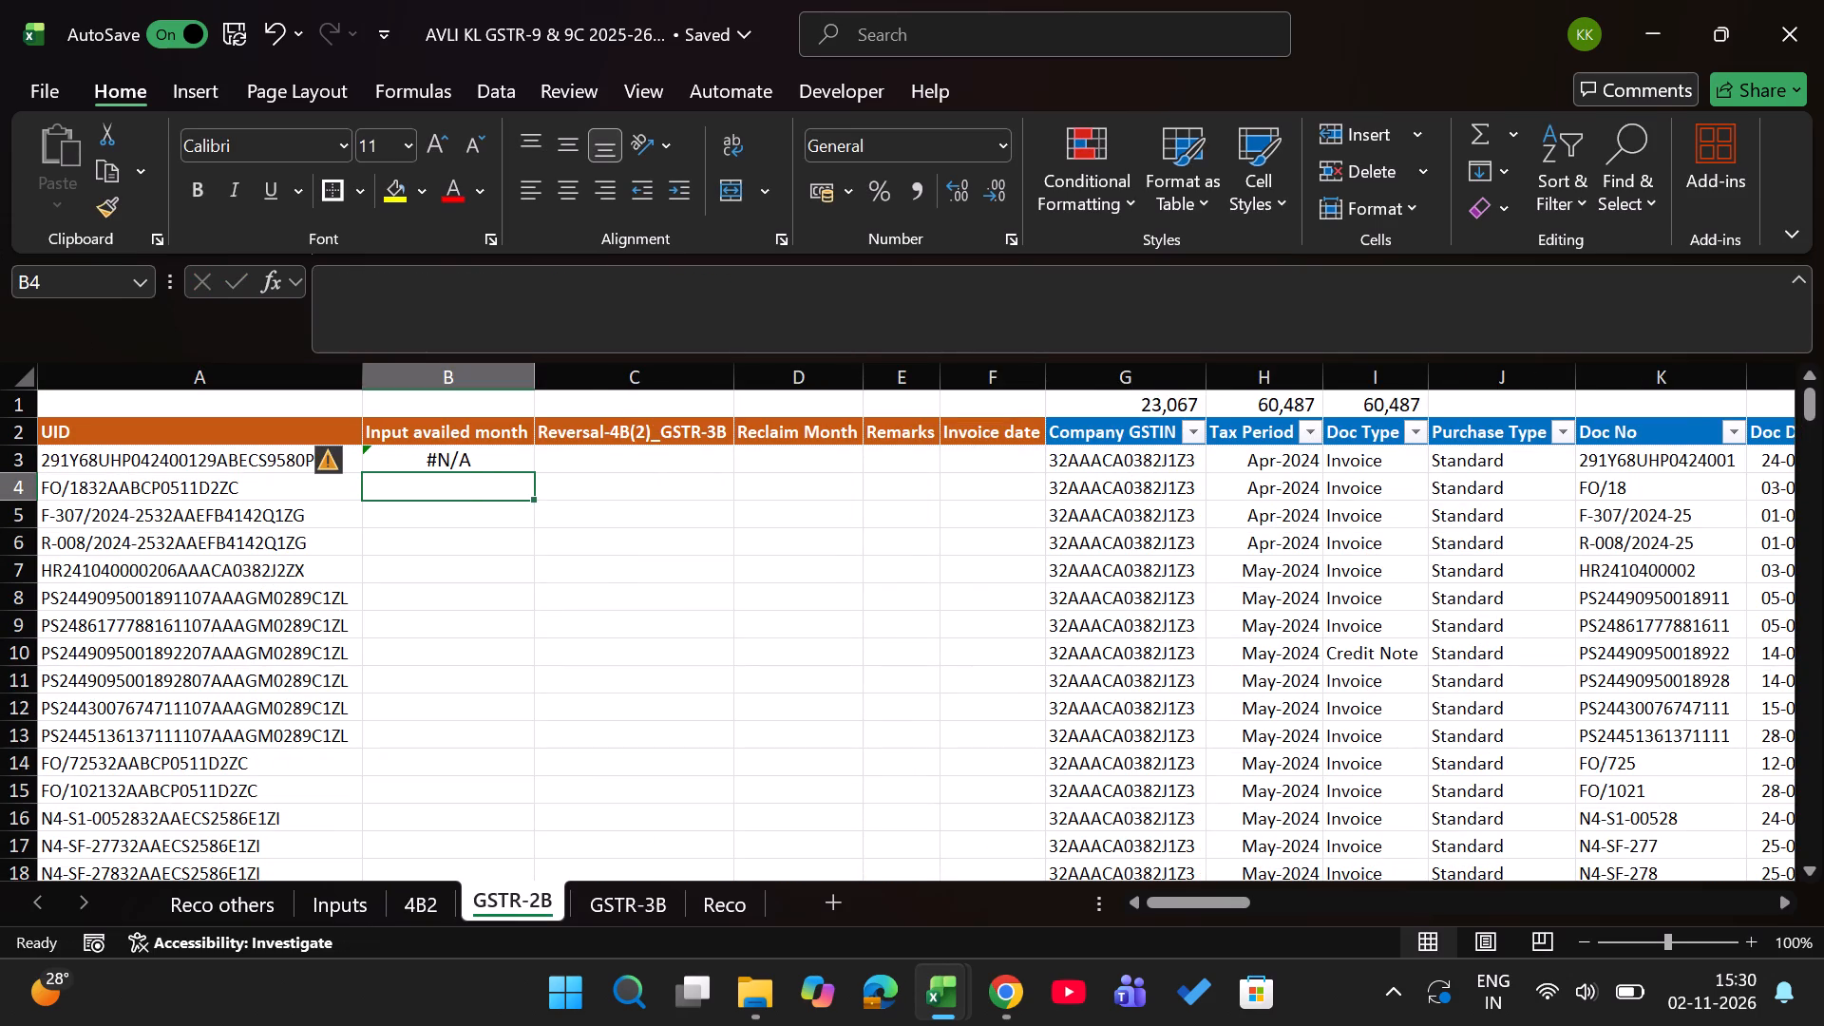
{"action": "key", "text": "BackSpace"}
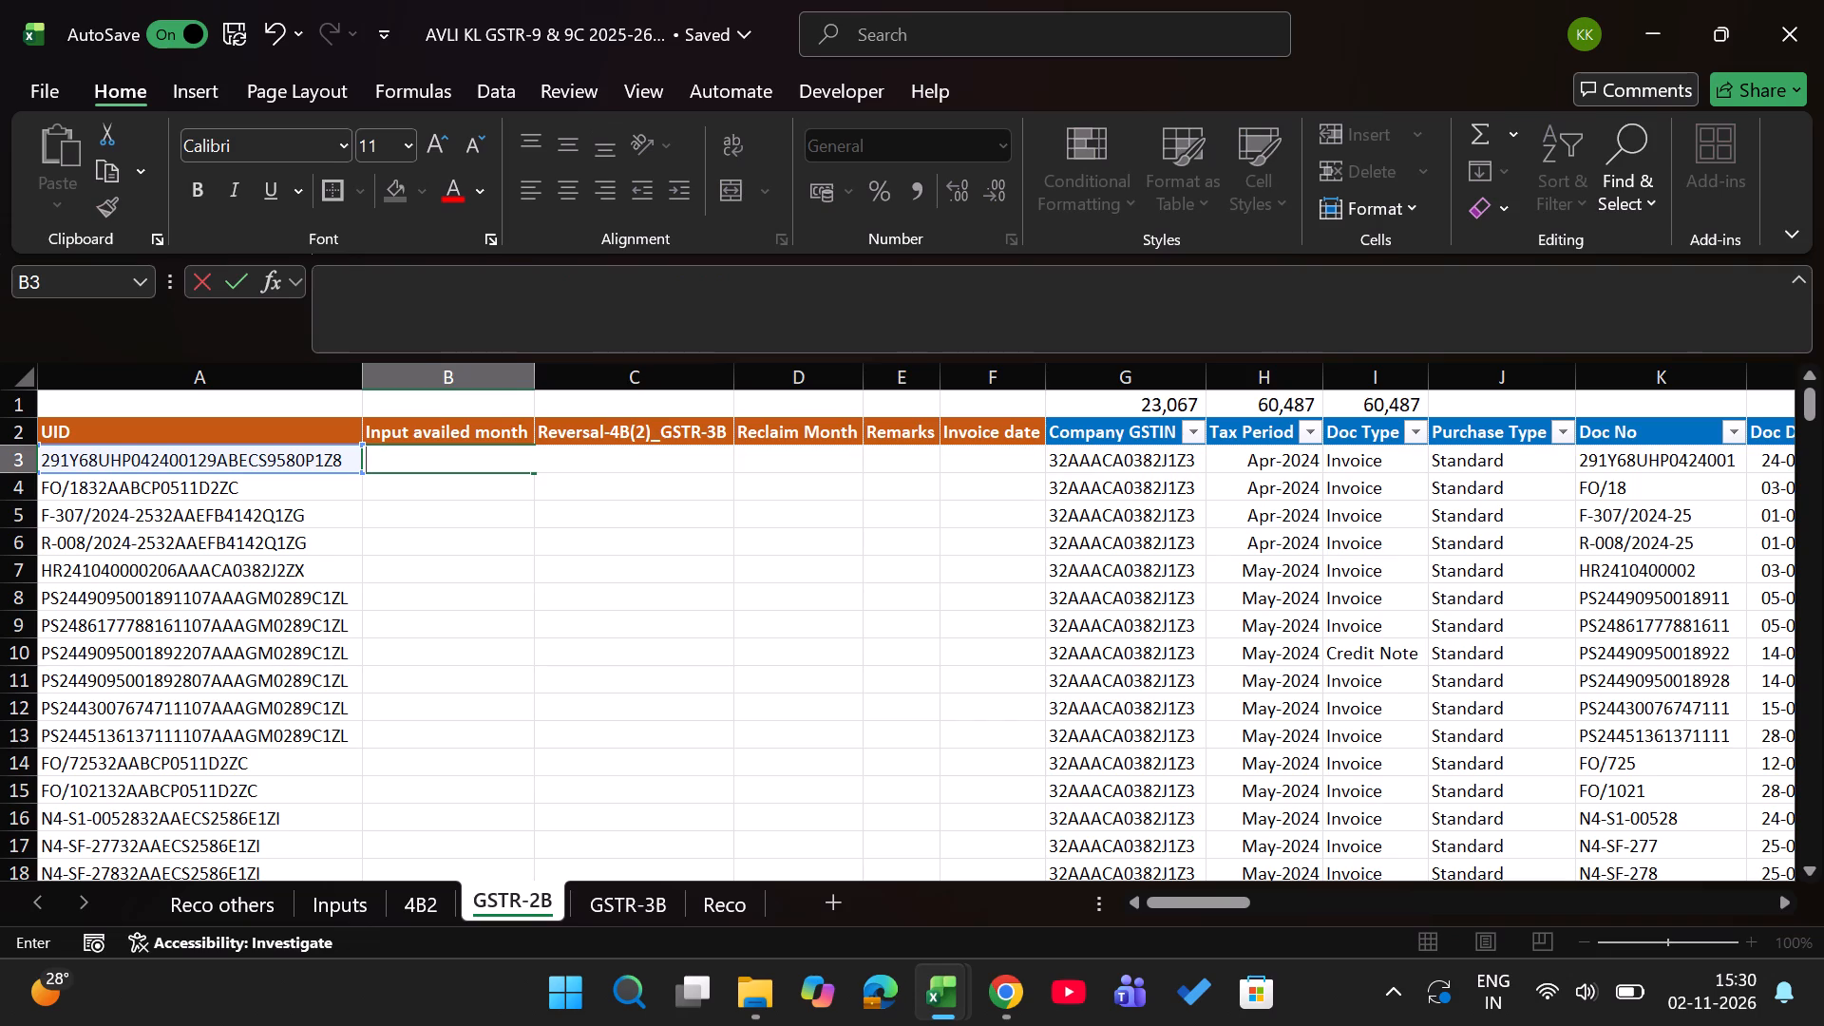
{"action": "type", "text": "=VLOO"}
{"action": "key", "text": "Tab"}
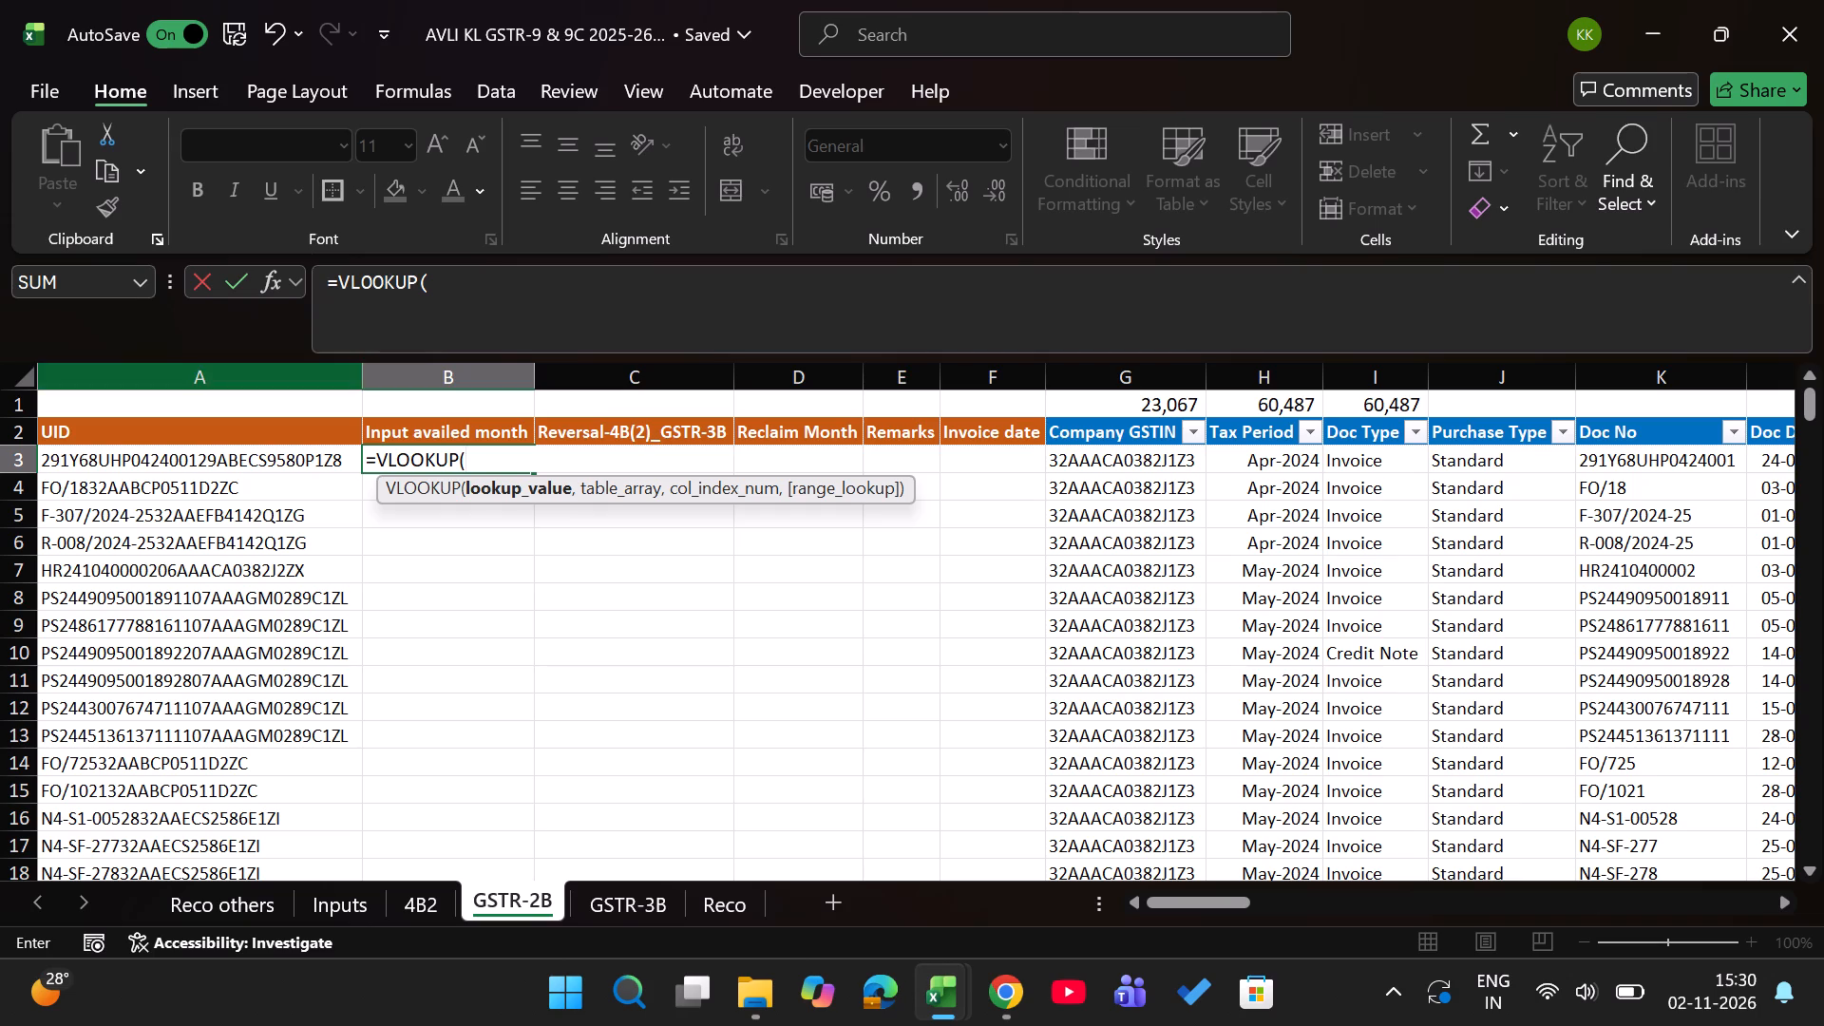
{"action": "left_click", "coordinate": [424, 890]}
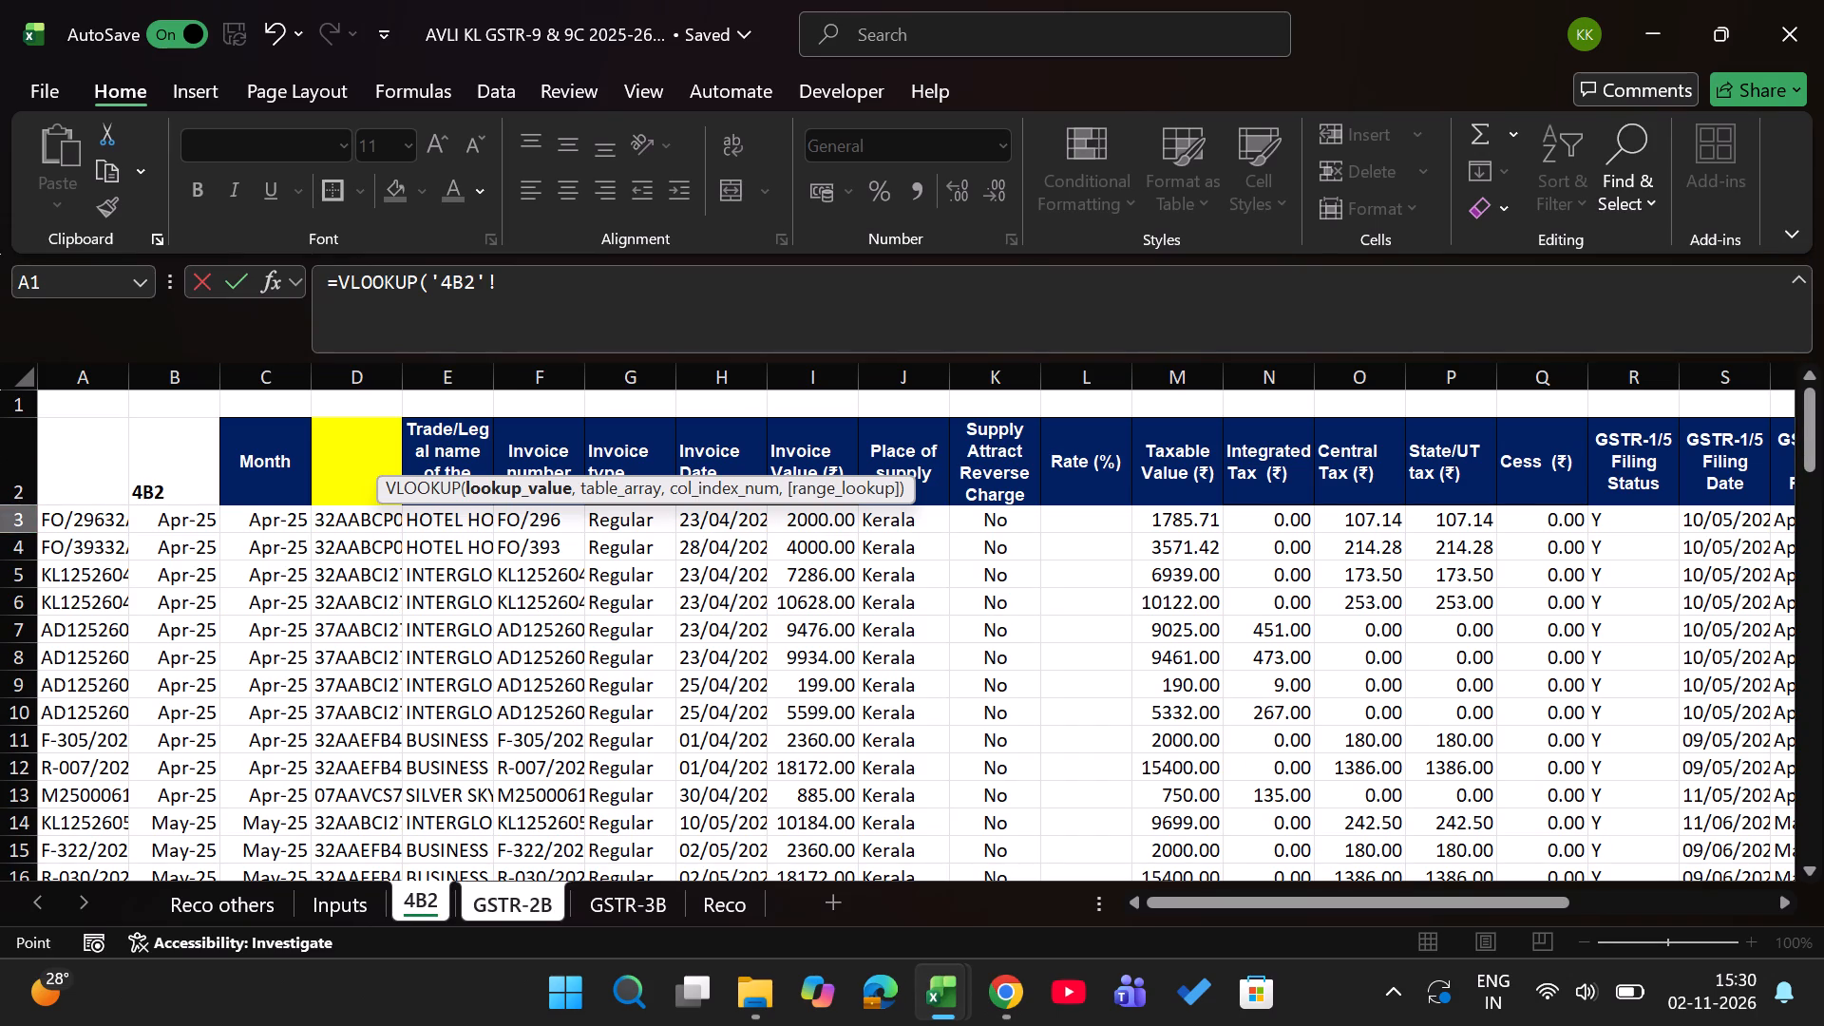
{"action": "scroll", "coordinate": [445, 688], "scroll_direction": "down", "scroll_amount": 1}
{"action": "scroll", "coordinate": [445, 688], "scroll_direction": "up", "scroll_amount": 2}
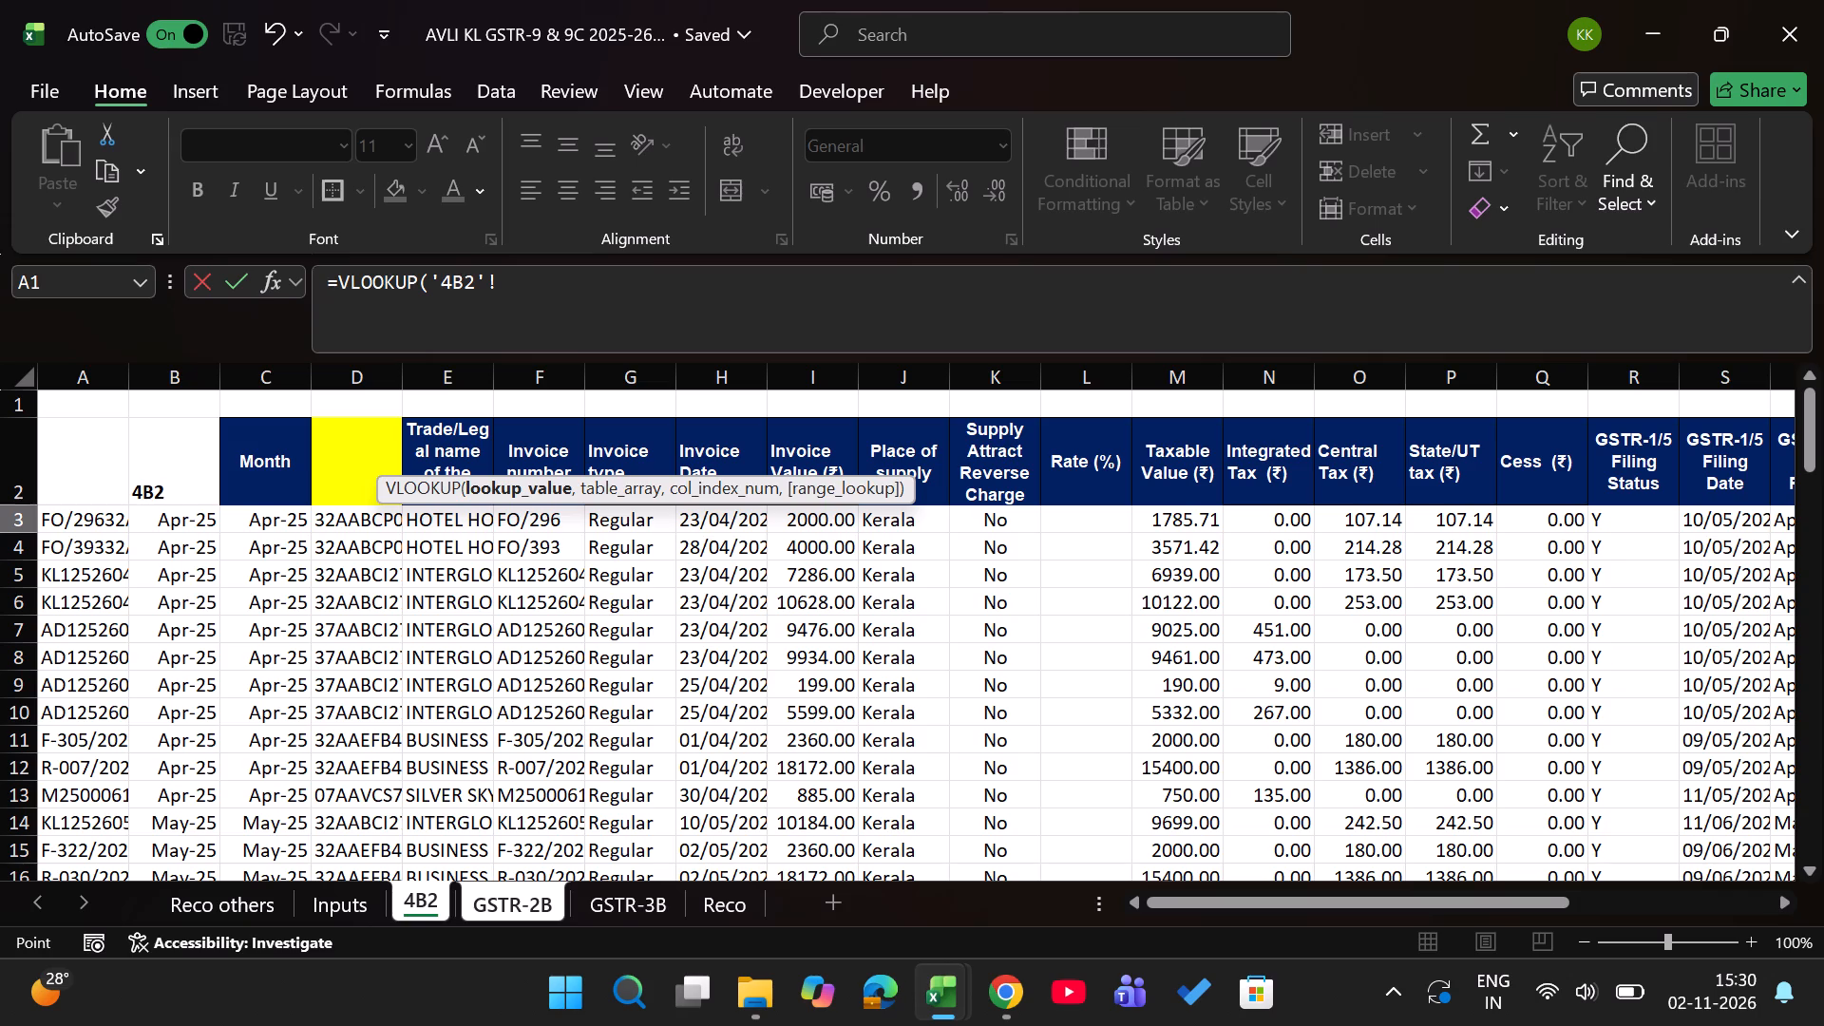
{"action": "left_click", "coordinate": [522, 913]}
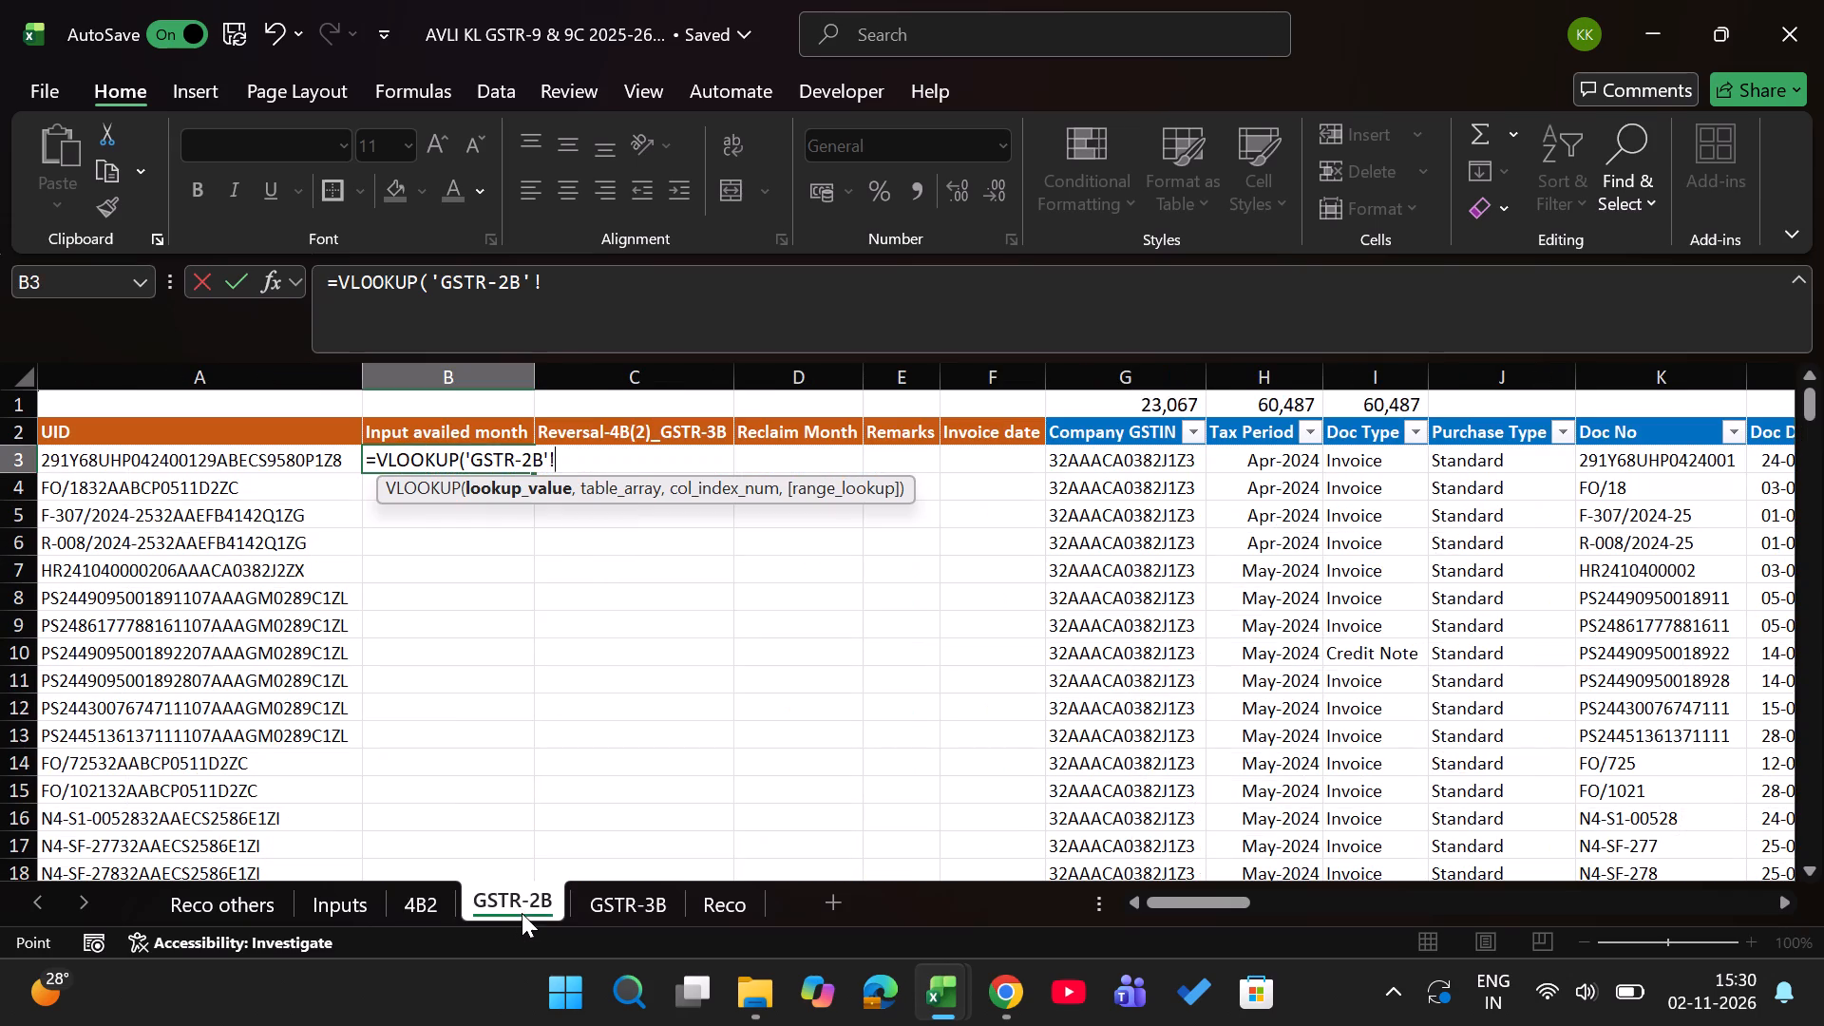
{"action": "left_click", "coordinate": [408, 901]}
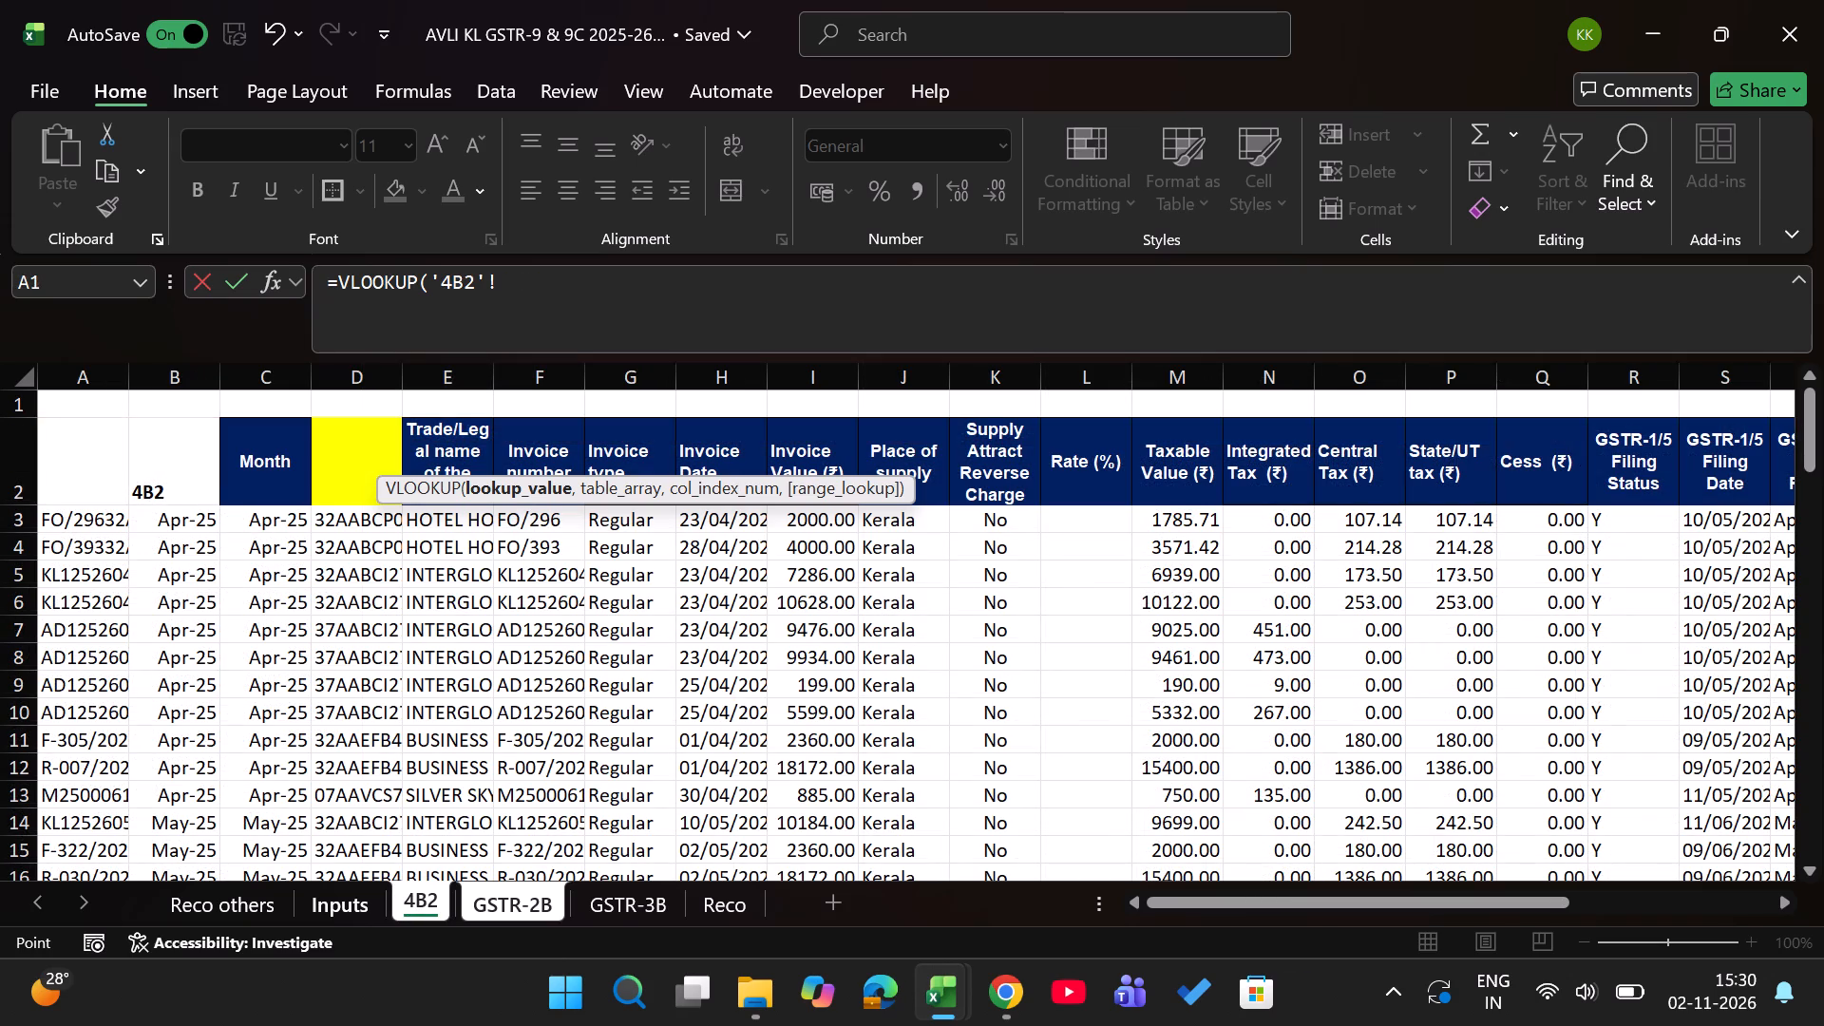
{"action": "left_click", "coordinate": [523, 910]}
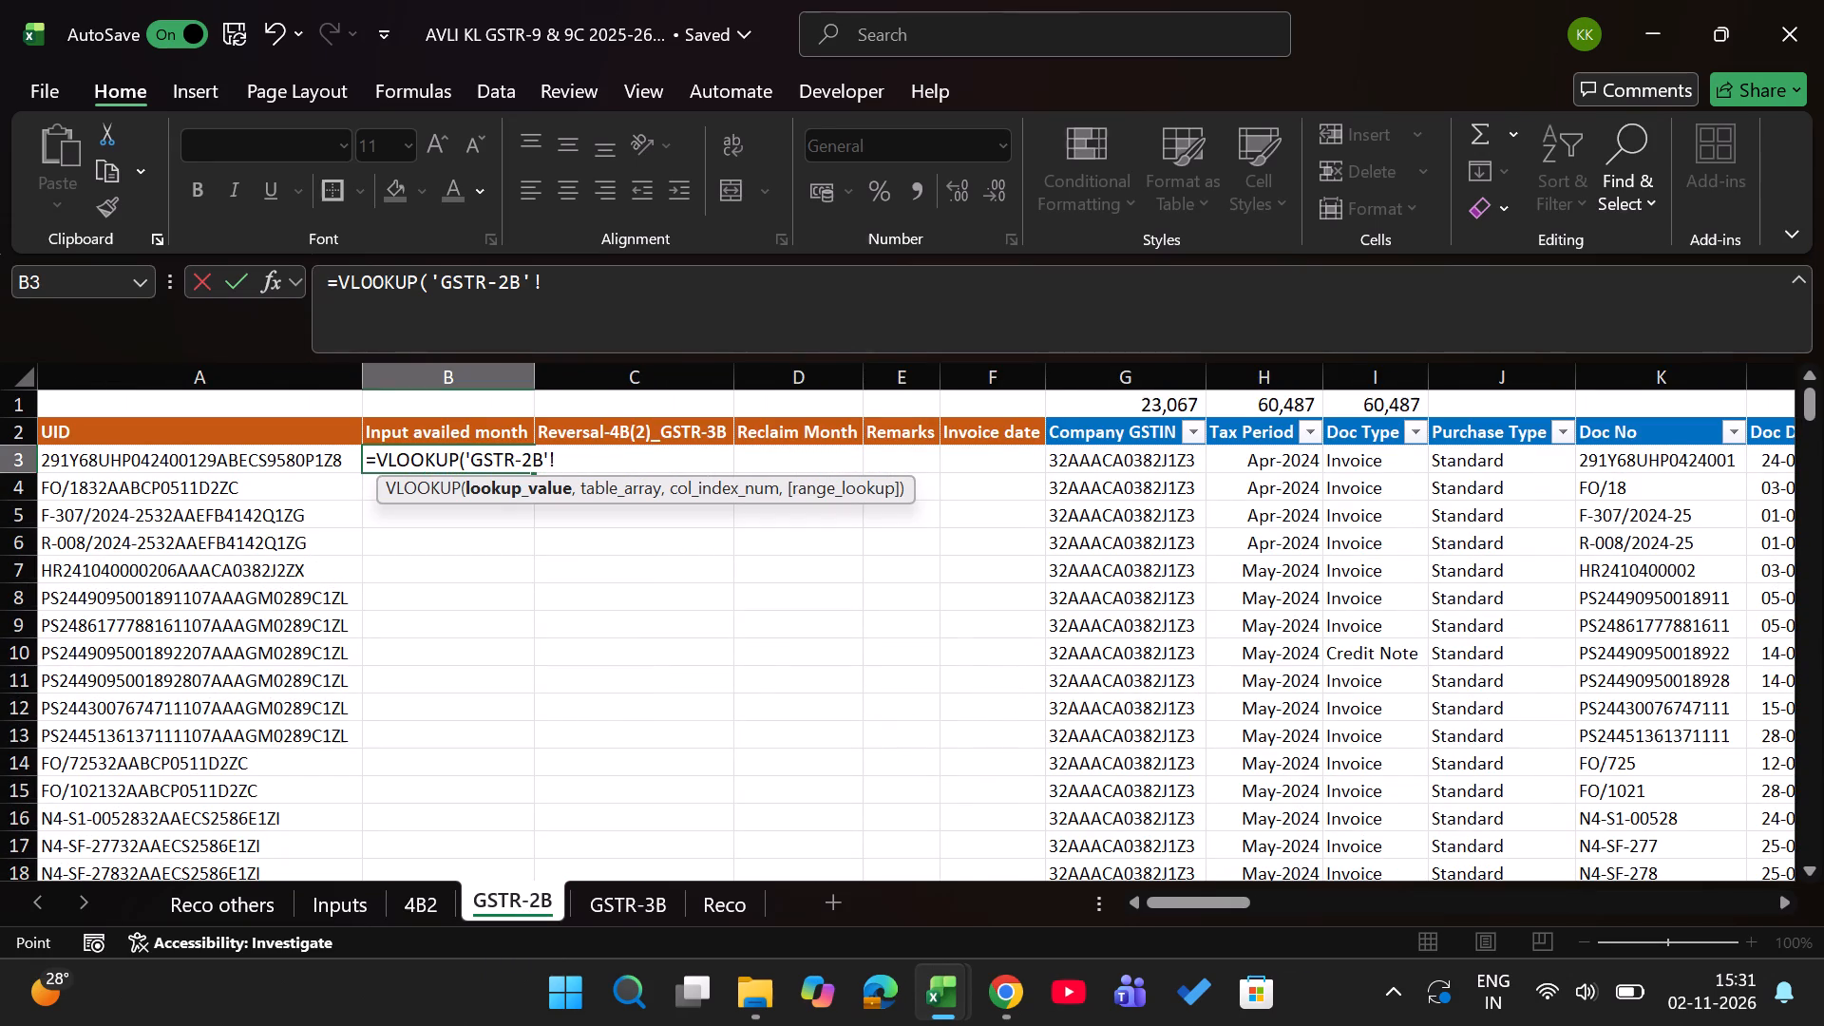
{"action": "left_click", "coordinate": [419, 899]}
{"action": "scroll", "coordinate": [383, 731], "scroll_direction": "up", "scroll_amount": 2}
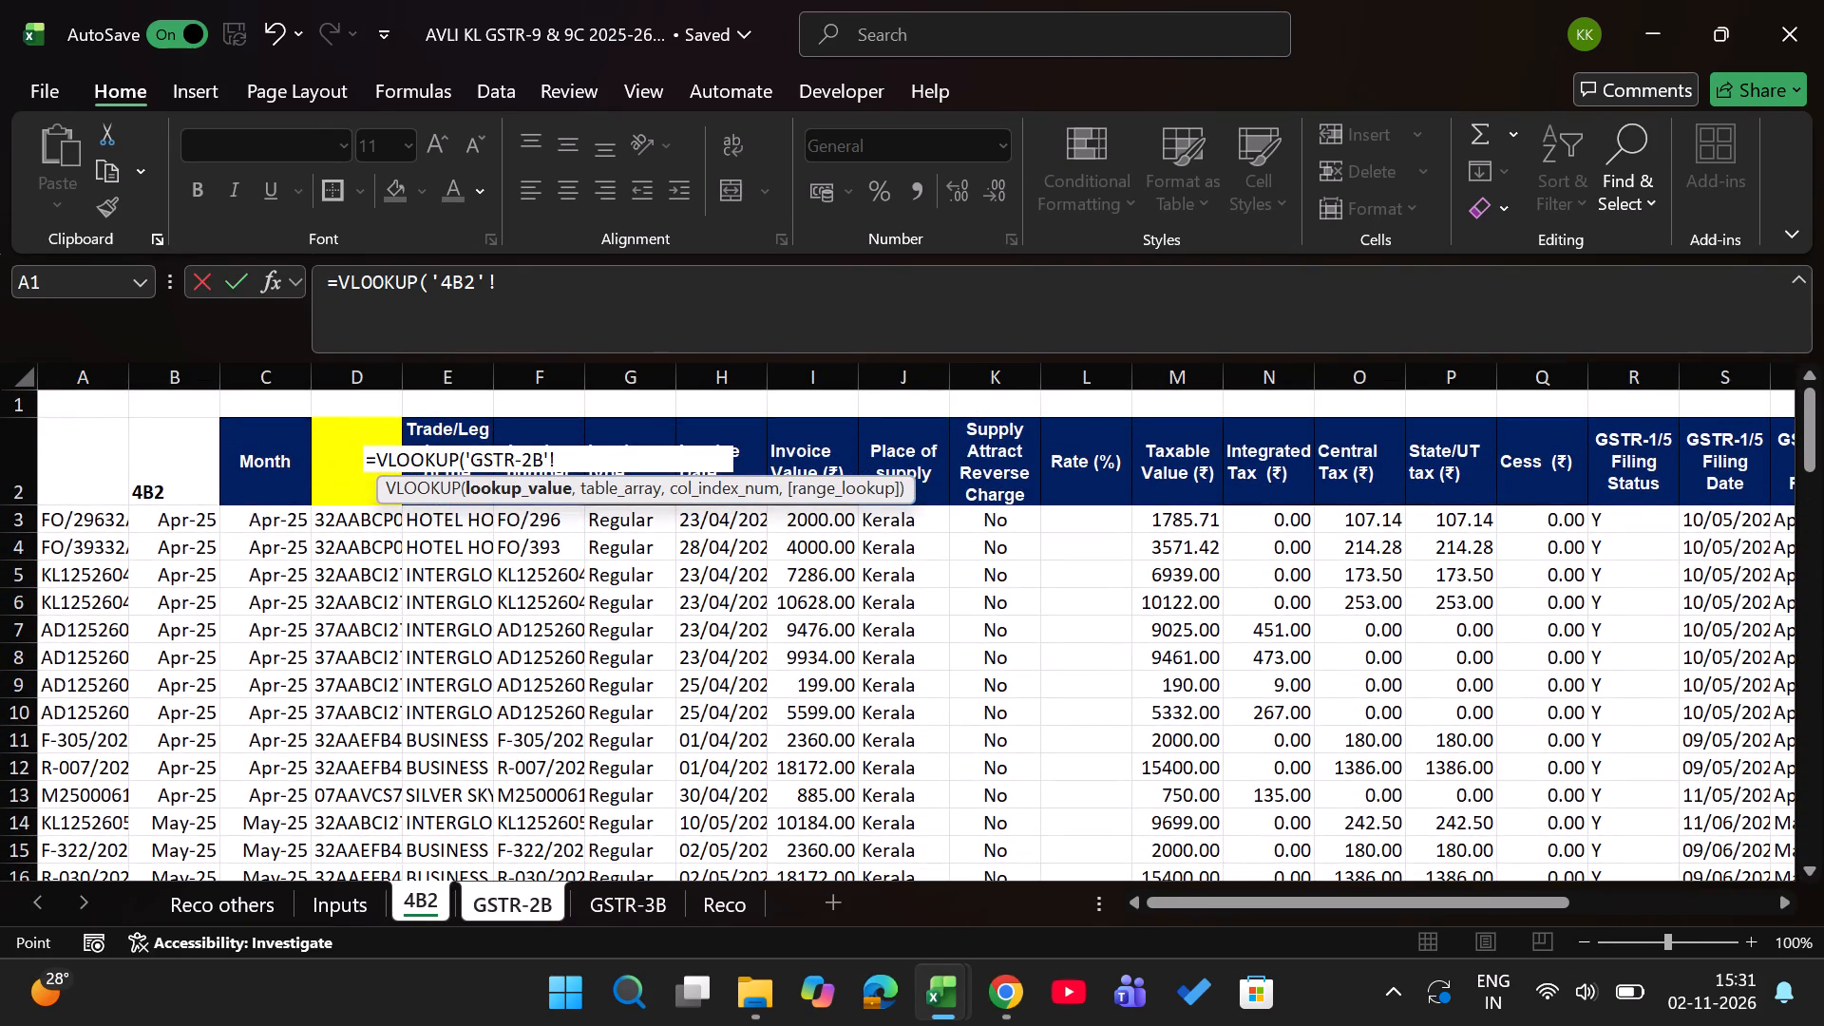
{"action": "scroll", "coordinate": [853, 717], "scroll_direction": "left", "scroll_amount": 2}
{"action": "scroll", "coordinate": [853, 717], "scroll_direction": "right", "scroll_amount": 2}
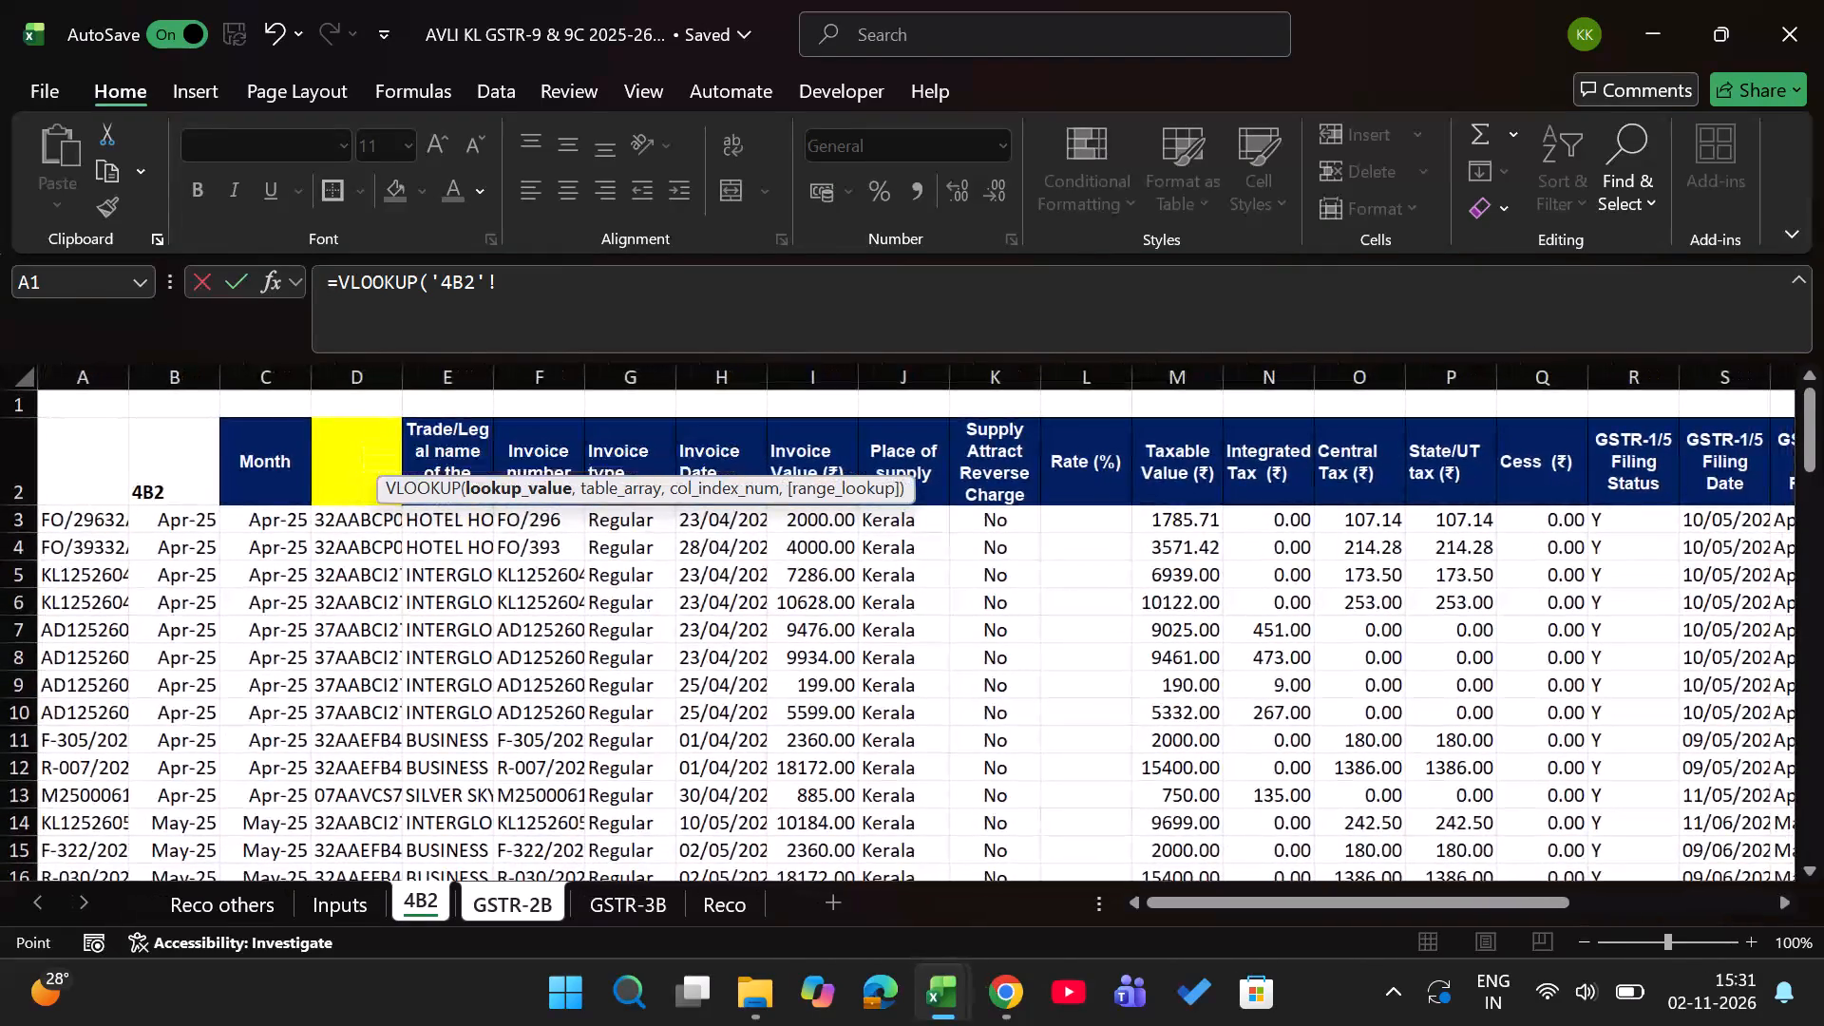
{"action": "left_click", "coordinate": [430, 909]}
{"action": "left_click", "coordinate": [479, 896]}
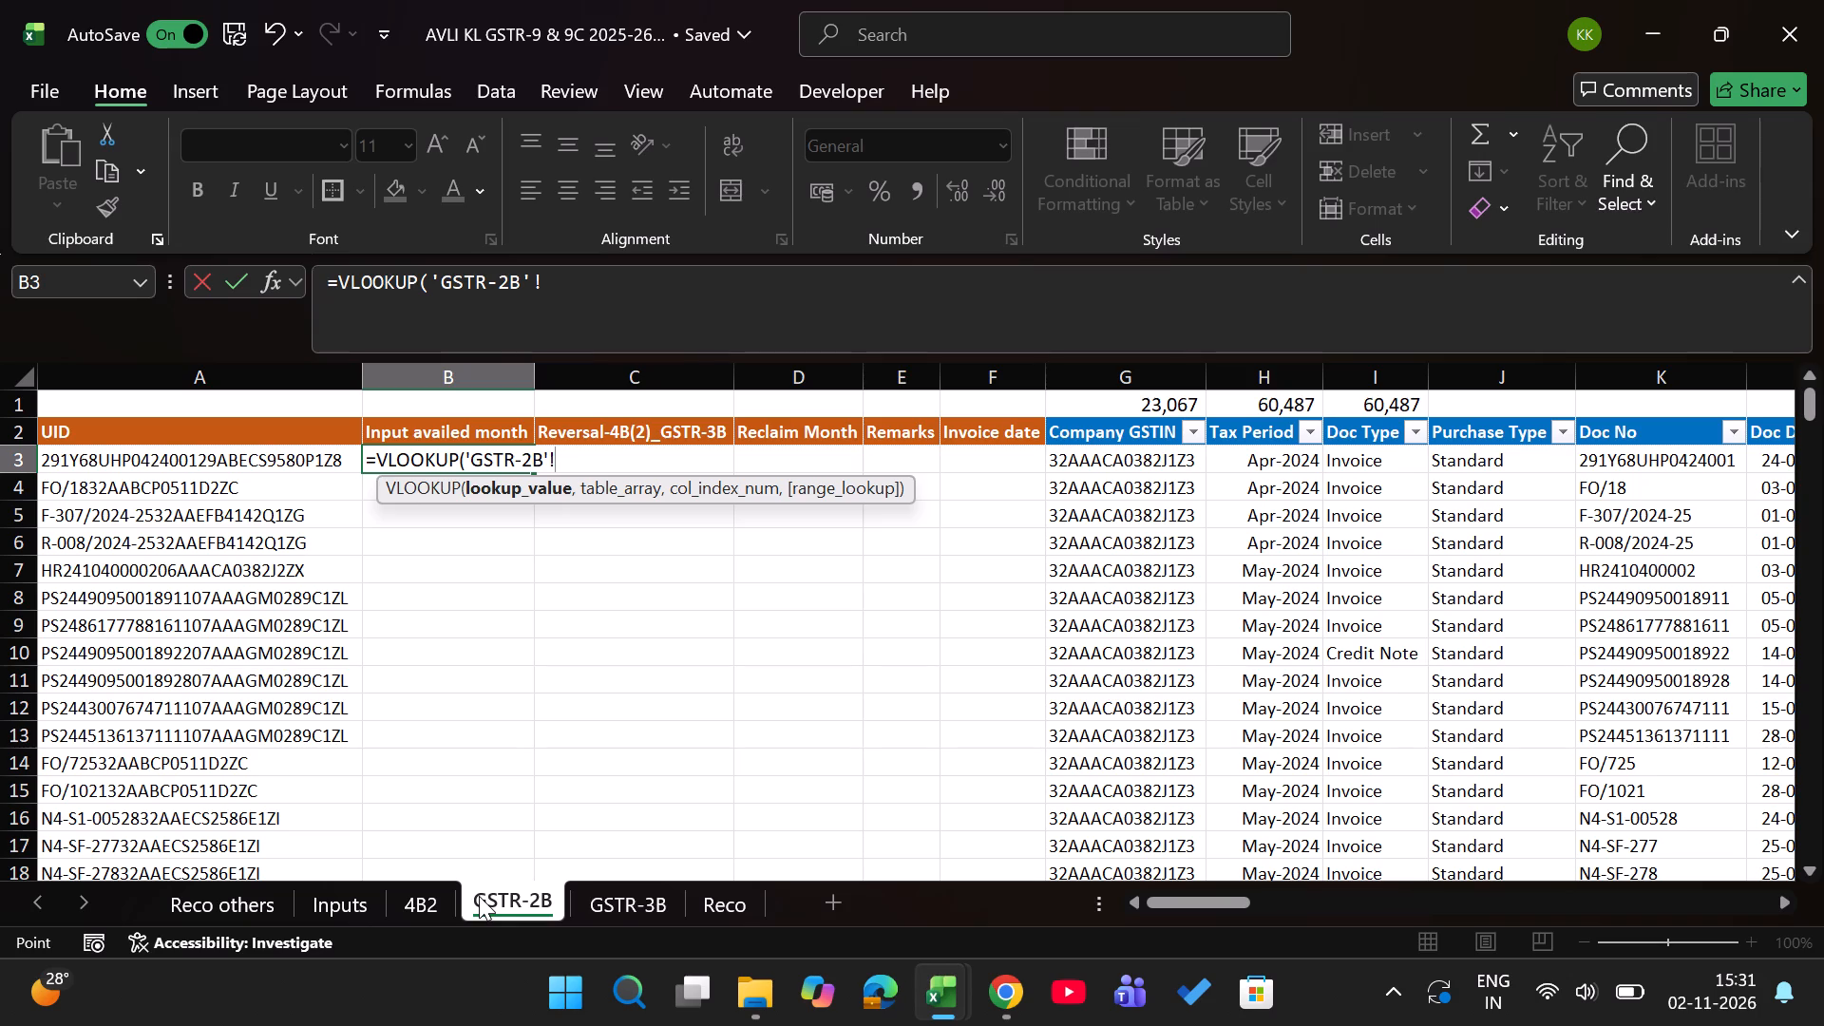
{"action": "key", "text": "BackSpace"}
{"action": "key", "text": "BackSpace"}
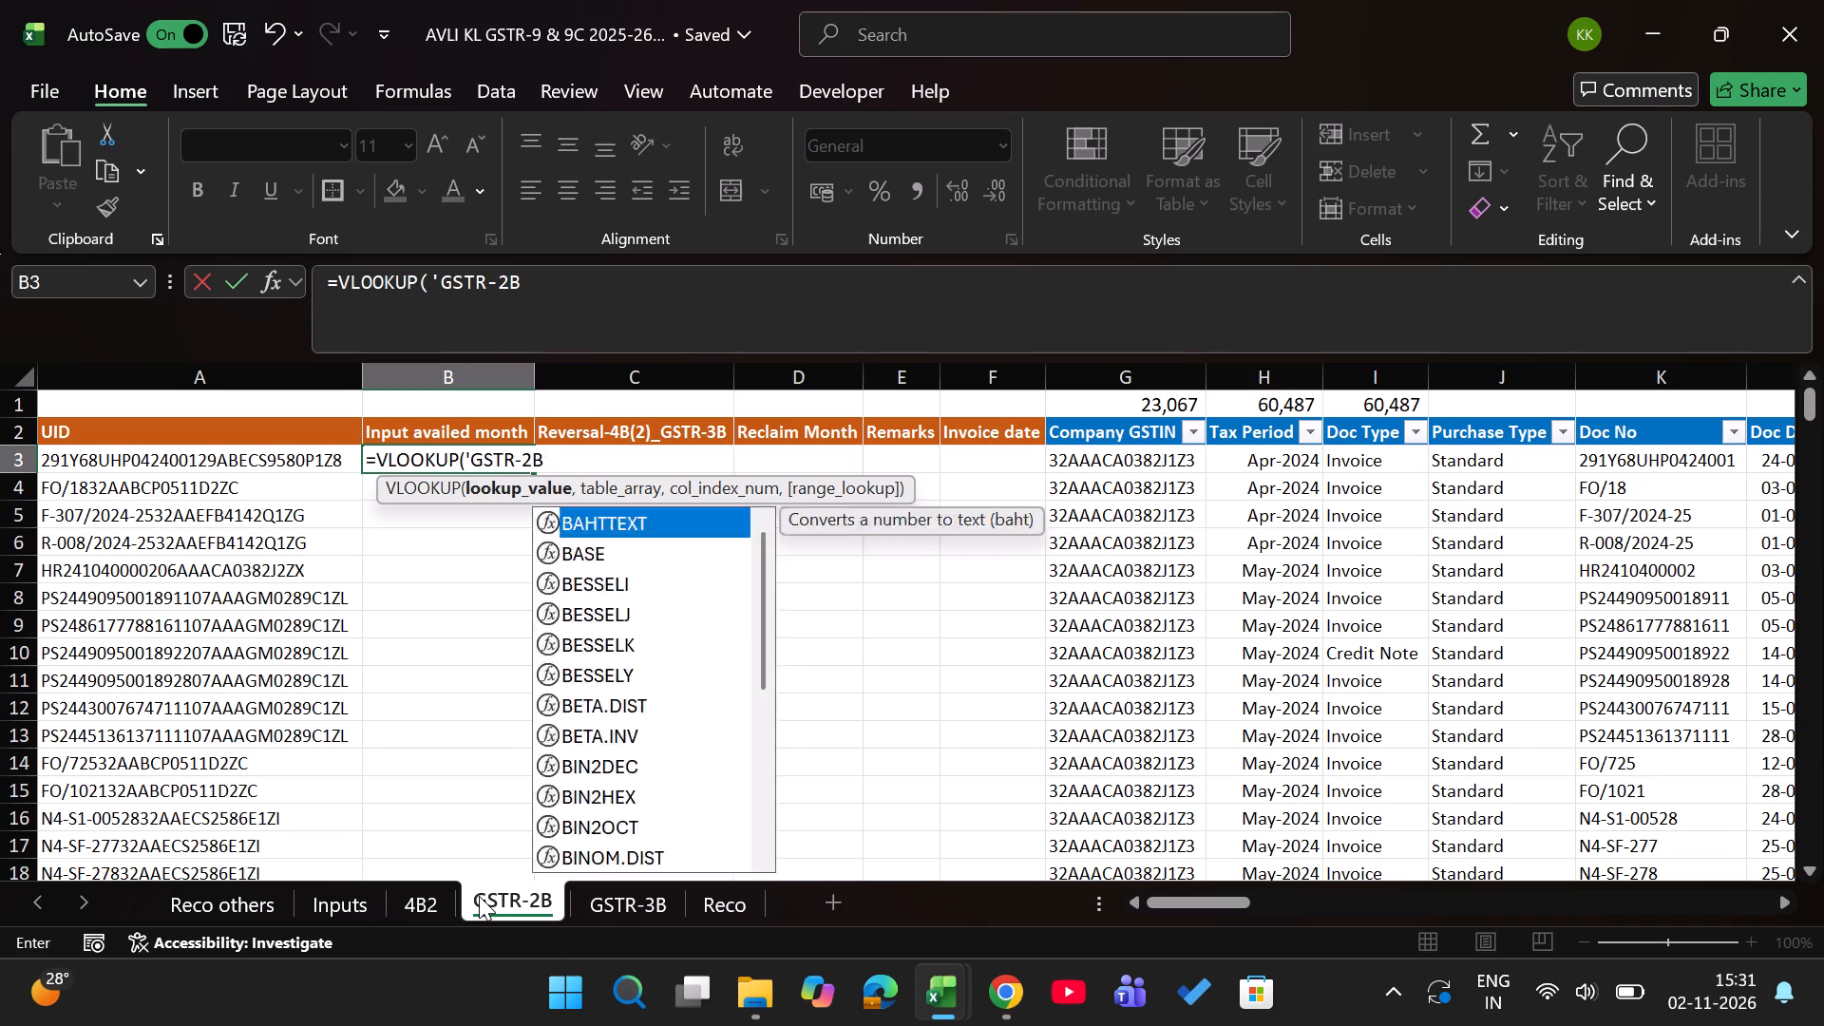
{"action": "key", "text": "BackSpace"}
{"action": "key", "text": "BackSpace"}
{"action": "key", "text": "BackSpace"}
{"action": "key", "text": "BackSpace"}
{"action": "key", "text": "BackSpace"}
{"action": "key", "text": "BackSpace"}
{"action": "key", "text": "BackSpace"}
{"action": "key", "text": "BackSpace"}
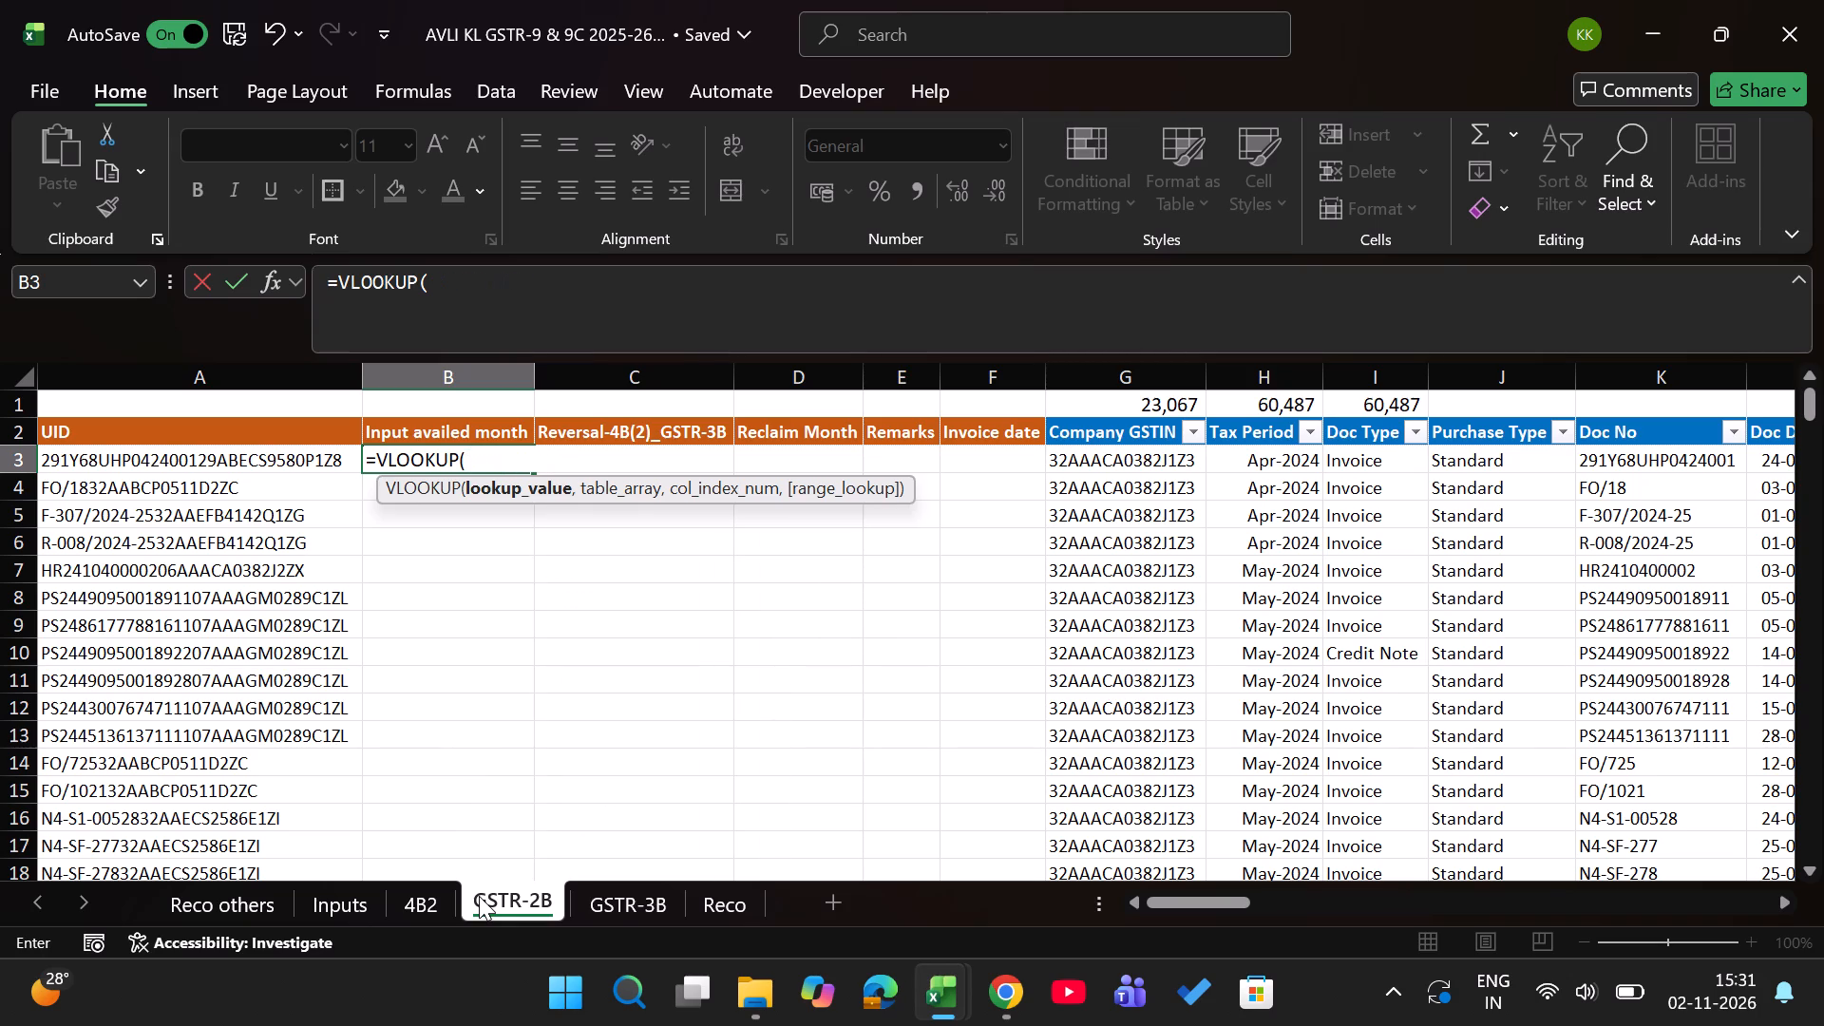
Complete the Input availed month lookup in B3 as =VLOOKUP('GSTR-2B'!A3,'4B2'!A:B,2,0), matching the UID against columns A and B of 4B2.
{"action": "left_click", "coordinate": [418, 890]}
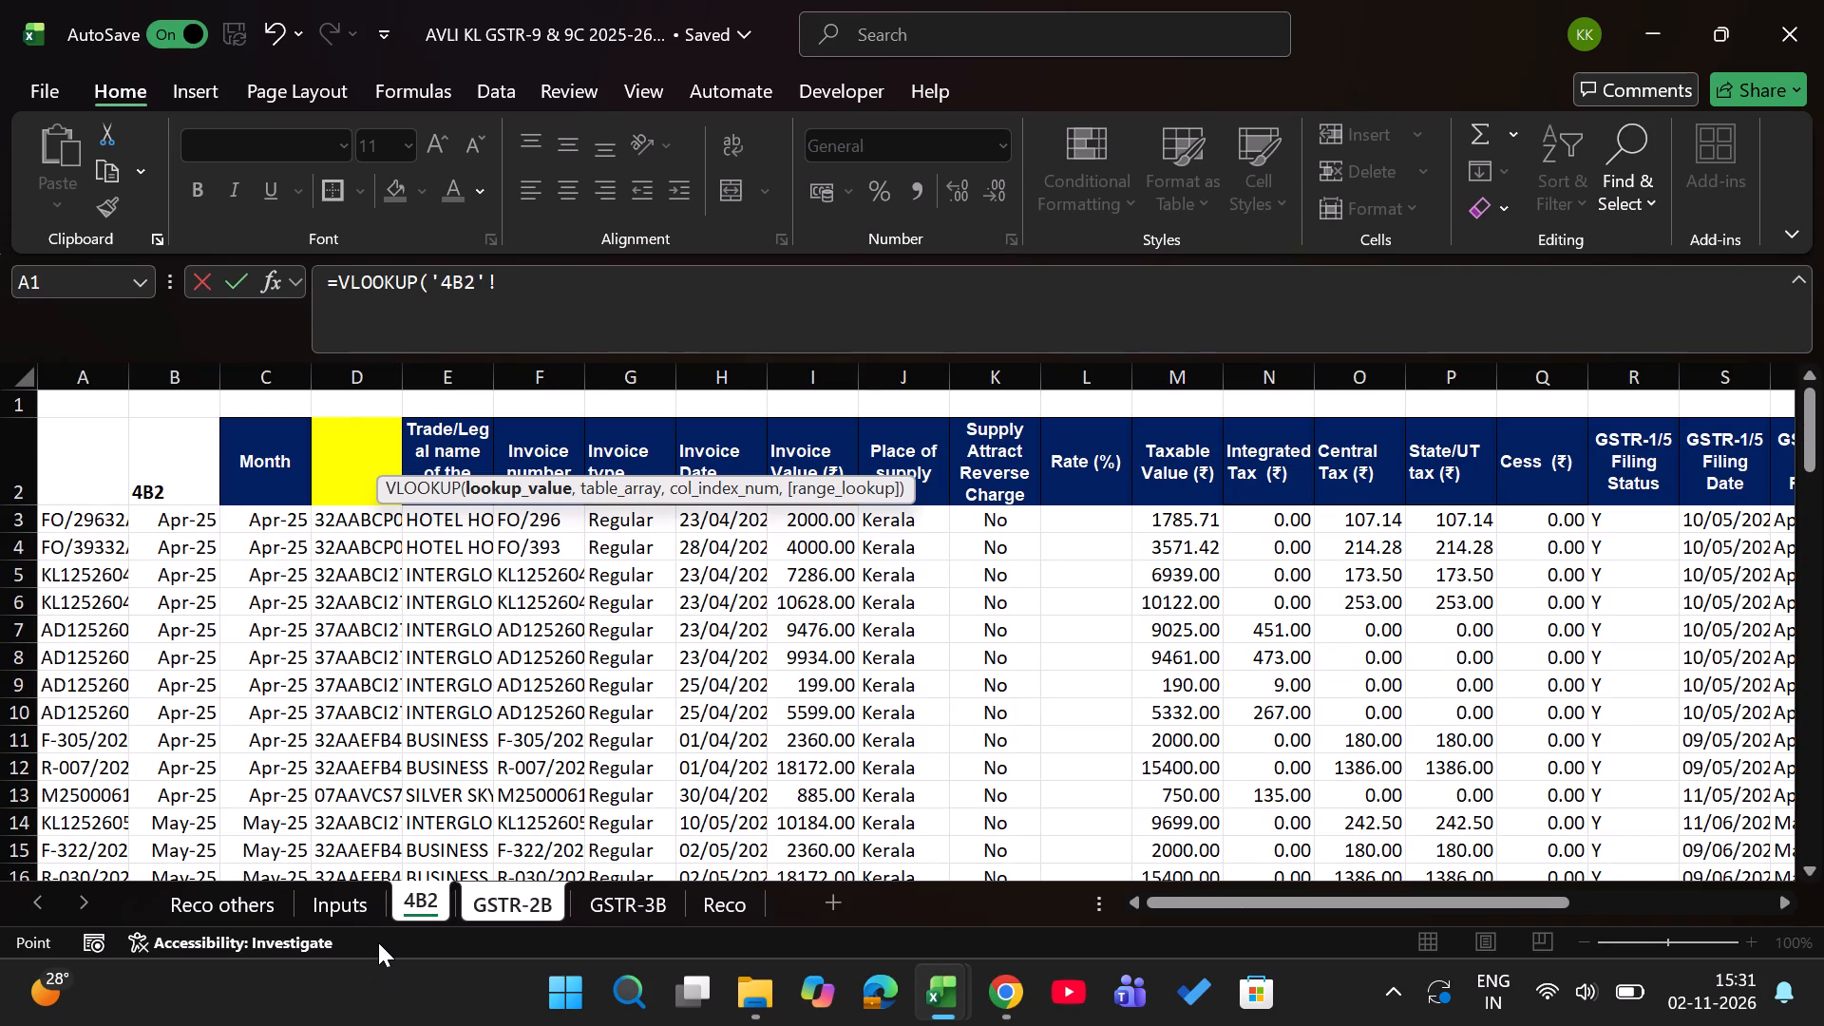
{"action": "left_click", "coordinate": [516, 896]}
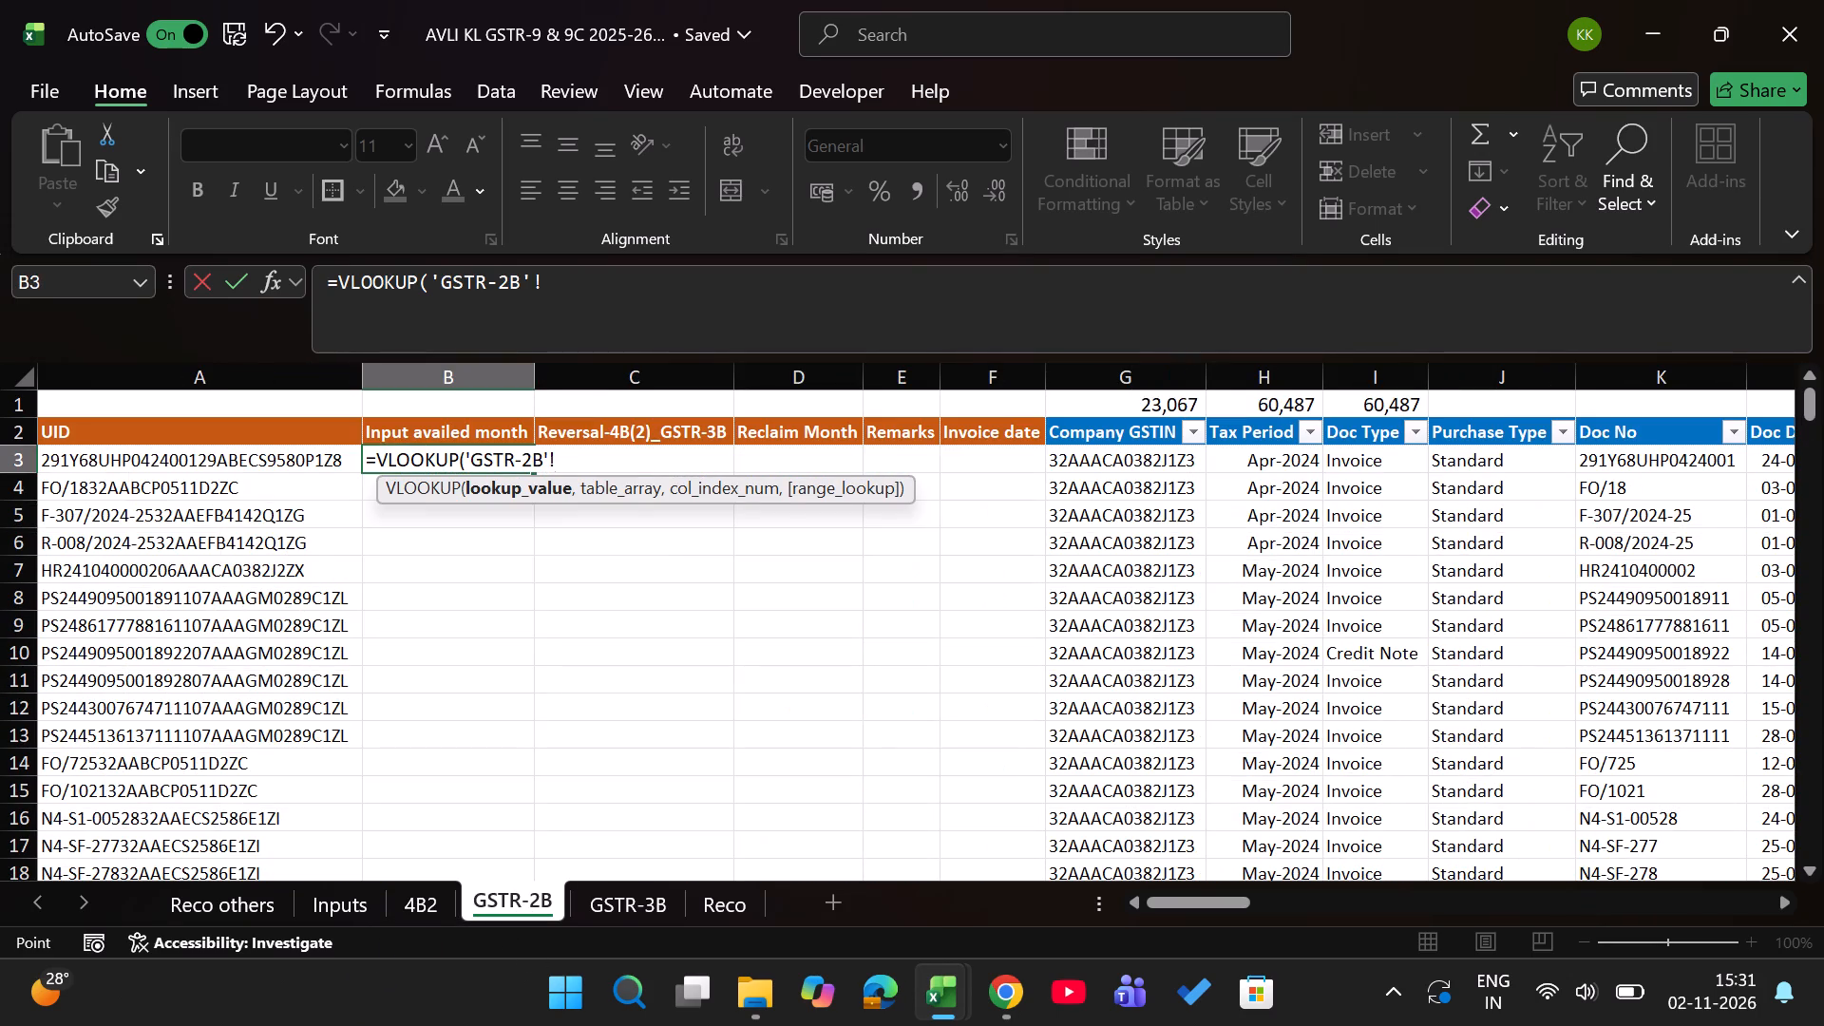
{"action": "left_click", "coordinate": [230, 448]}
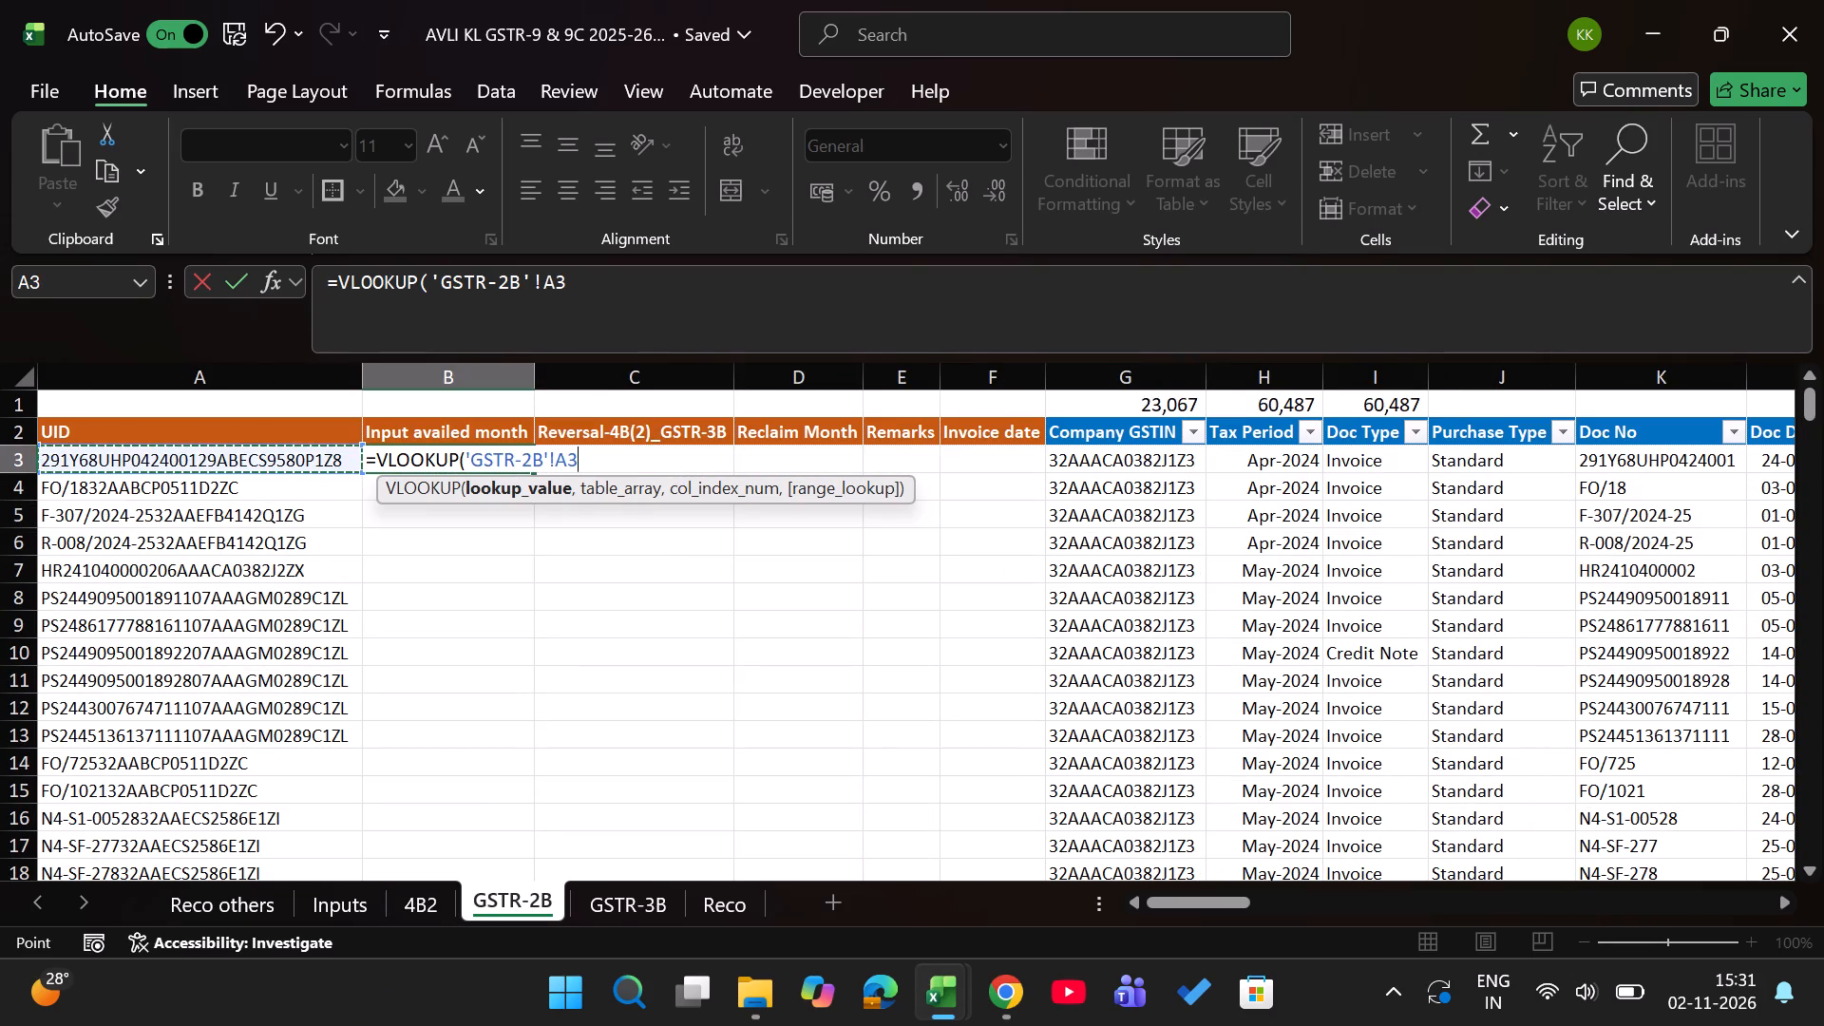
{"action": "key", "text": "comma"}
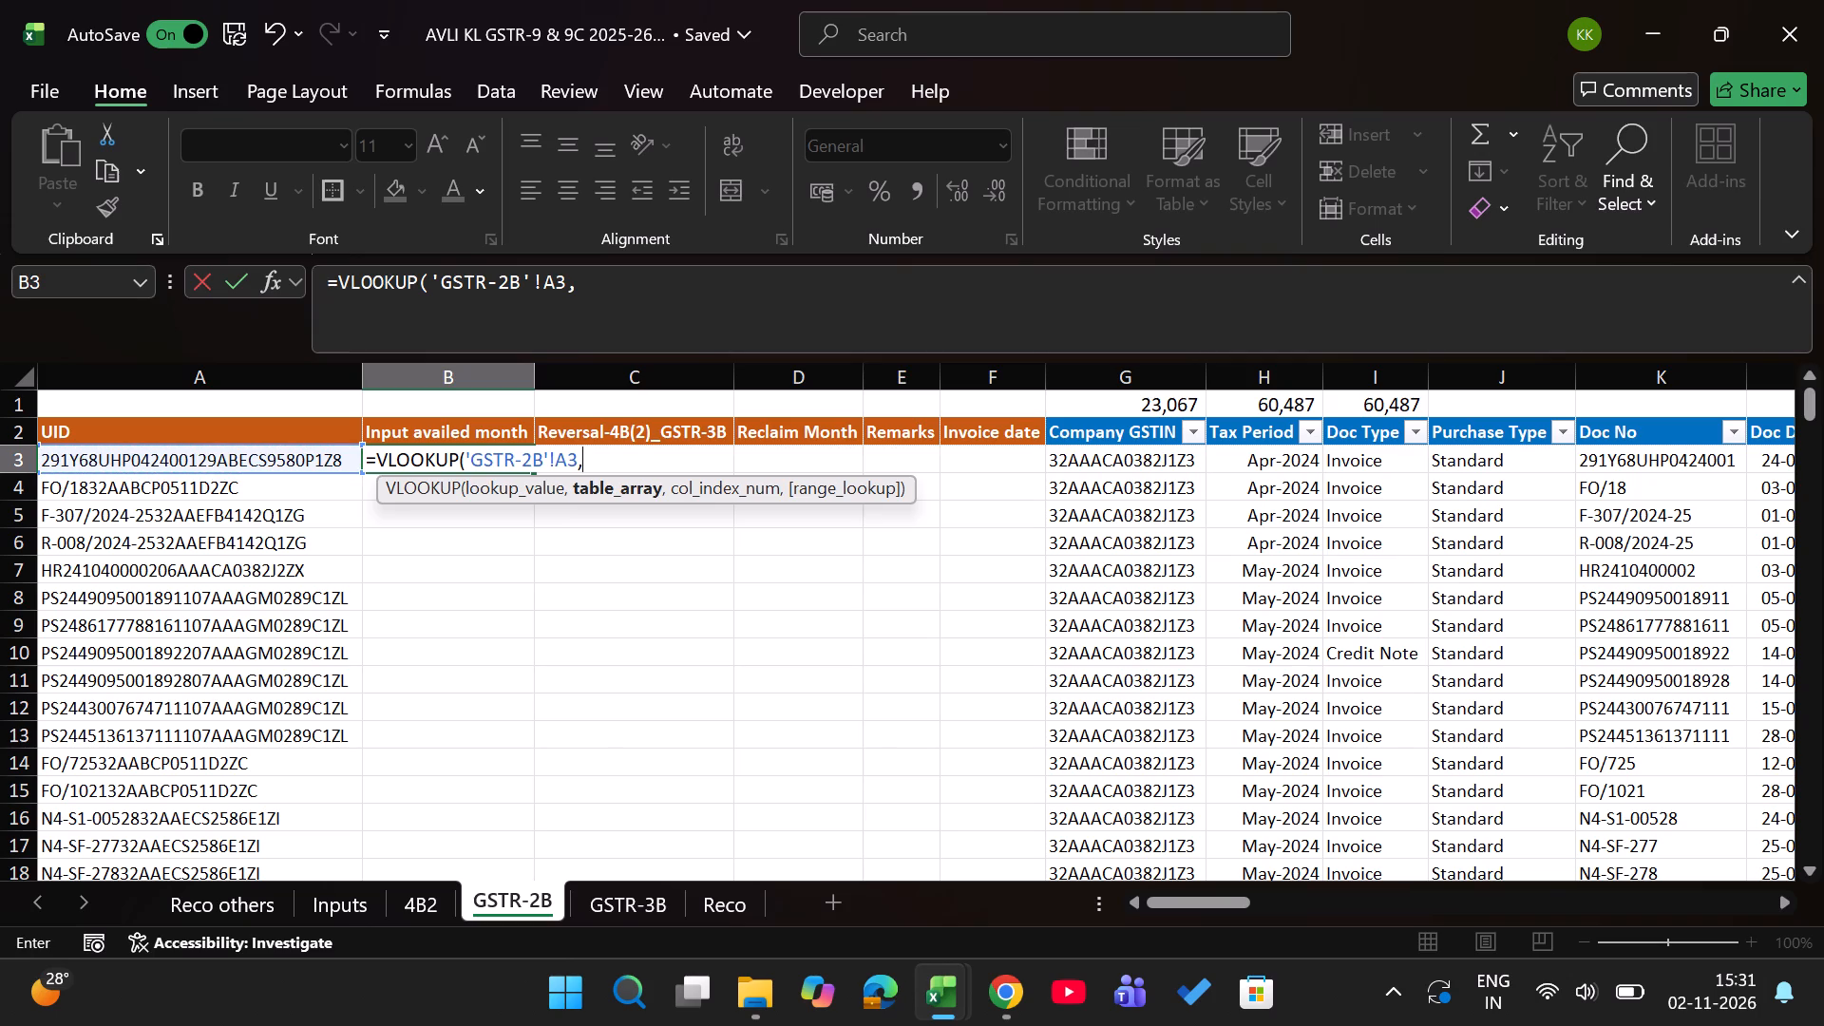
{"action": "left_click", "coordinate": [427, 909]}
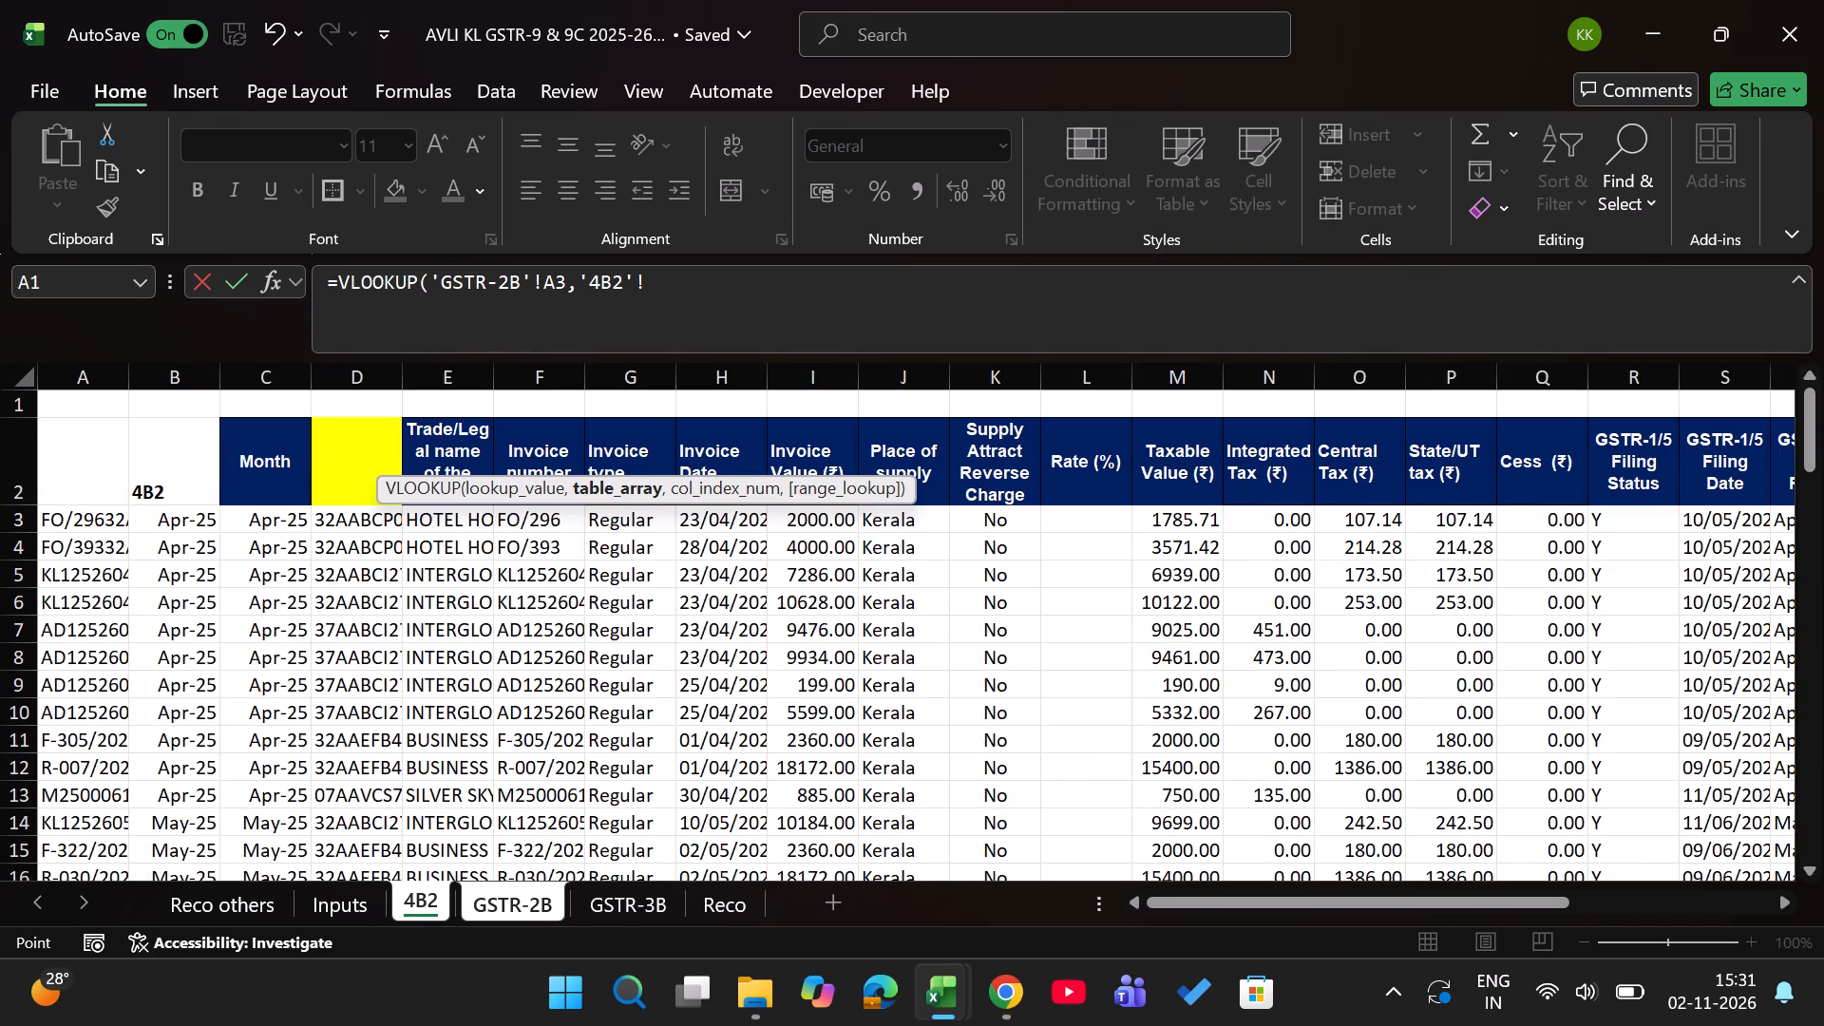
{"action": "left_click_drag", "start_coordinate": [60, 473], "coordinate": [187, 511]}
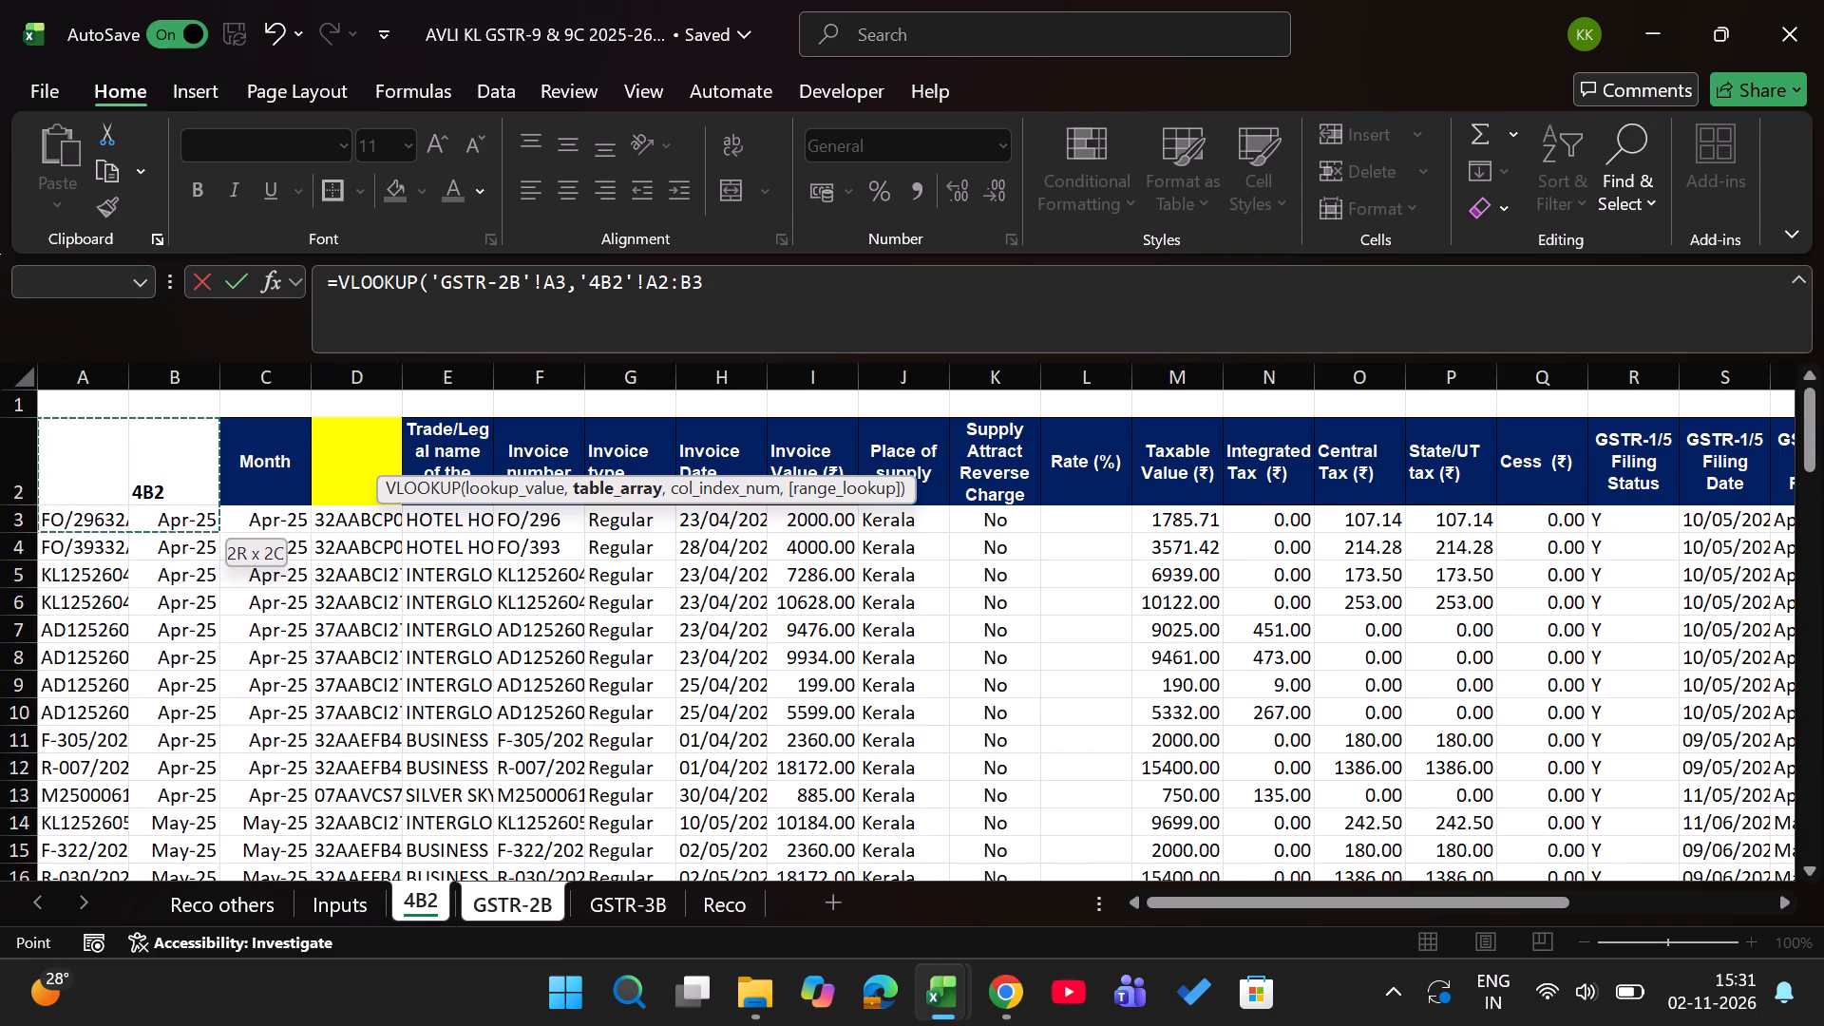
{"action": "left_click_drag", "start_coordinate": [187, 511], "coordinate": [286, 798]}
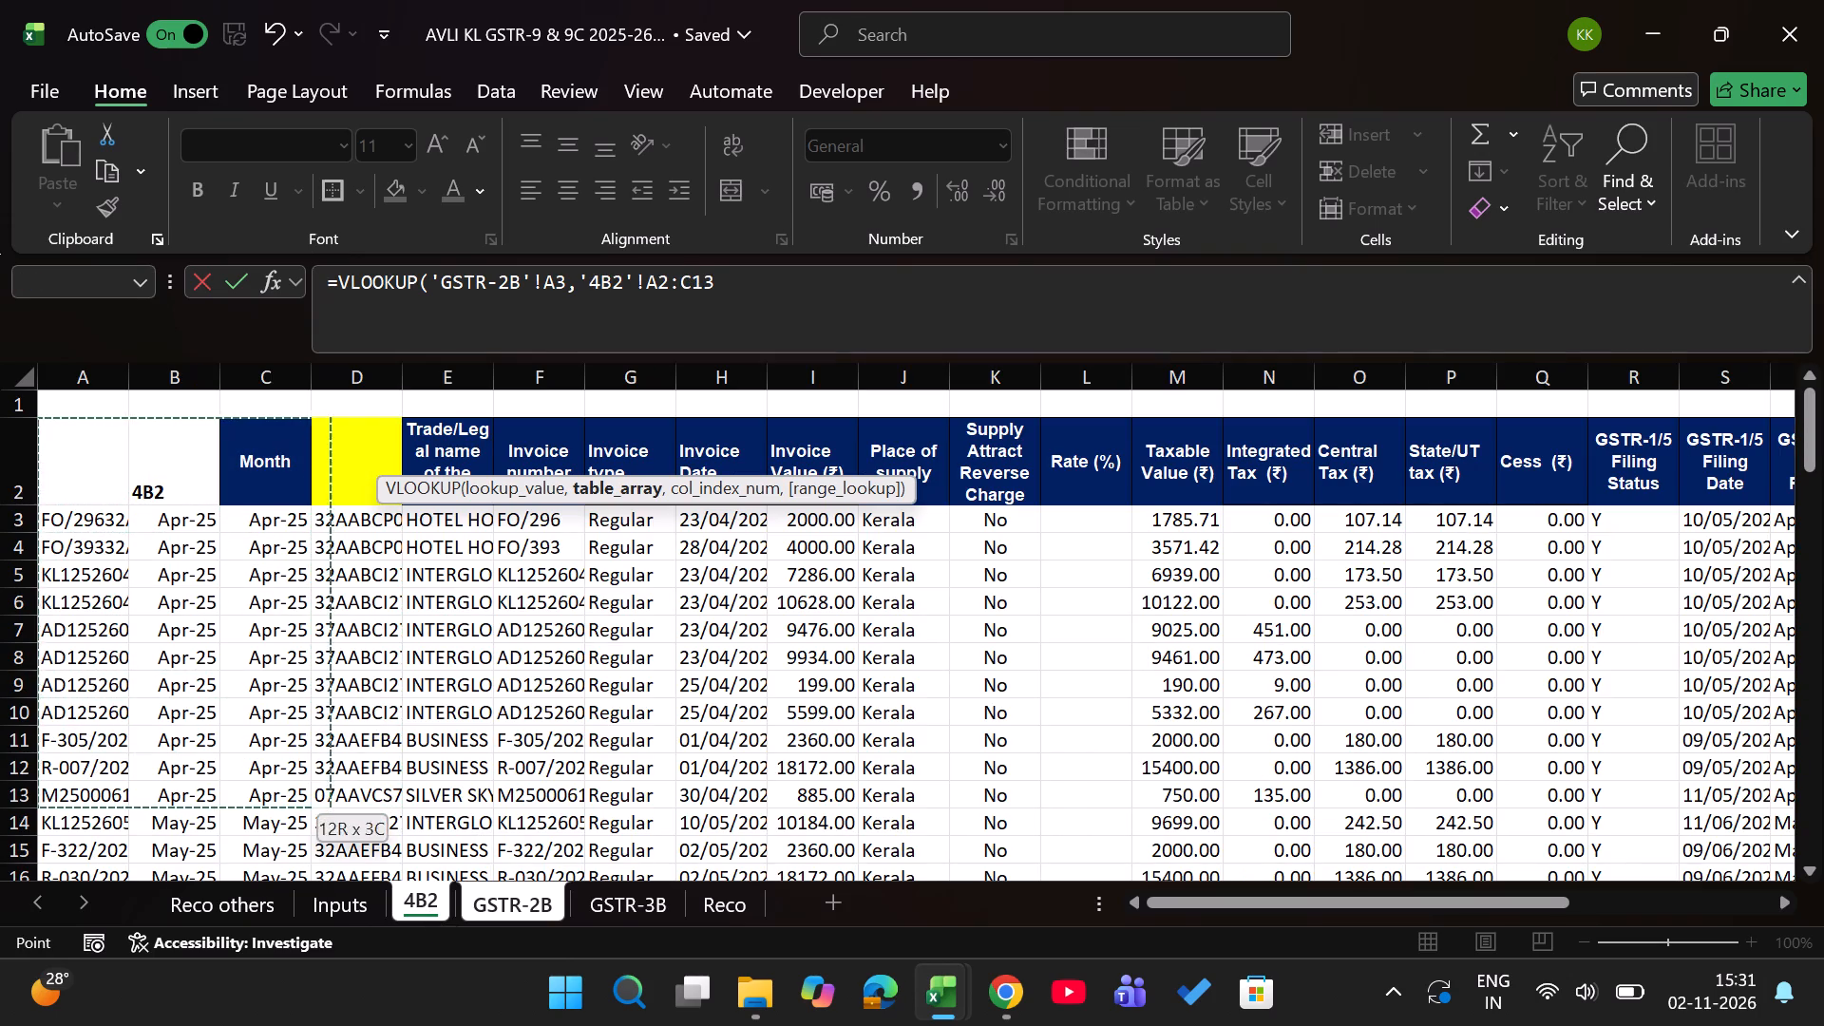
{"action": "left_click_drag", "start_coordinate": [286, 798], "coordinate": [228, 826]}
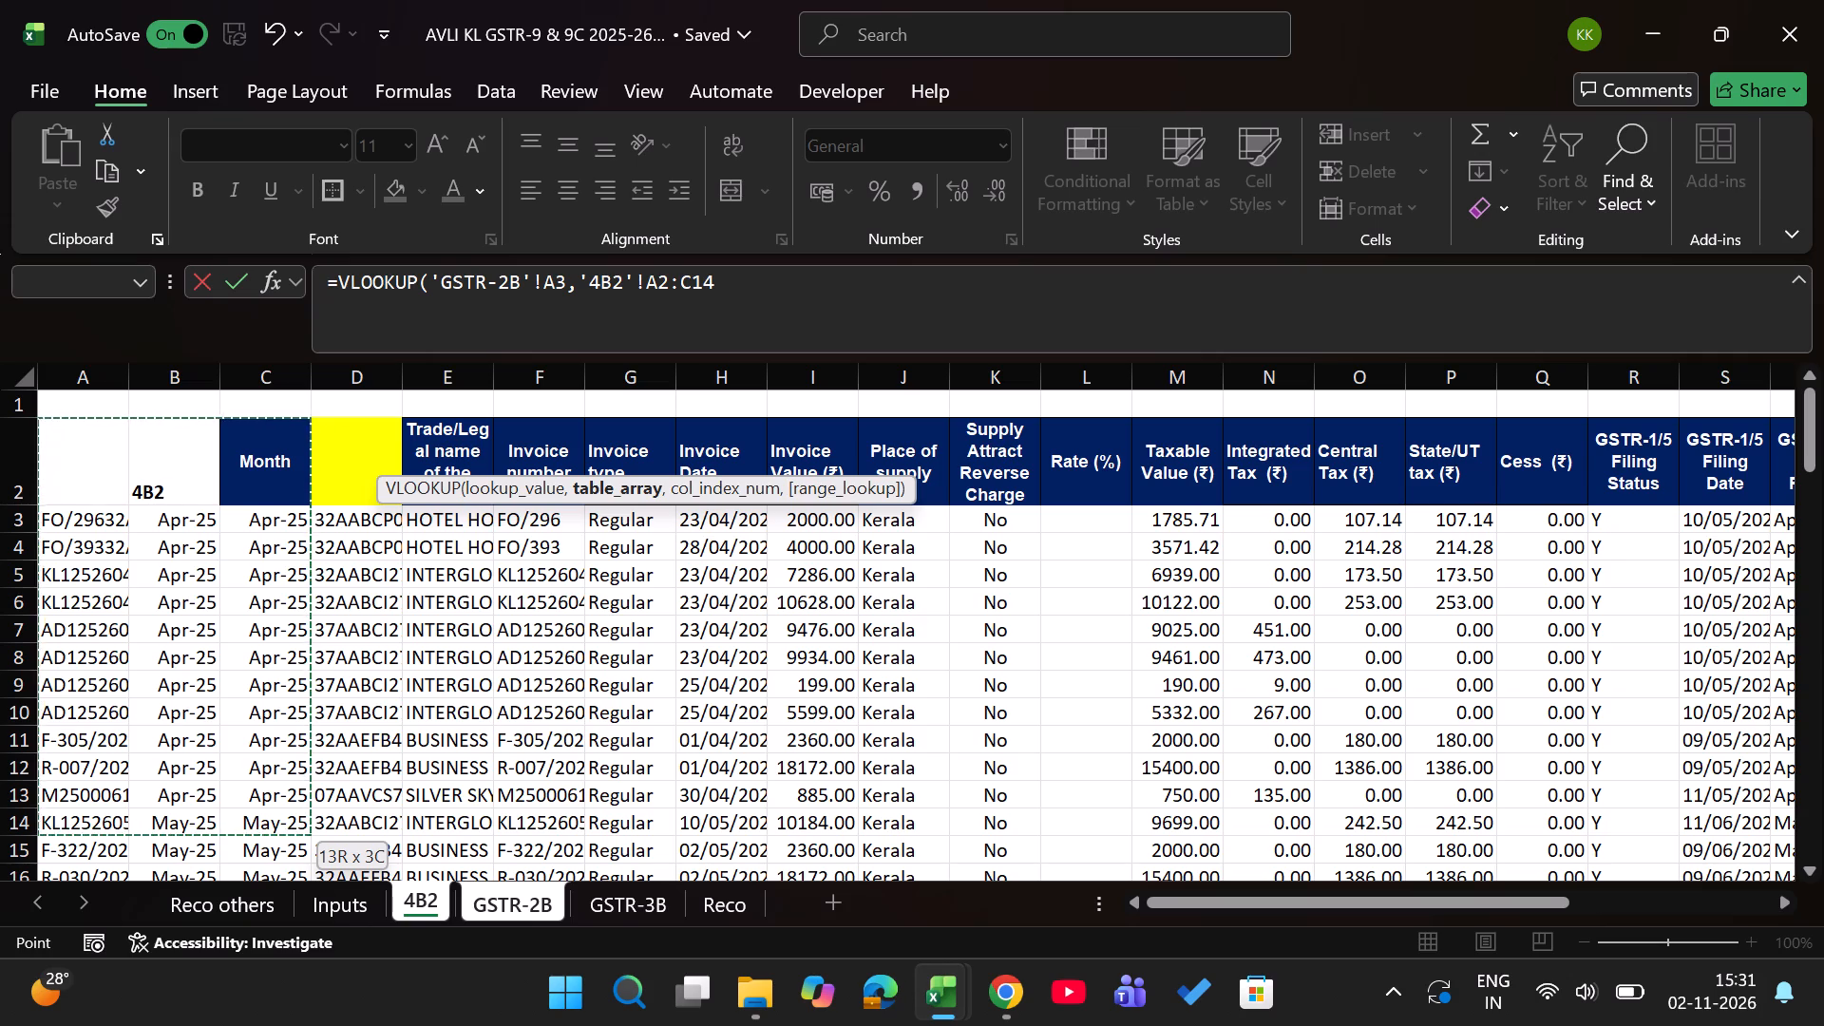
{"action": "left_click_drag", "start_coordinate": [228, 826], "coordinate": [218, 854]}
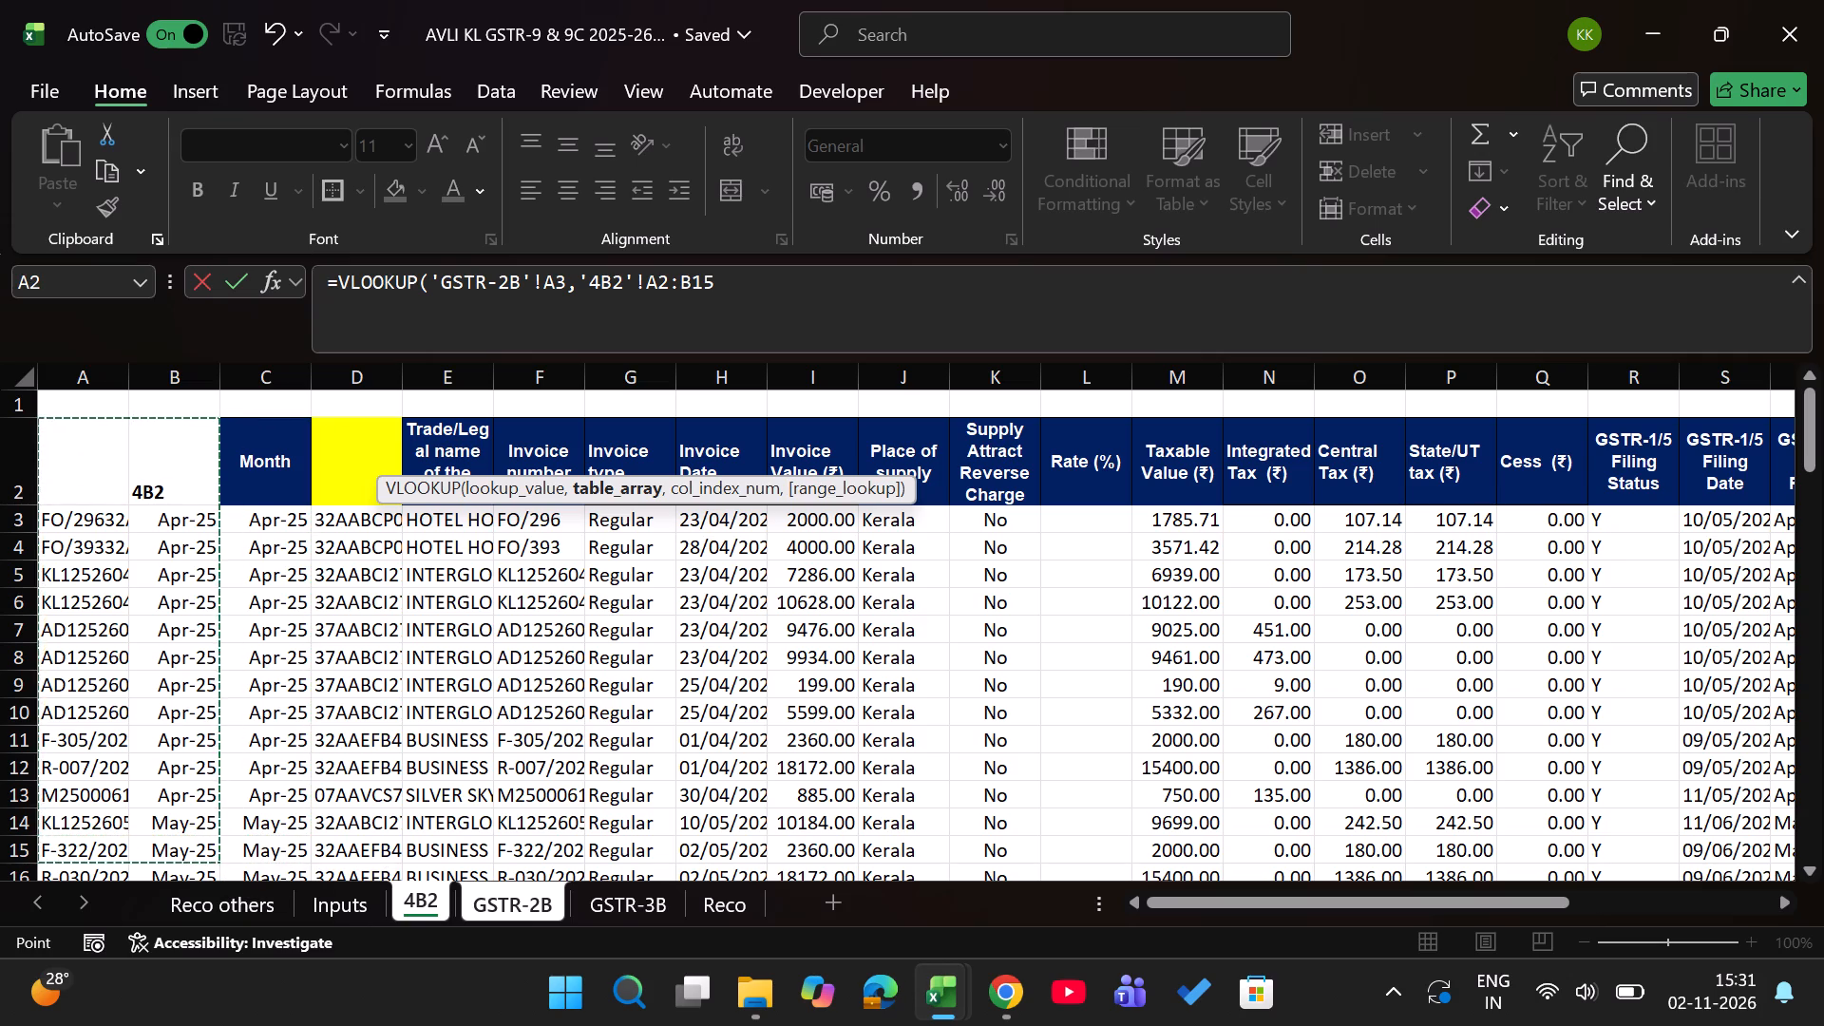
{"action": "left_click", "coordinate": [51, 468]}
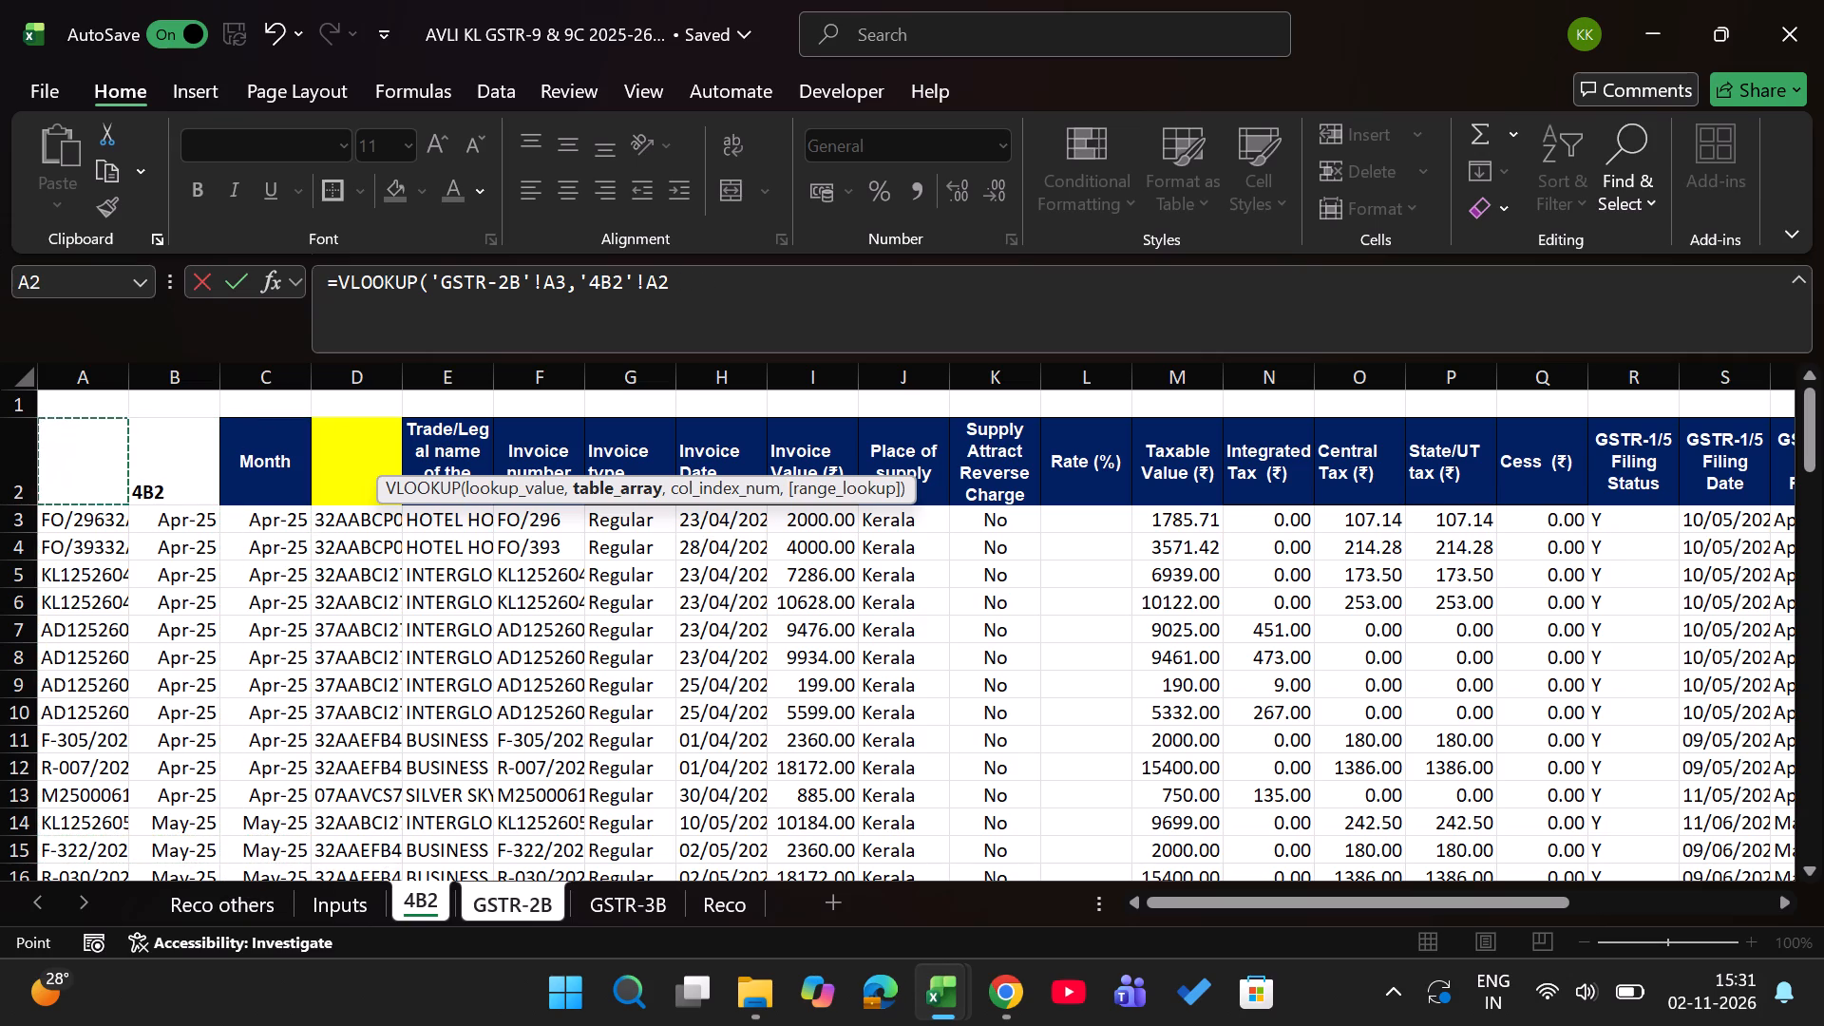
{"action": "key", "text": "ctrl+space"}
{"action": "key", "text": "shift+Right"}
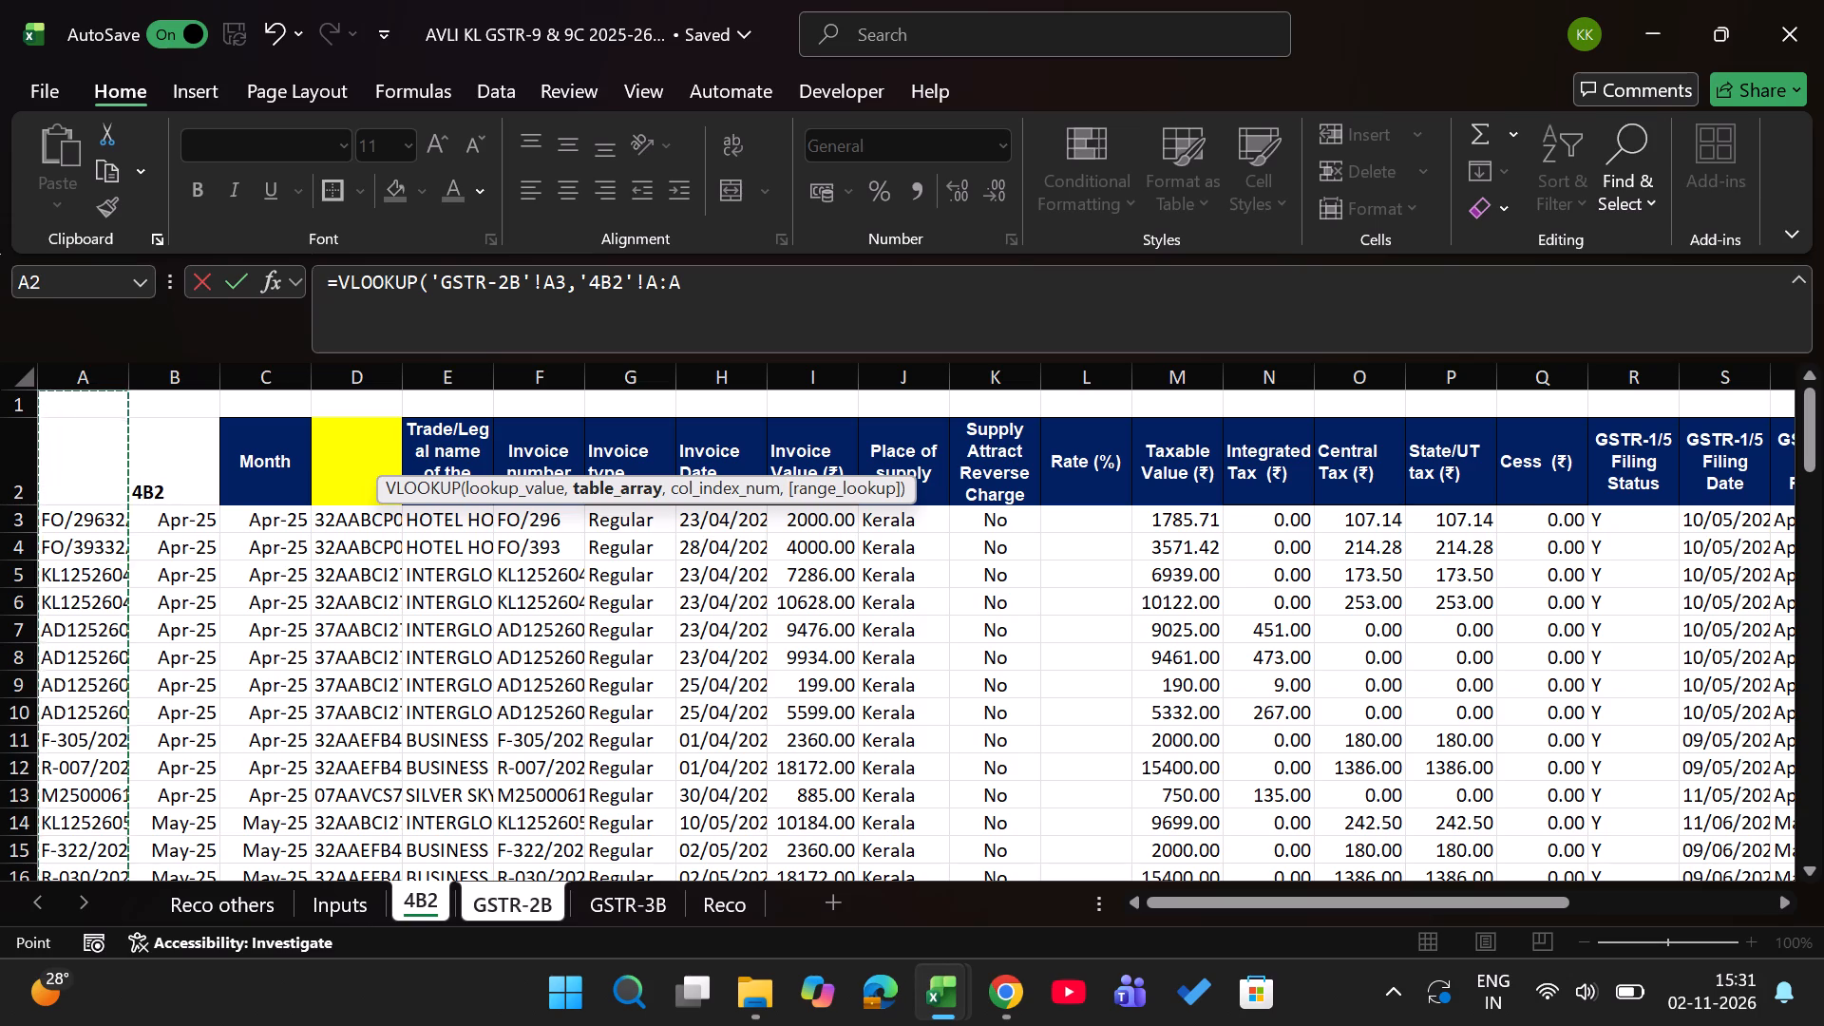
{"action": "key", "text": "comma"}
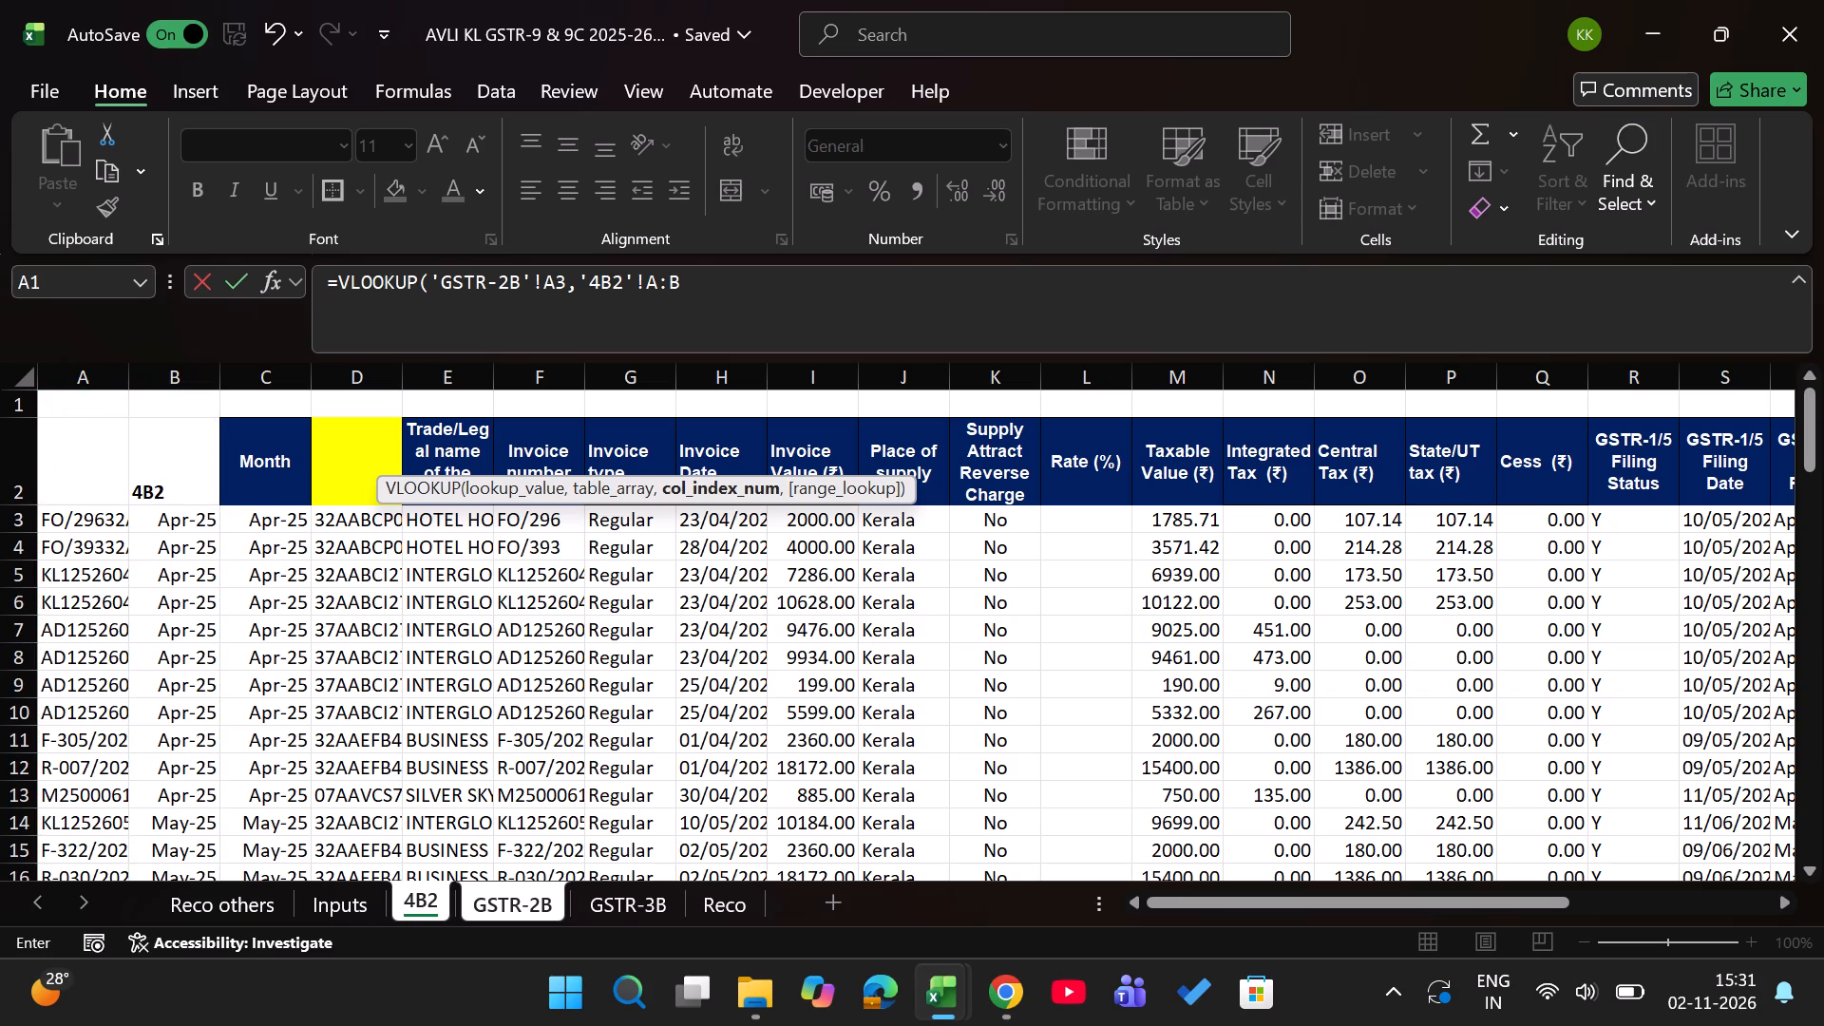
{"action": "key", "text": "2"}
{"action": "type", "text": ",0"}
{"action": "key", "text": "Return"}
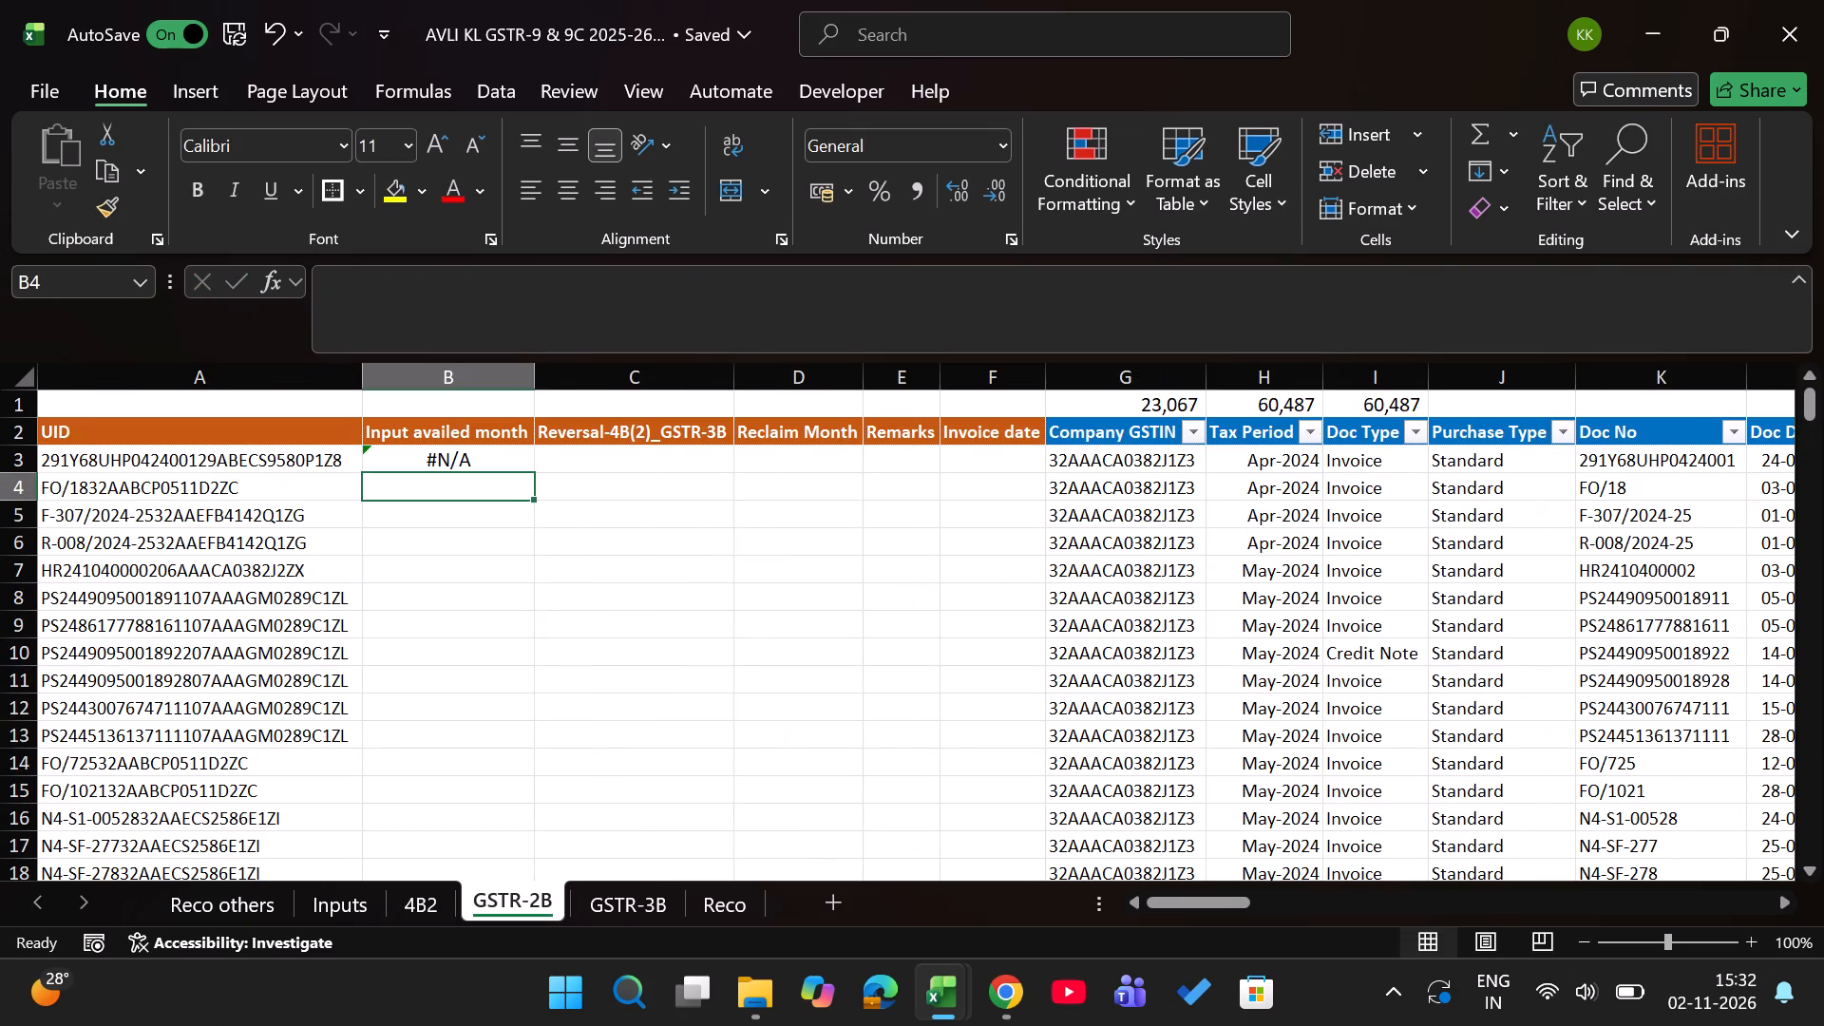
{"action": "key", "text": "Left"}
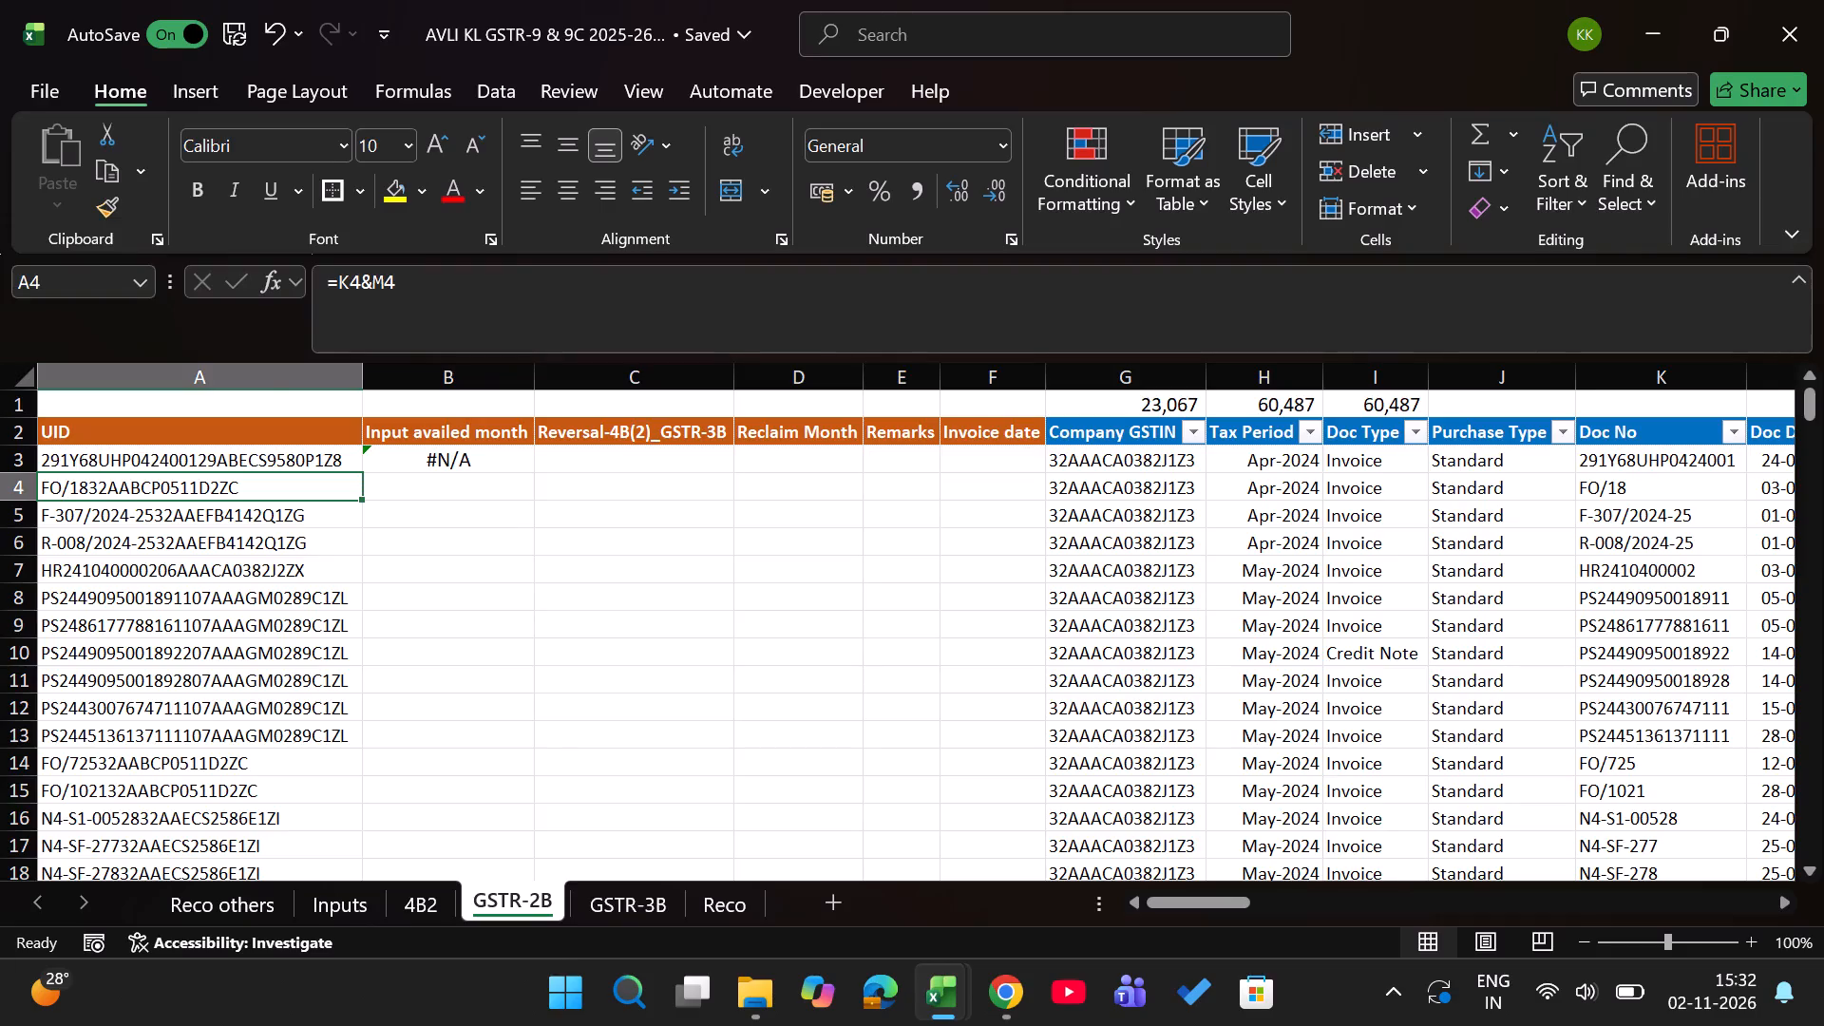
Fill the Input availed month lookup down column B of GSTR-2B from B3 to B237.
{"action": "key", "text": "ctrl+Down"}
{"action": "key", "text": "Right"}
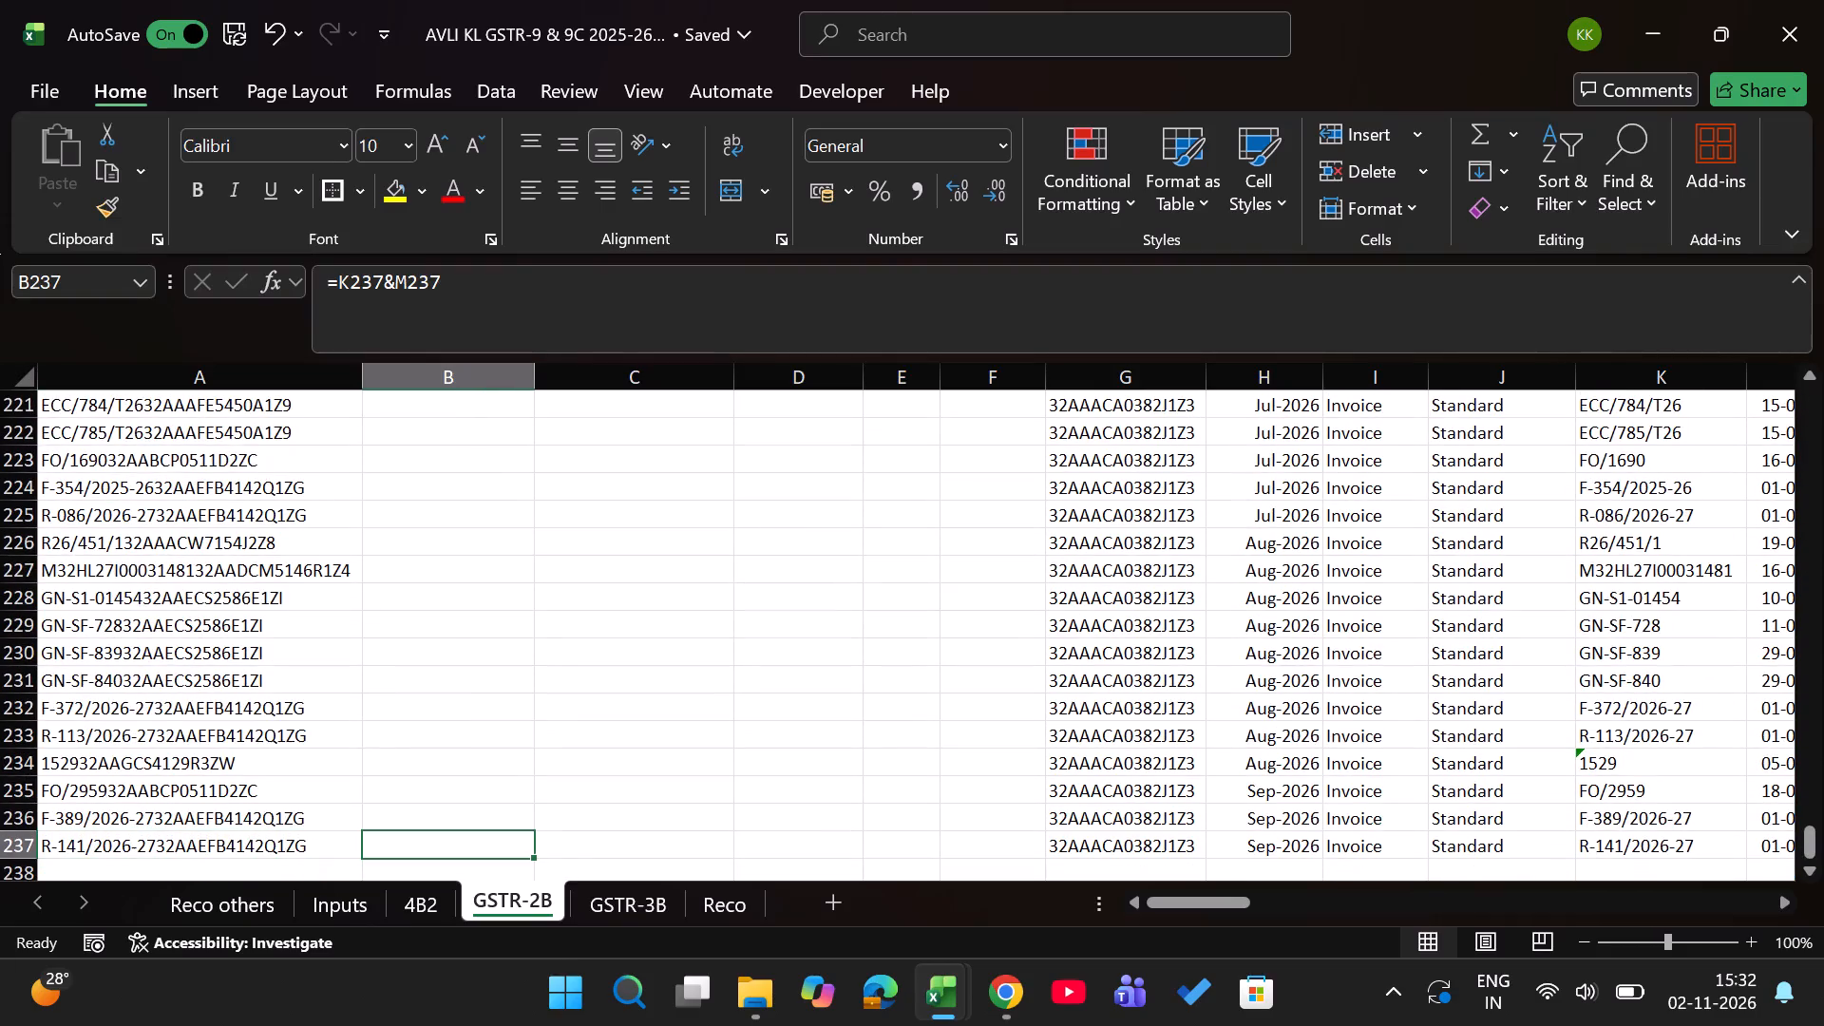
{"action": "key", "text": "ctrl+shift+Up"}
{"action": "key", "text": "ctrl+d"}
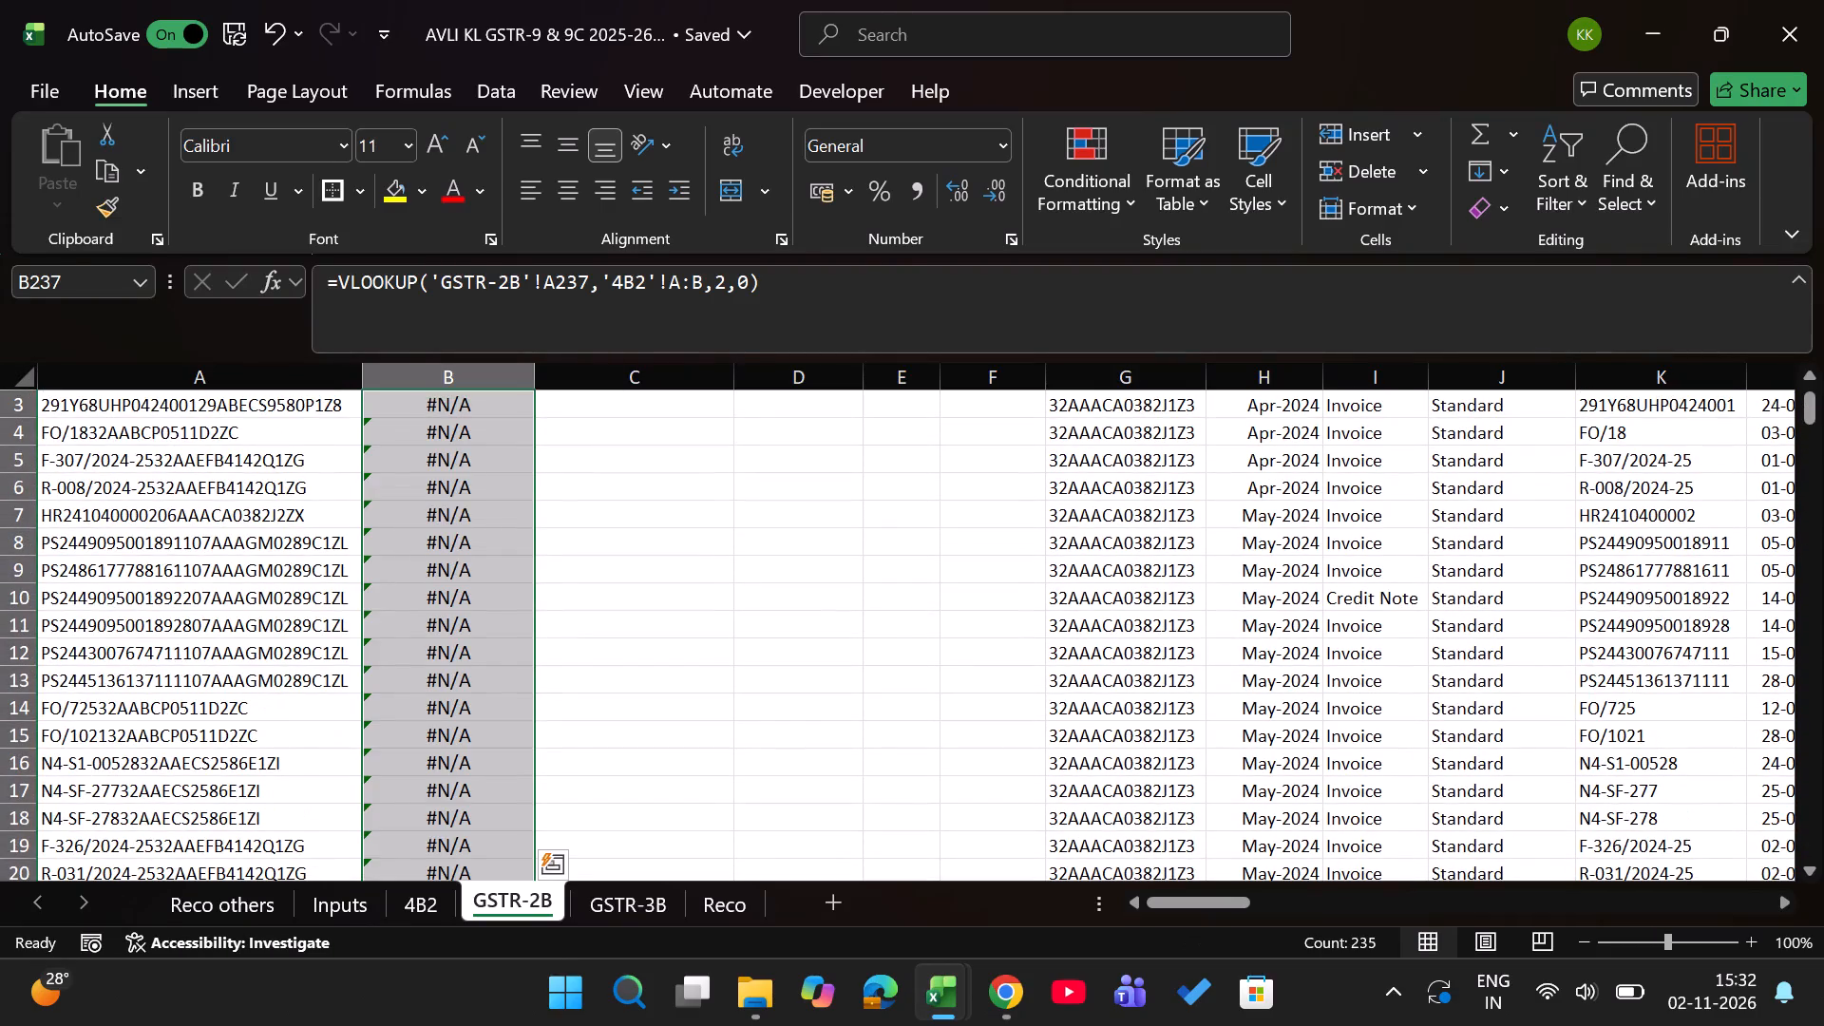
Reapply the filter to the whole row 2 header of GSTR-2B, including columns A to F, and check the Input availed month filter values.
{"action": "key", "text": "ctrl+Up"}
{"action": "key", "text": "shift+space"}
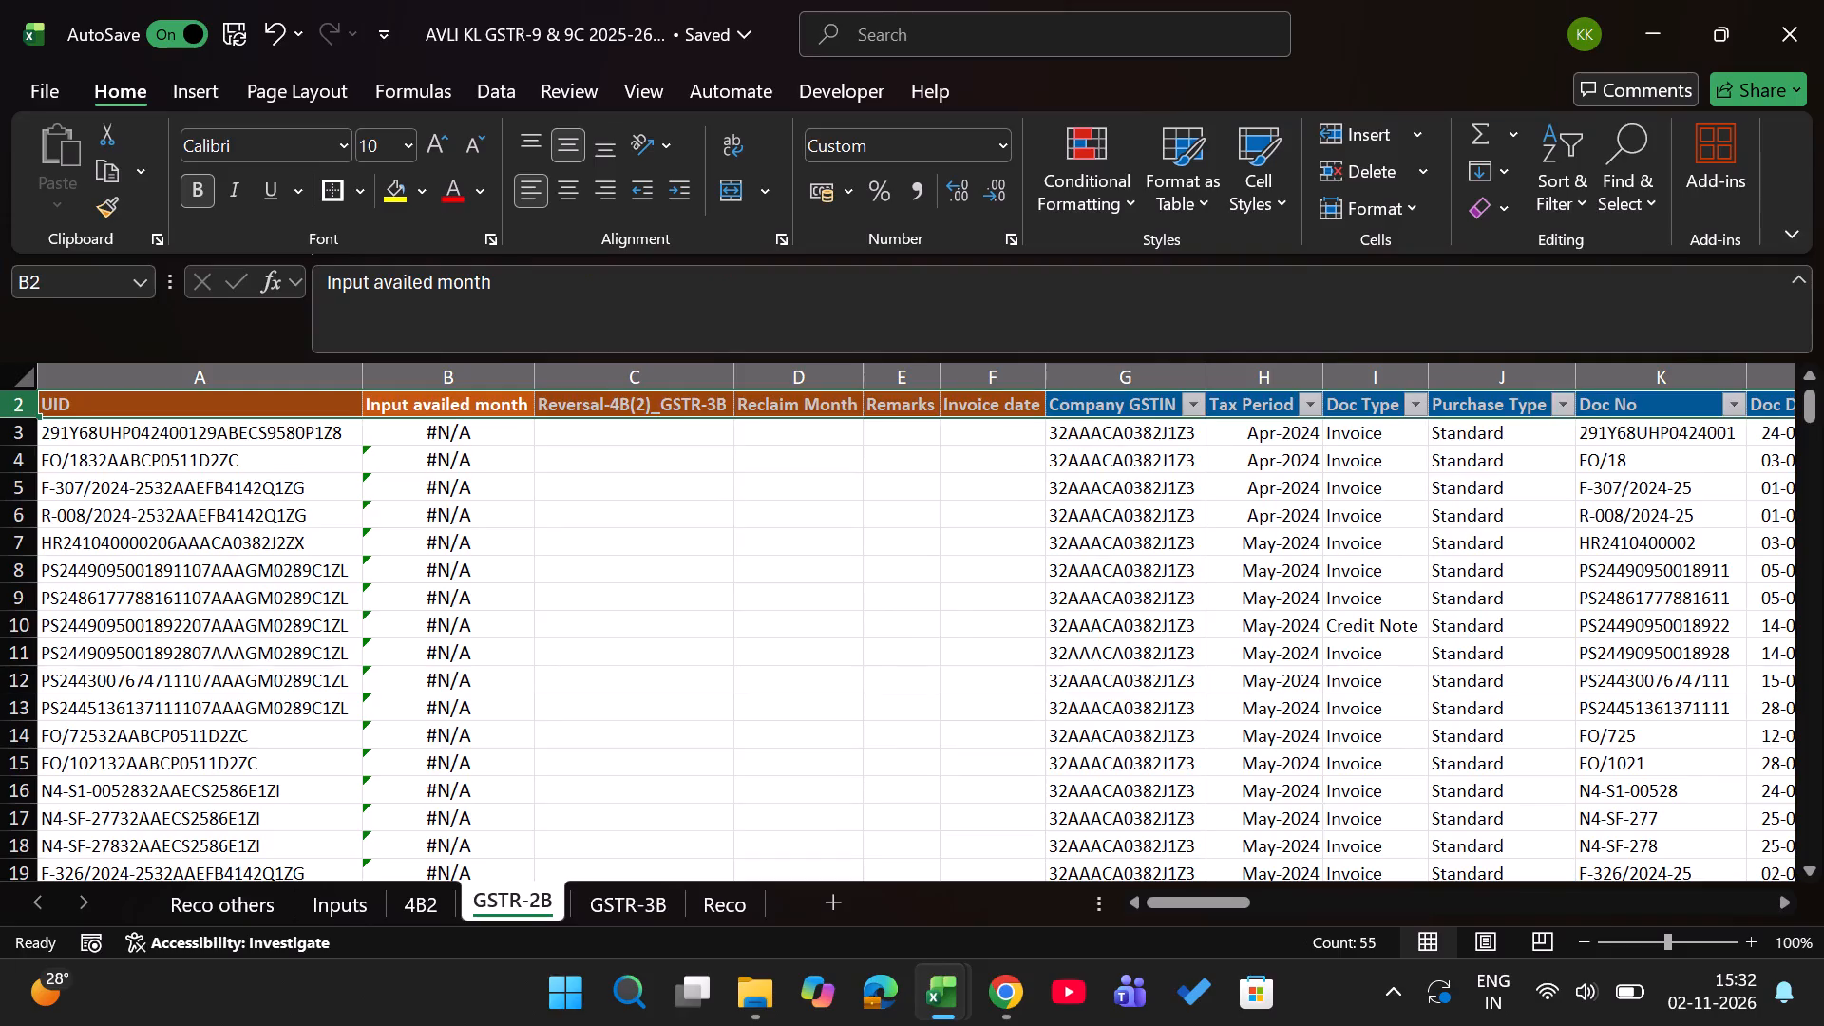
{"action": "key", "text": "ctrl+shift+l"}
{"action": "key", "text": "ctrl+shift+l"}
{"action": "key", "text": "Right"}
{"action": "key", "text": "Left"}
{"action": "key", "text": "alt+Down"}
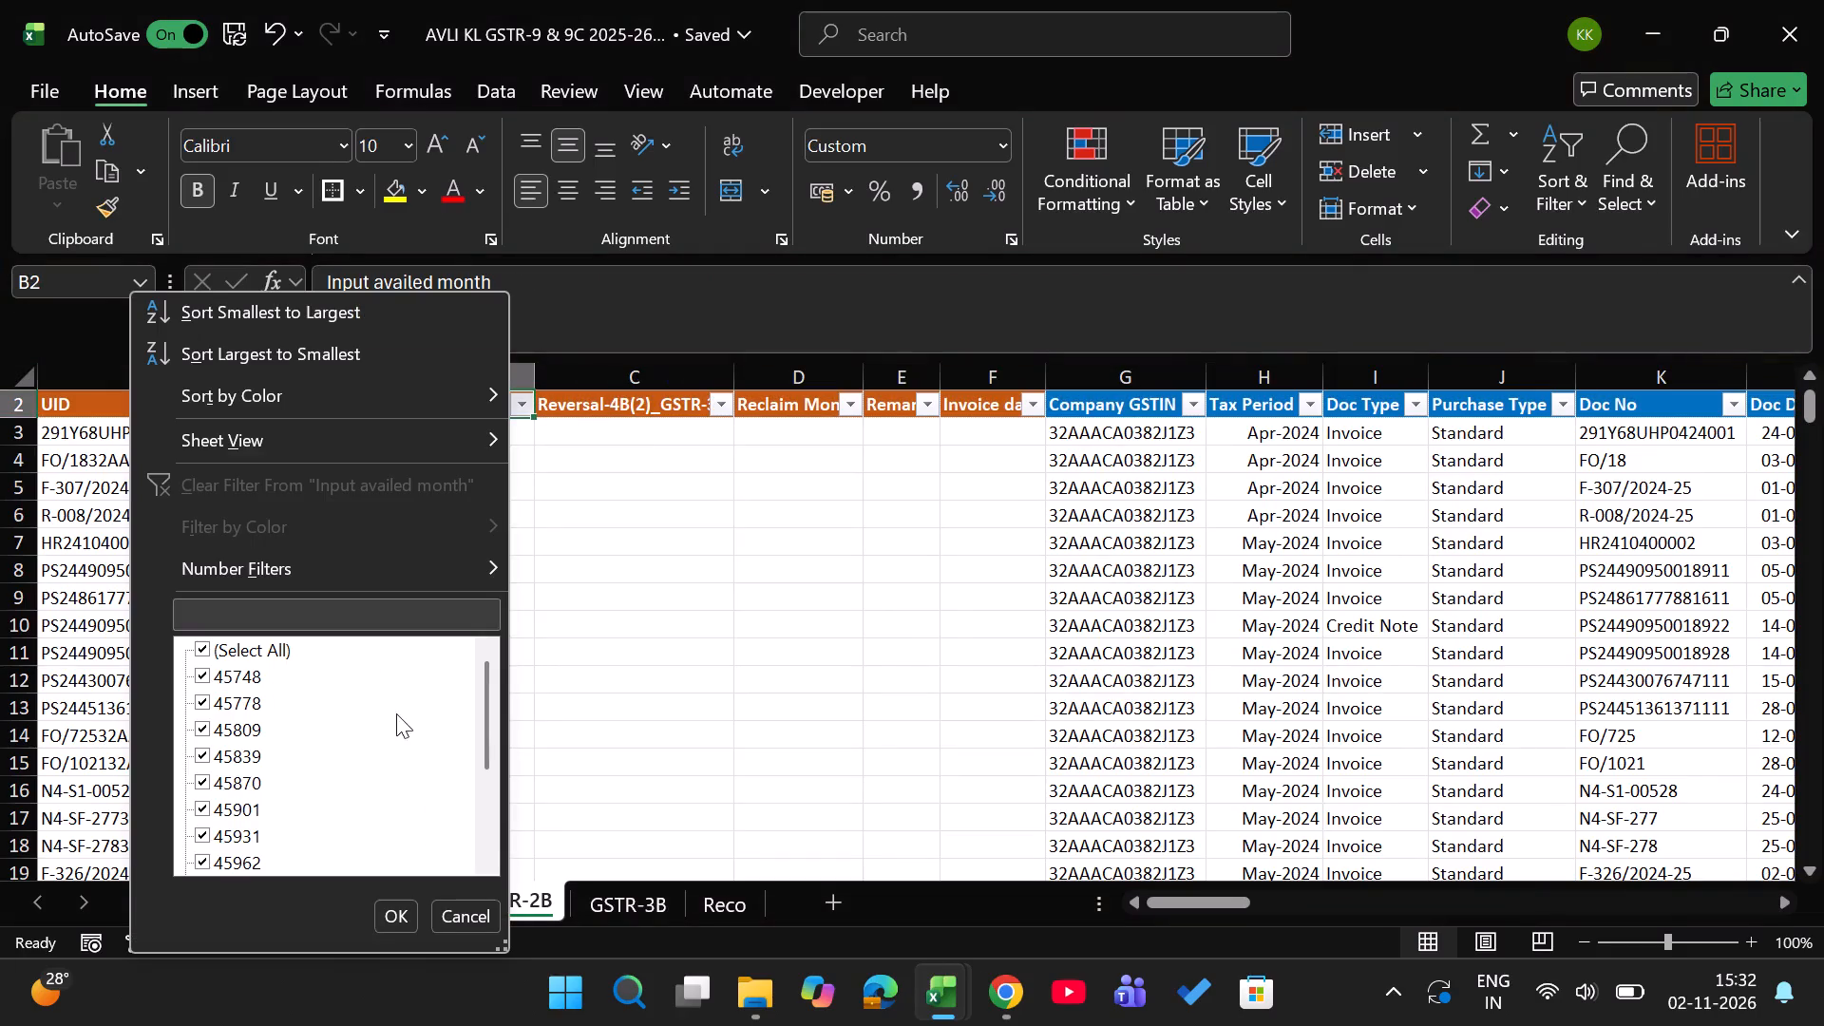
{"action": "scroll", "coordinate": [286, 739], "scroll_direction": "down", "scroll_amount": 5}
{"action": "left_click", "coordinate": [852, 617]}
Apply only the date format of Tax Period cell H3 to the Input availed month cells B3:B237.
{"action": "key", "text": "Down"}
{"action": "key", "text": "Right"}
{"action": "key", "text": "Right"}
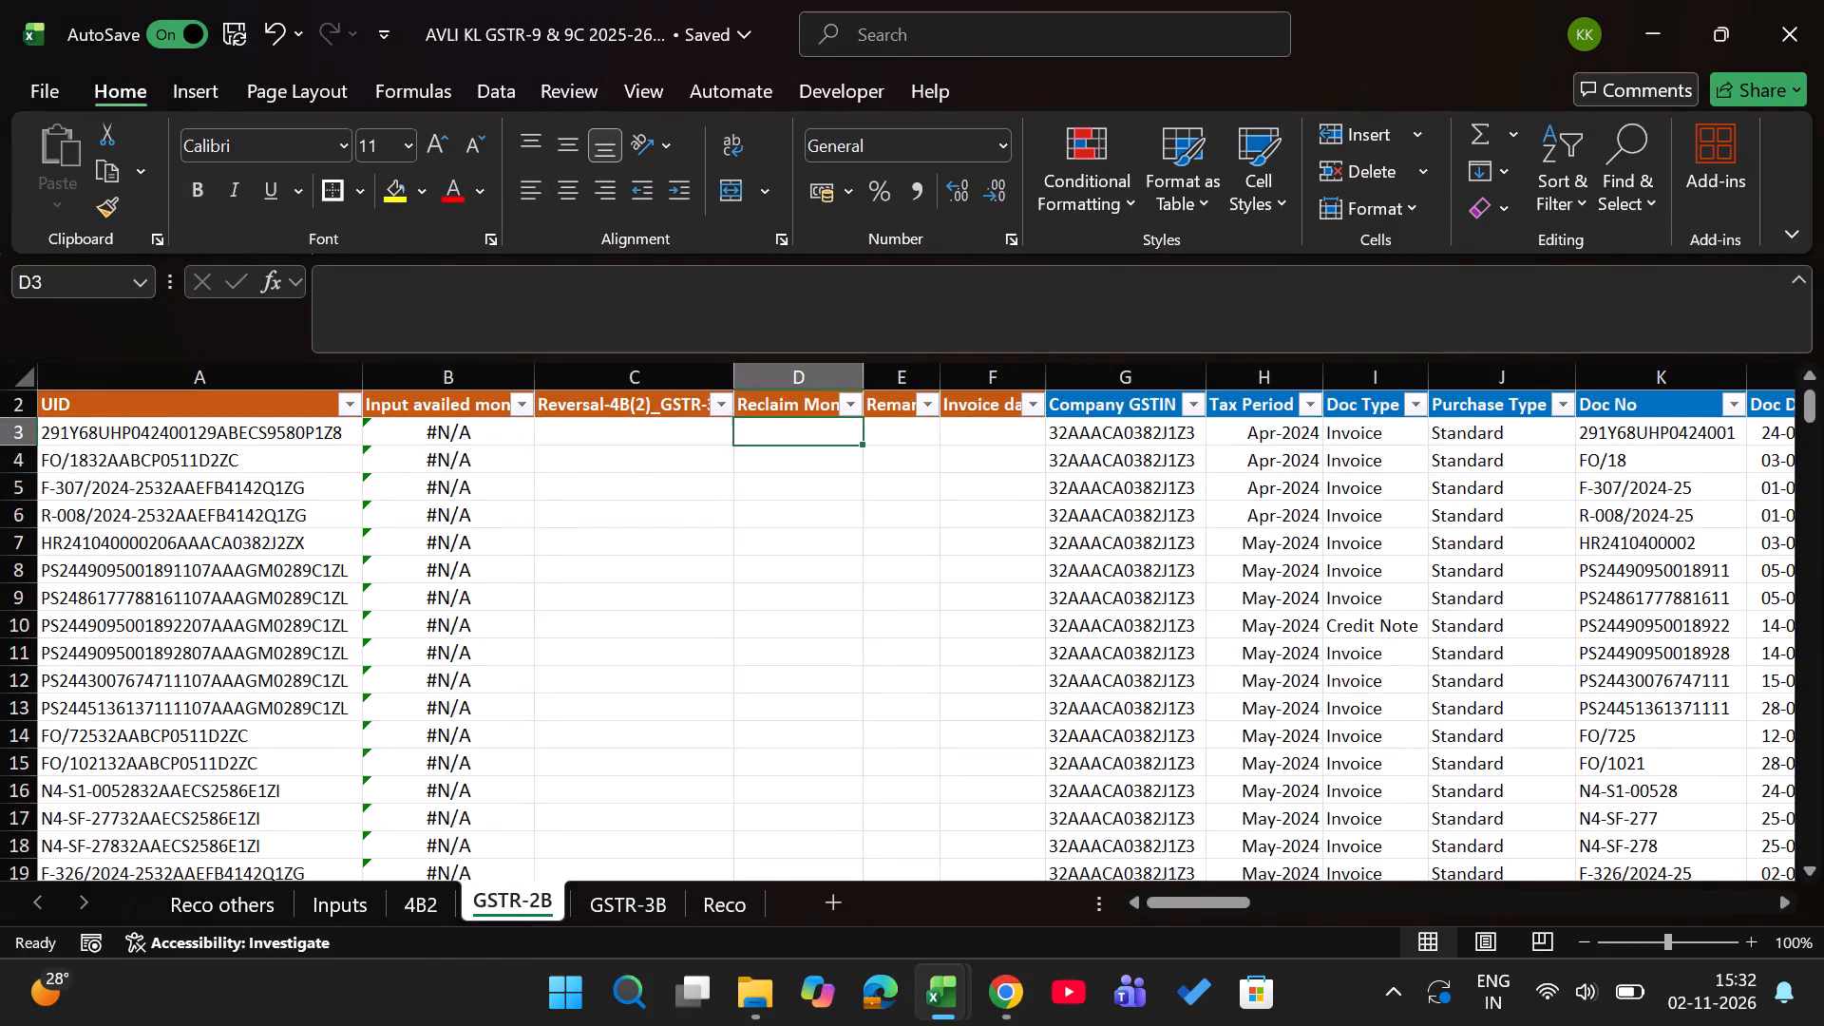
{"action": "key", "text": "Right"}
{"action": "key", "text": "Right"}
{"action": "key", "text": "Right"}
{"action": "key", "text": "Right"}
{"action": "key", "text": "Right"}
{"action": "key", "text": "Left"}
{"action": "key", "text": "ctrl+c"}
{"action": "key", "text": "Left"}
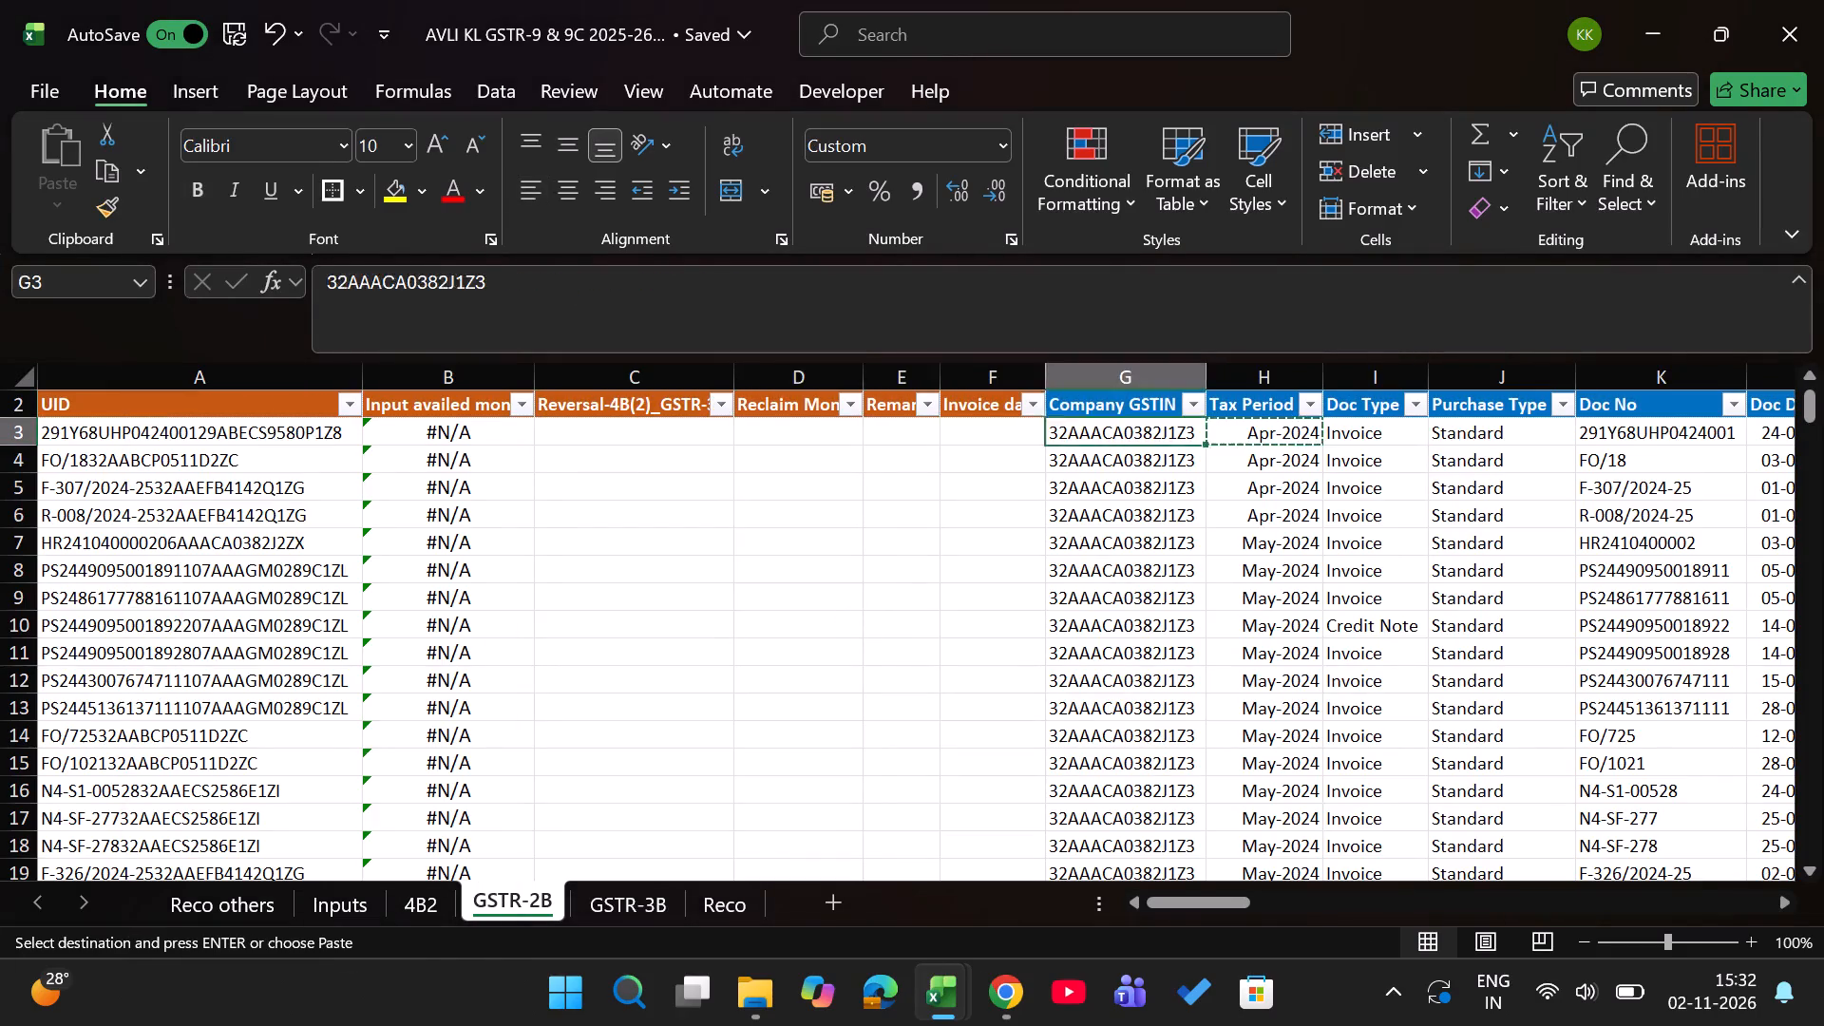
{"action": "key", "text": "Left"}
{"action": "key", "text": "Left"}
{"action": "key", "text": "Left"}
{"action": "key", "text": "Left"}
{"action": "key", "text": "Left"}
{"action": "key", "text": "ctrl+shift+Down"}
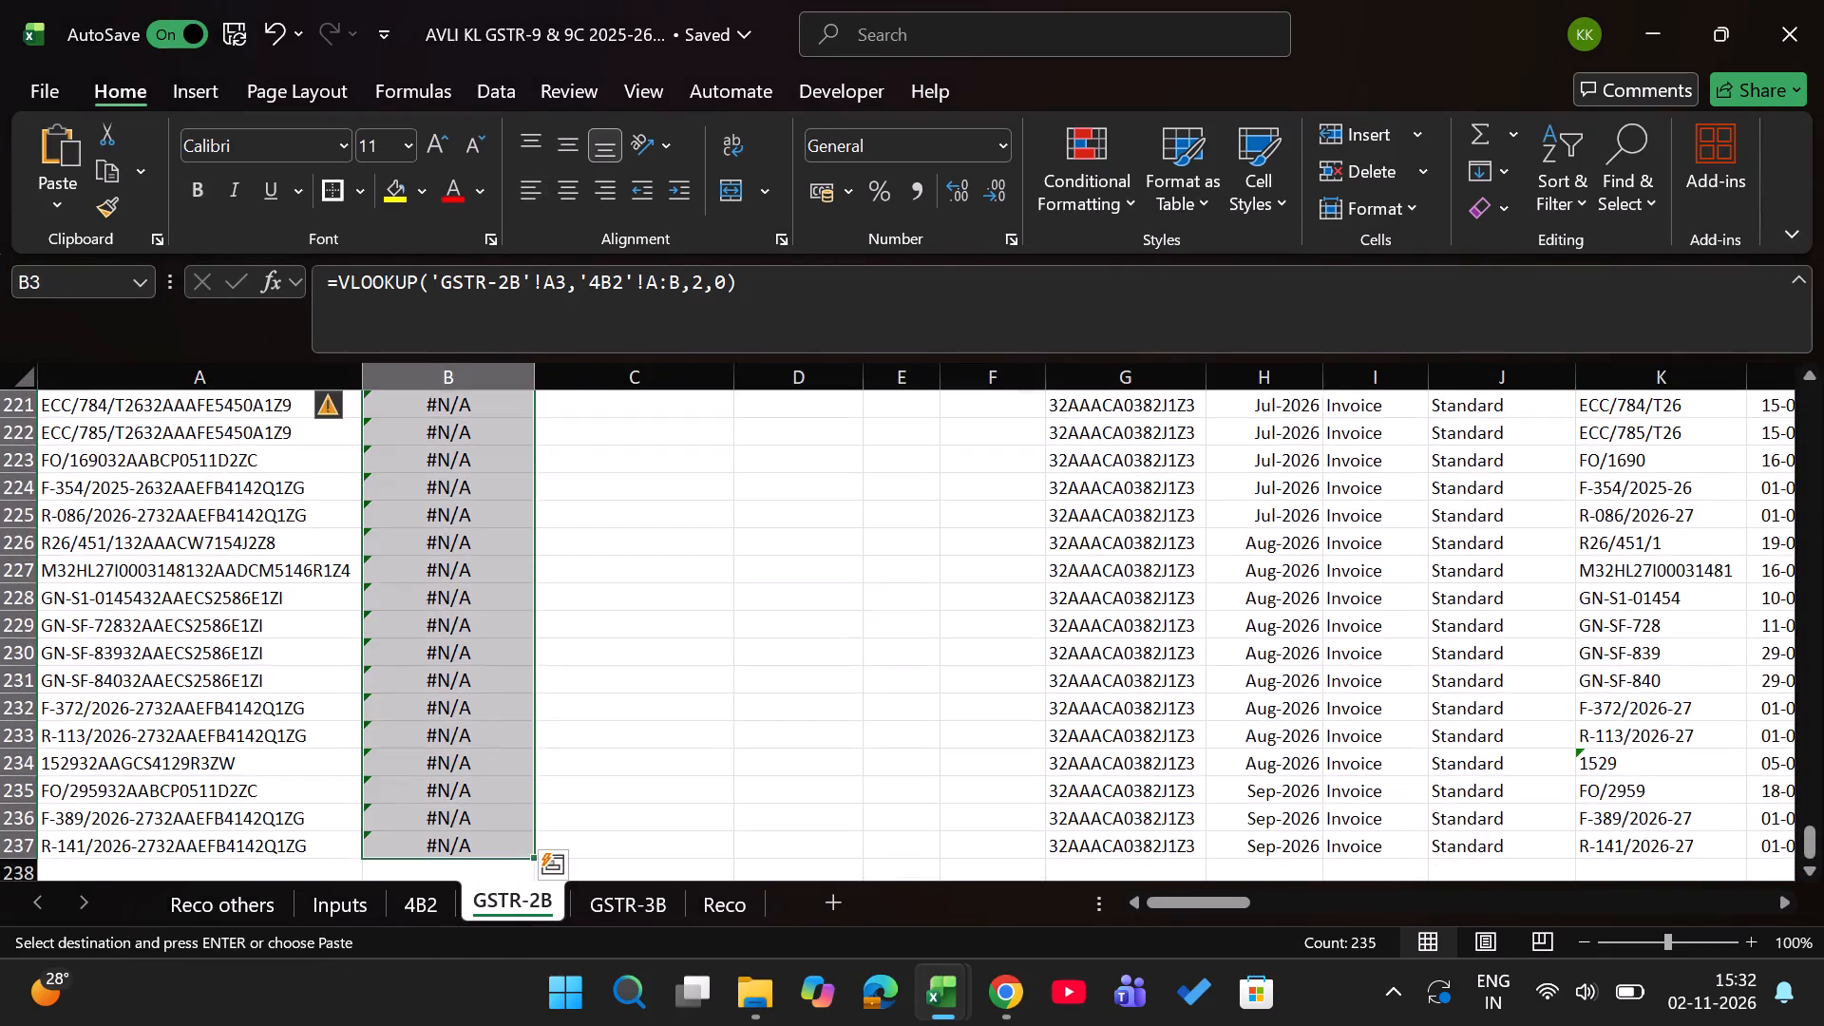
{"action": "key", "text": "ctrl+alt+v"}
{"action": "key", "text": "t"}
{"action": "key", "text": "Return"}
Filter Input availed month to exclude #N/A, keeping the 2025 and 2026 dates.
{"action": "key", "text": "Up"}
{"action": "key", "text": "alt+Down"}
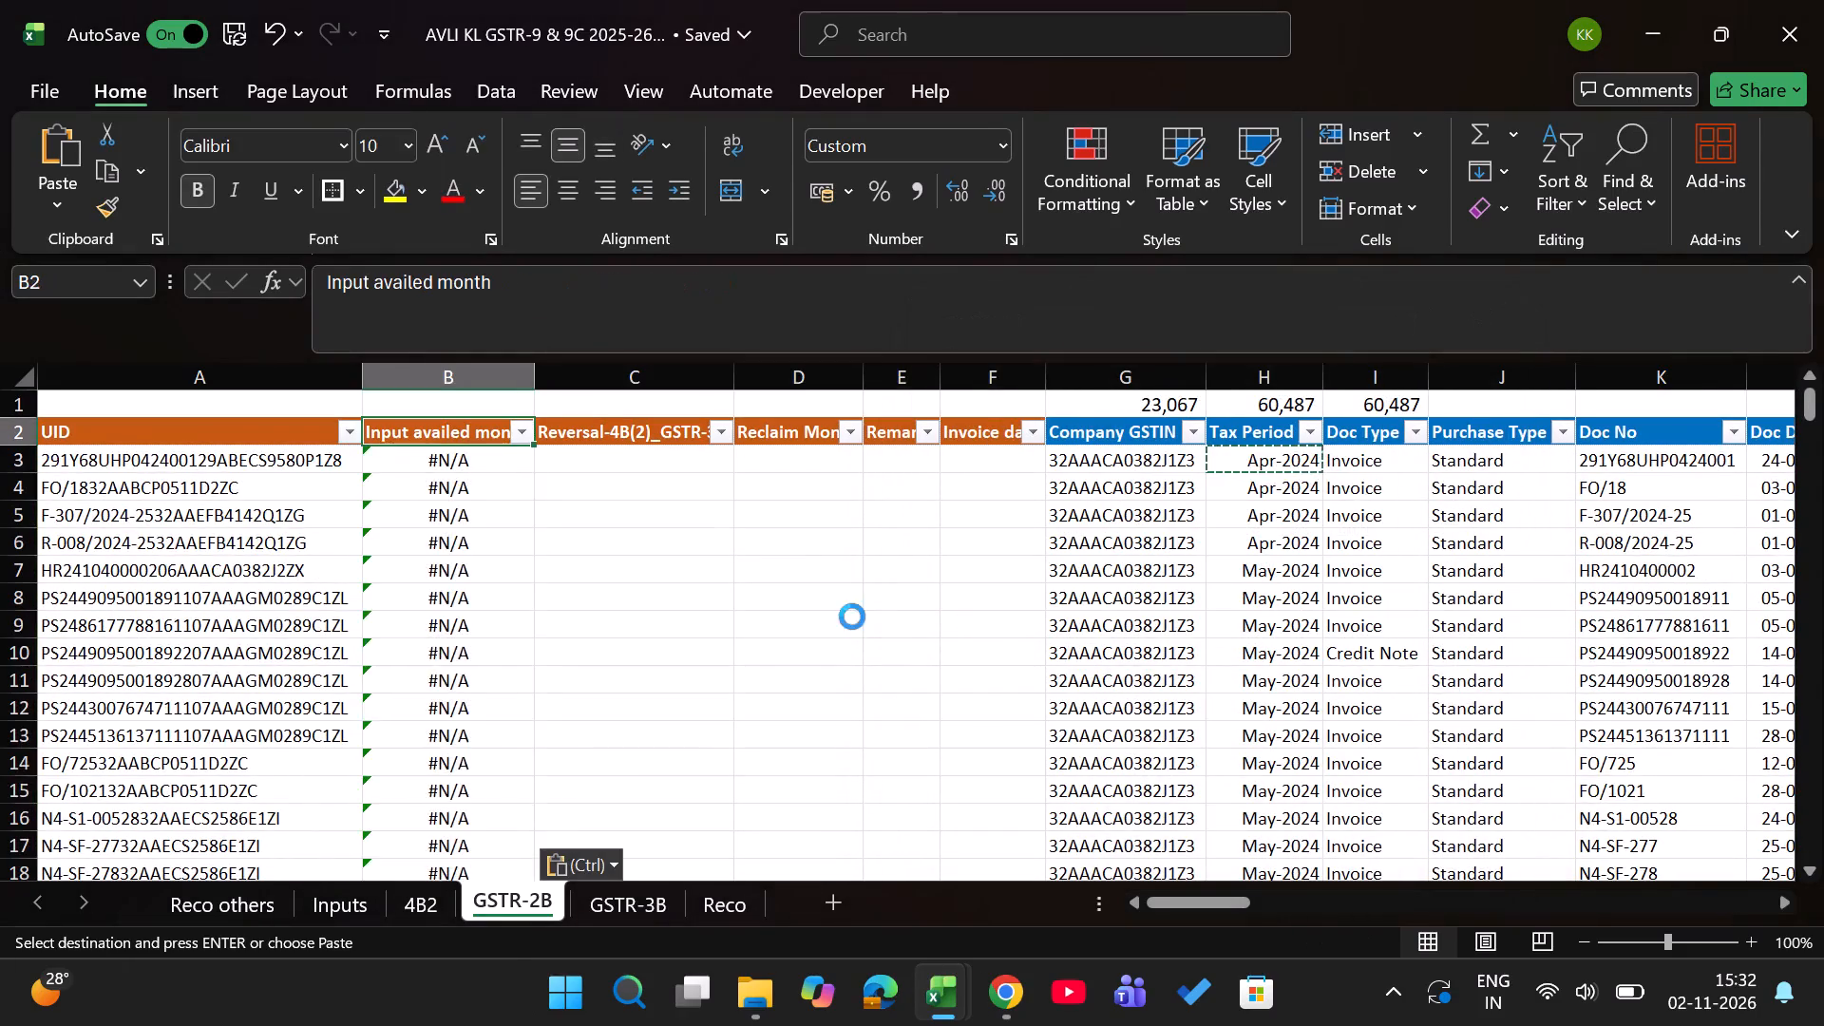
{"action": "left_click", "coordinate": [201, 731]}
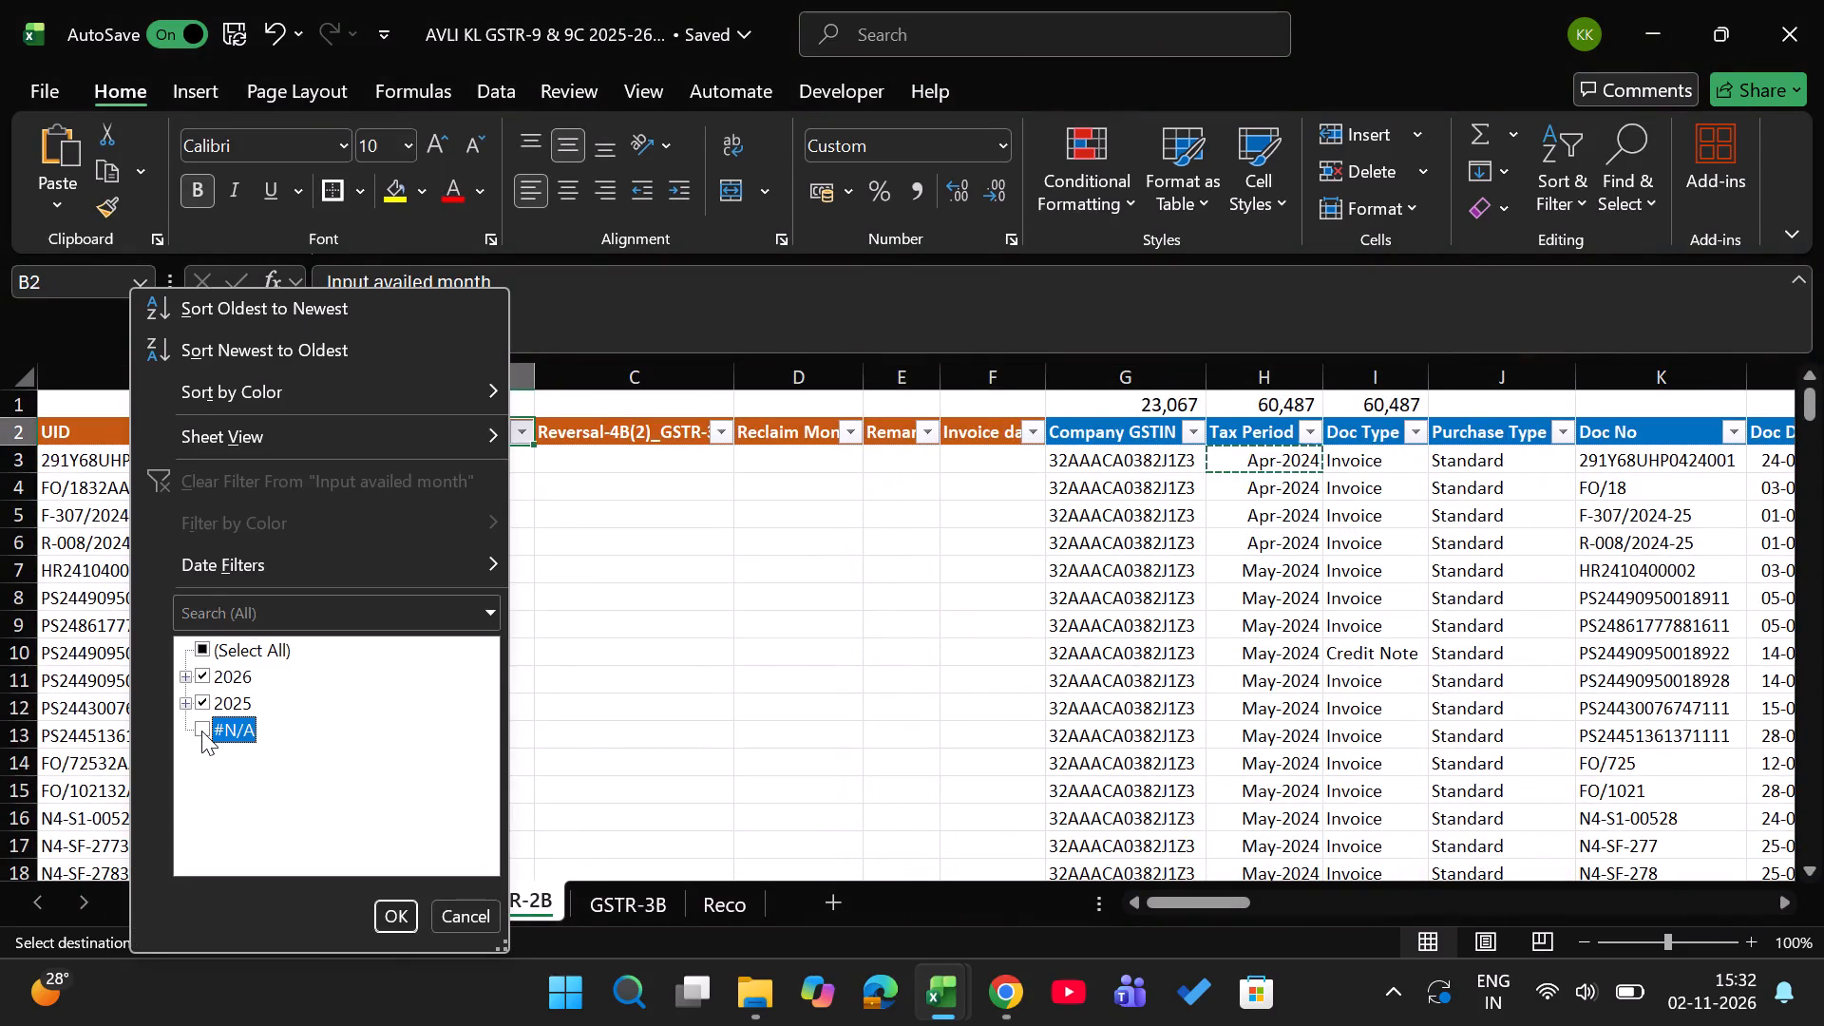
{"action": "key", "text": "Return"}
{"action": "key", "text": "Right"}
{"action": "key", "text": "Down"}
{"action": "key", "text": "Left"}
{"action": "key", "text": "Up"}
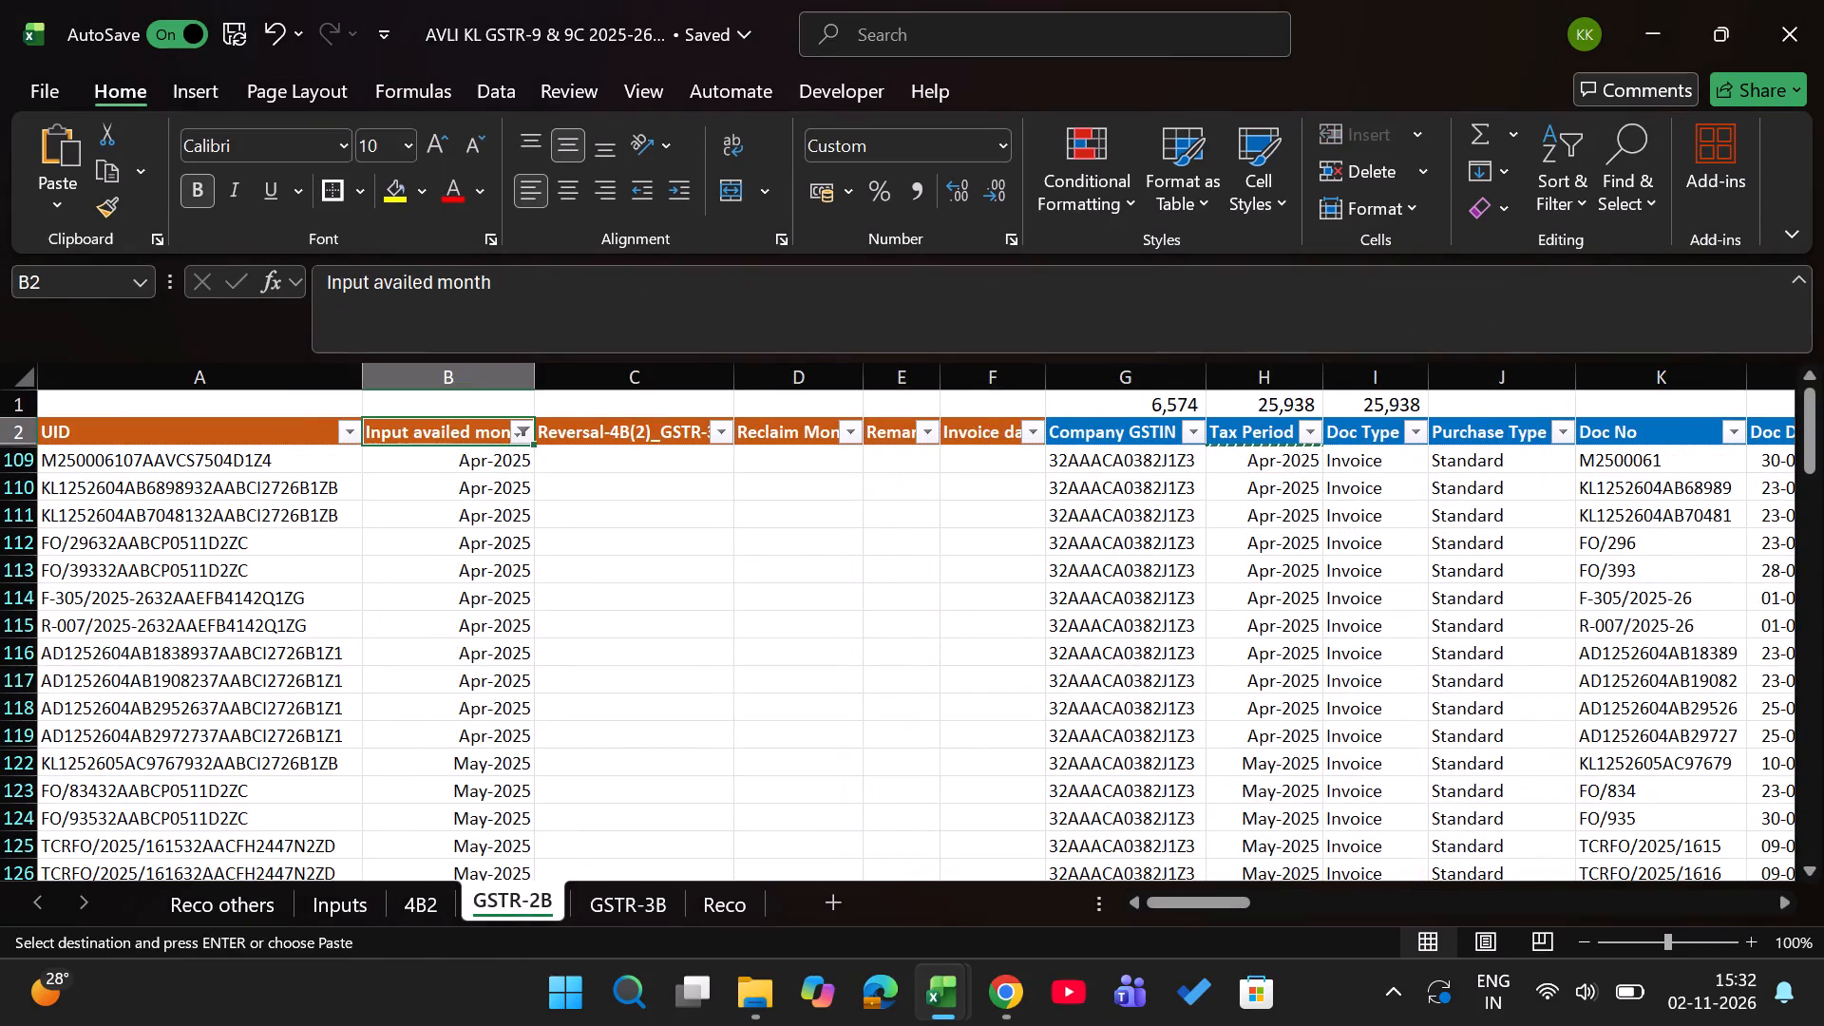
Move the Reco sheet between GSTR-2B and GSTR-3B.
{"action": "key", "text": "ctrl+Page_Up"}
{"action": "key", "text": "ctrl+Page_Down"}
{"action": "key", "text": "ctrl+Page_Down"}
{"action": "key", "text": "ctrl+Page_Down"}
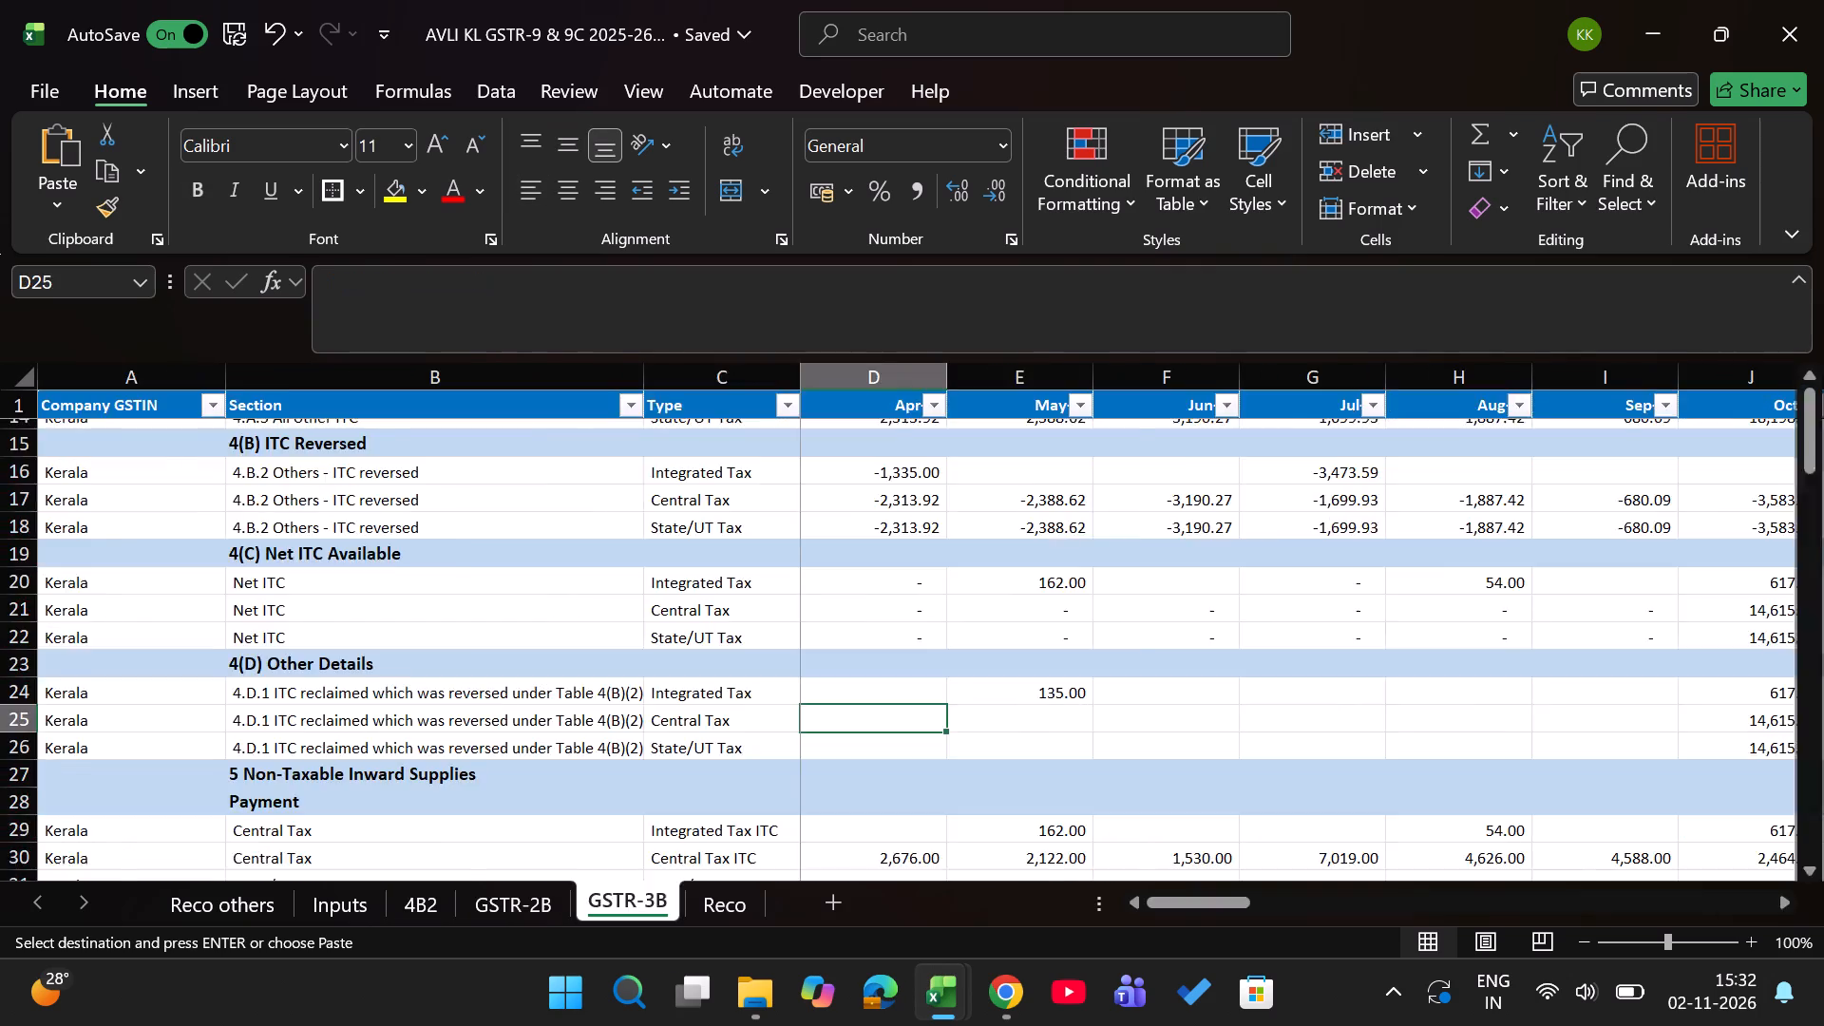
{"action": "key", "text": "ctrl+Page_Up"}
{"action": "key", "text": "ctrl+Page_Up"}
{"action": "key", "text": "ctrl+Page_Down"}
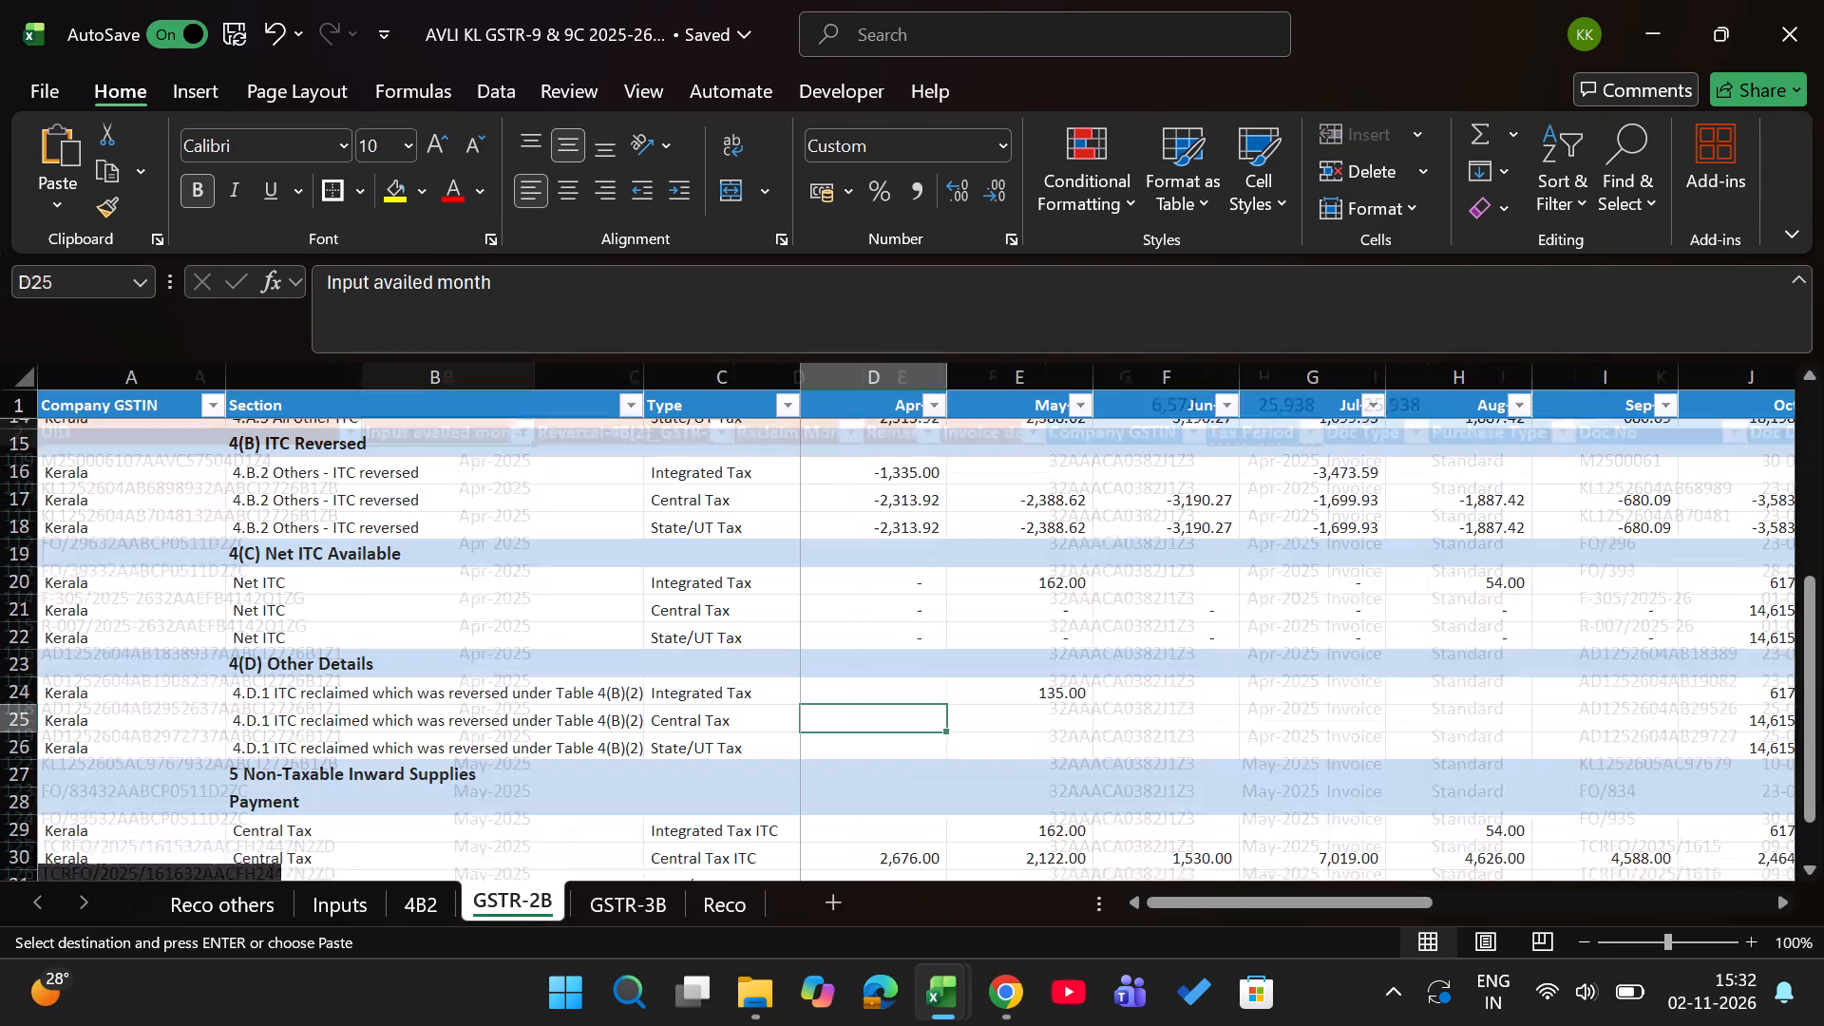
{"action": "key", "text": "ctrl+Page_Down"}
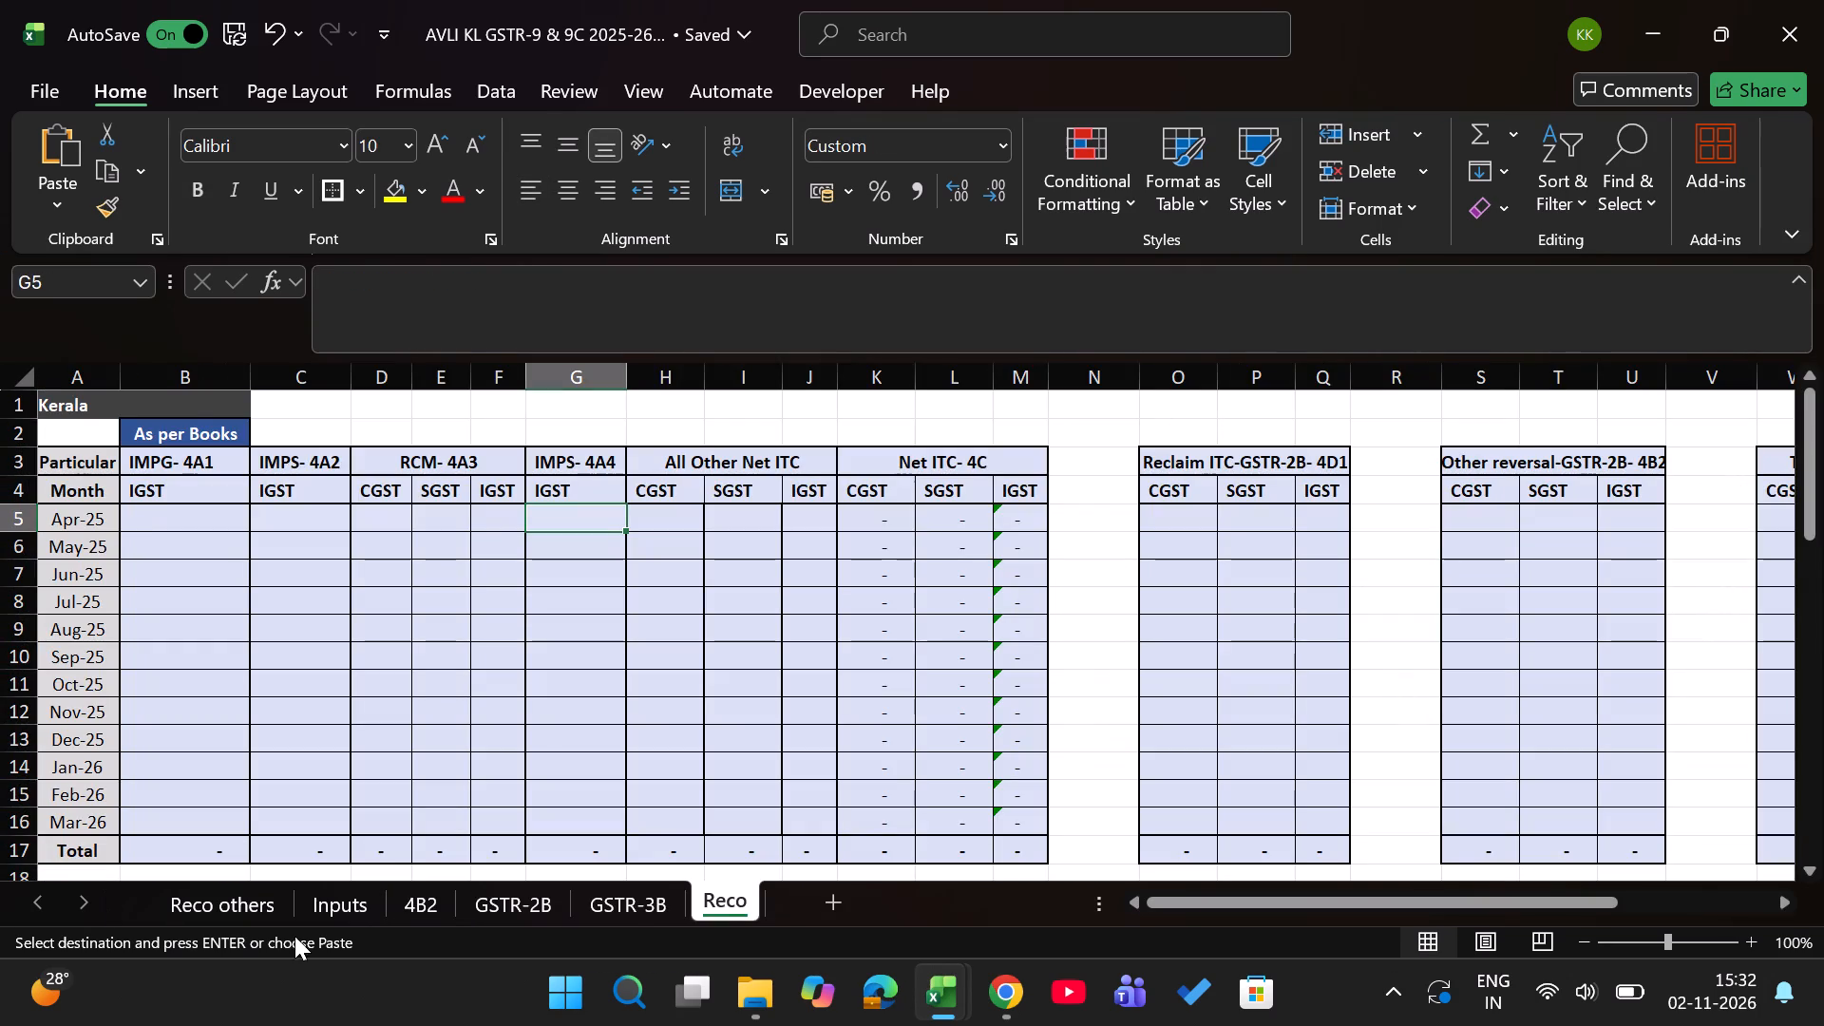
{"action": "left_click_drag", "start_coordinate": [724, 906], "coordinate": [607, 883]}
Review the Reco sheet's As per Books and As per GSTR-3B tables across to the Other reversal 4B2 columns.
{"action": "key", "text": "Right"}
{"action": "key", "text": "Right"}
{"action": "key", "text": "Right"}
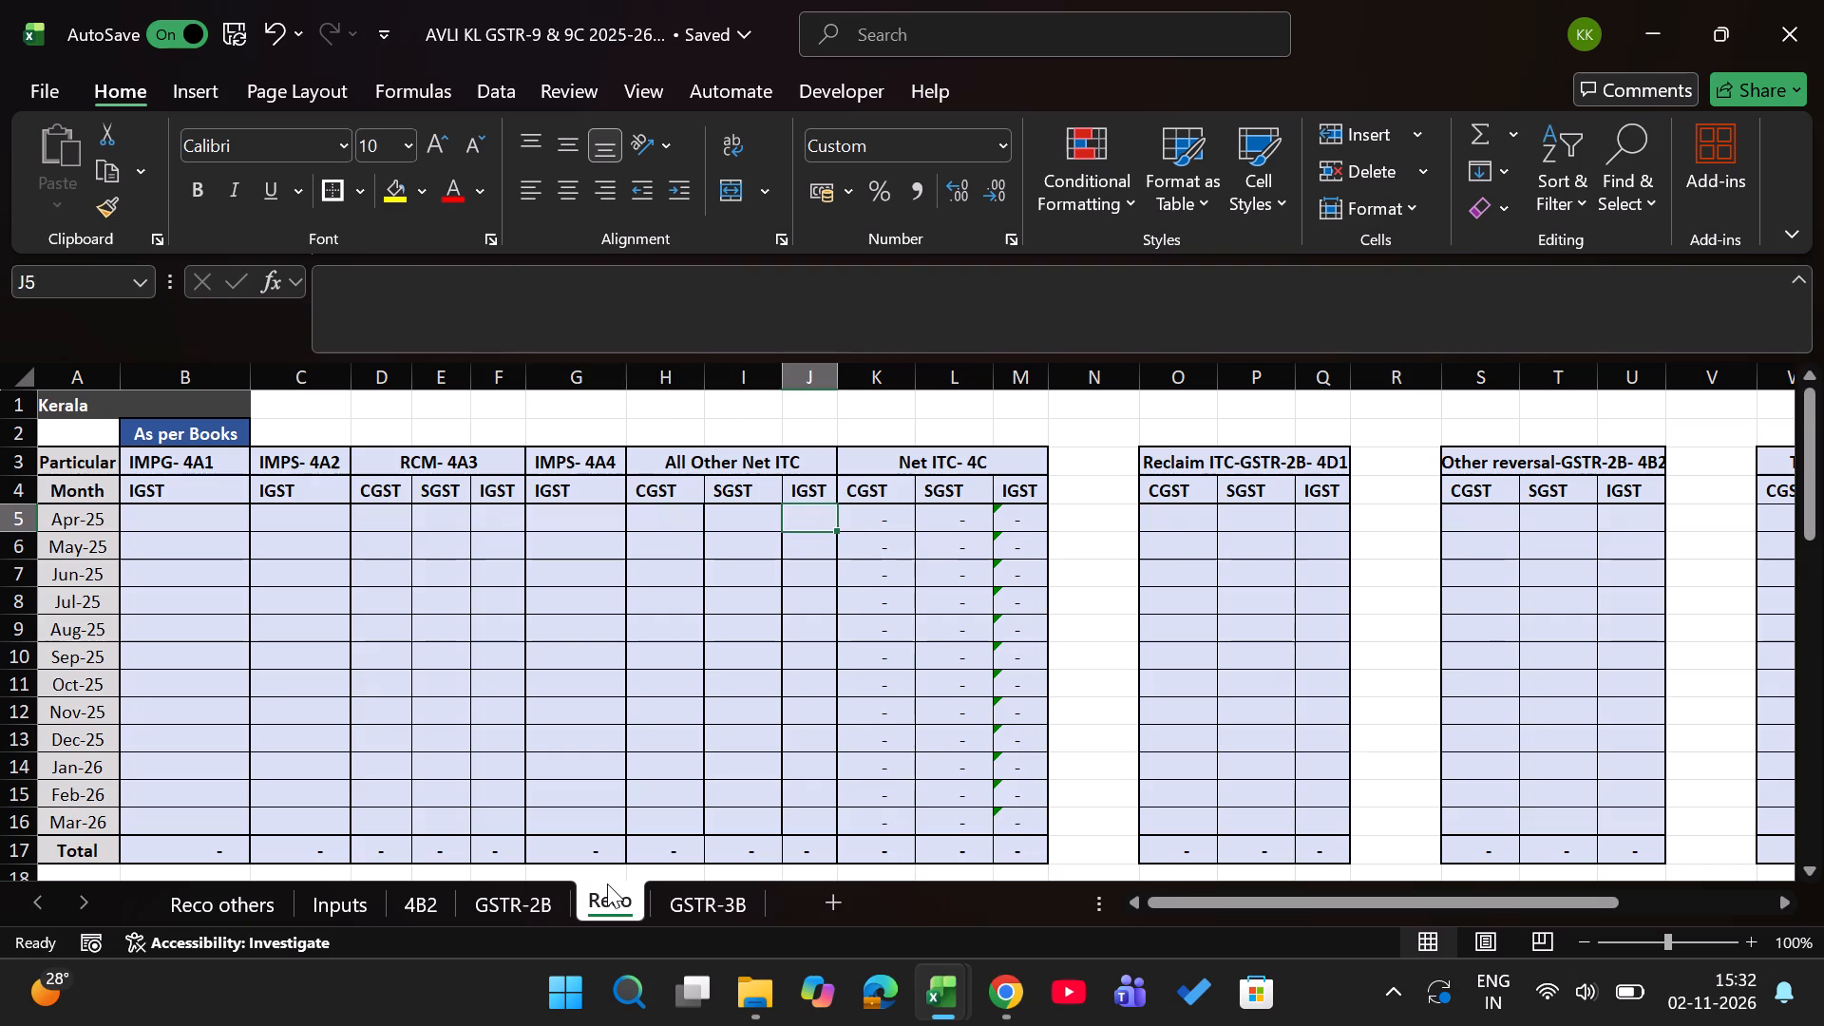
{"action": "scroll", "coordinate": [607, 883], "scroll_direction": "up", "scroll_amount": 1}
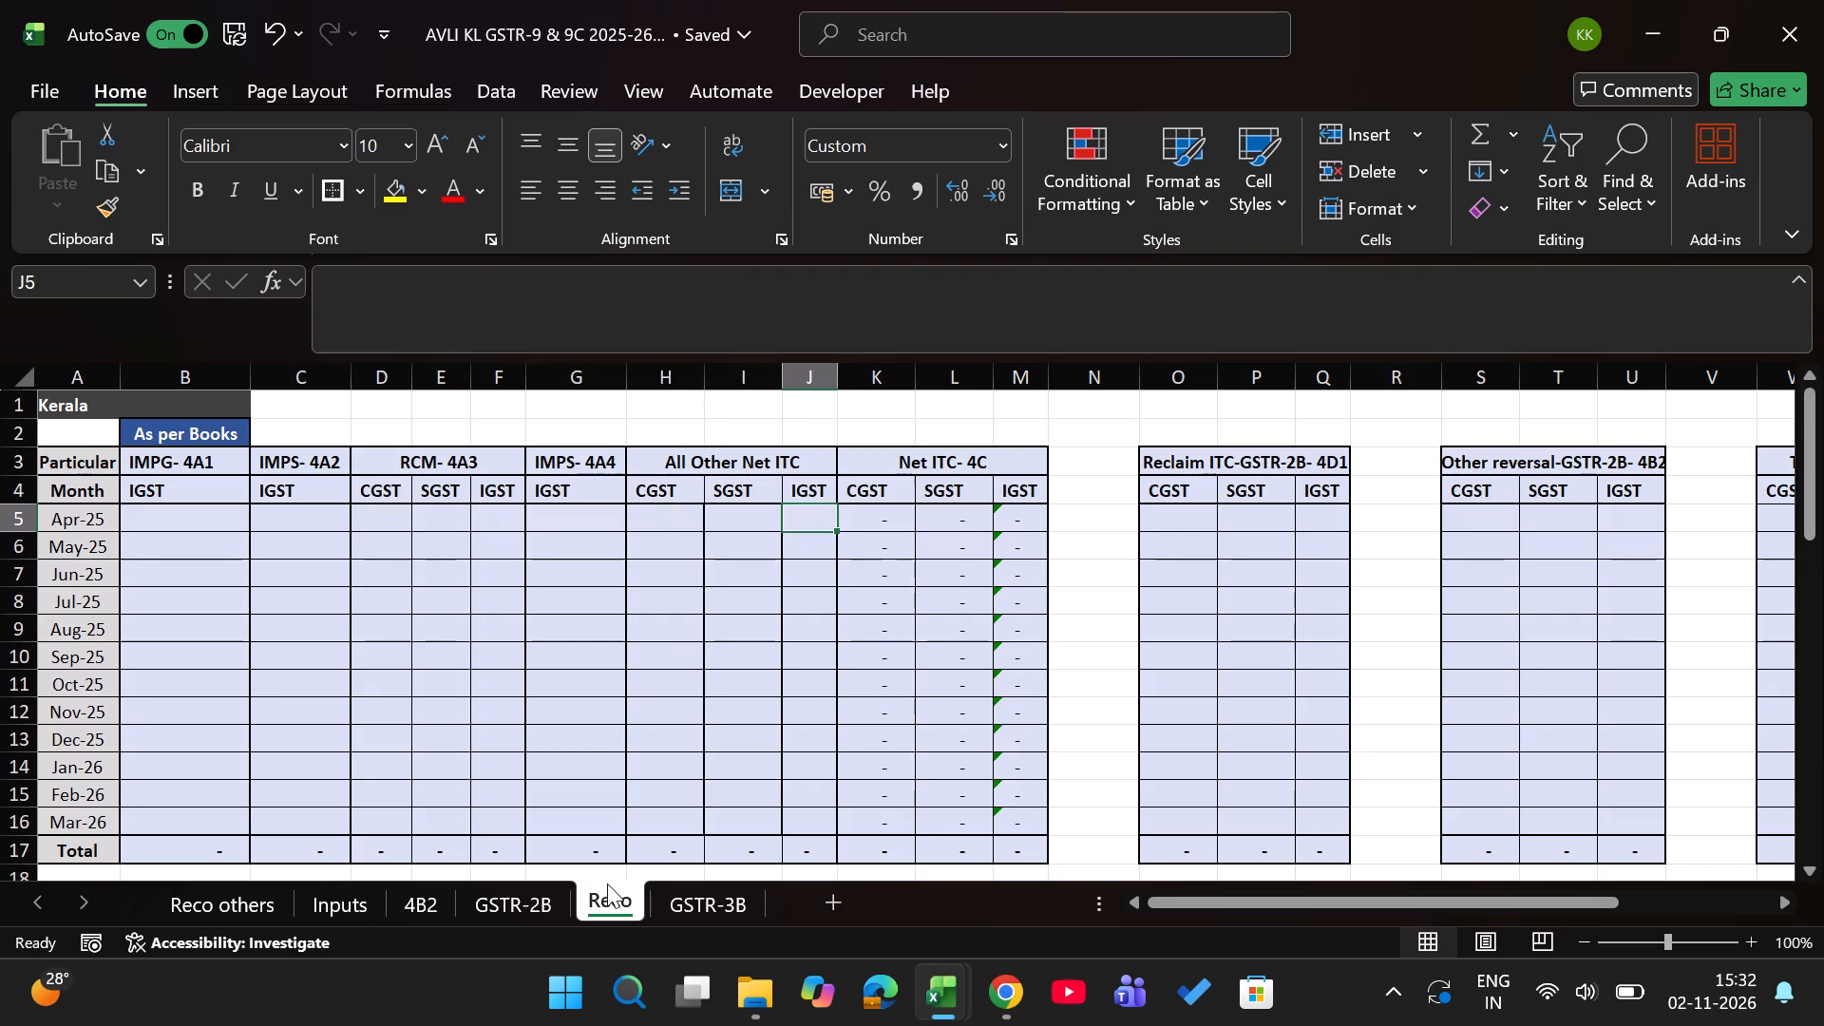
{"action": "key", "text": "Left"}
{"action": "key", "text": "Left"}
{"action": "key", "text": "Right"}
{"action": "key", "text": "Right"}
{"action": "key", "text": "Right"}
{"action": "key", "text": "Right"}
{"action": "key", "text": "Right"}
{"action": "key", "text": "Right"}
{"action": "key", "text": "Right"}
{"action": "key", "text": "Right"}
{"action": "key", "text": "Right"}
{"action": "key", "text": "Right"}
{"action": "key", "text": "Right"}
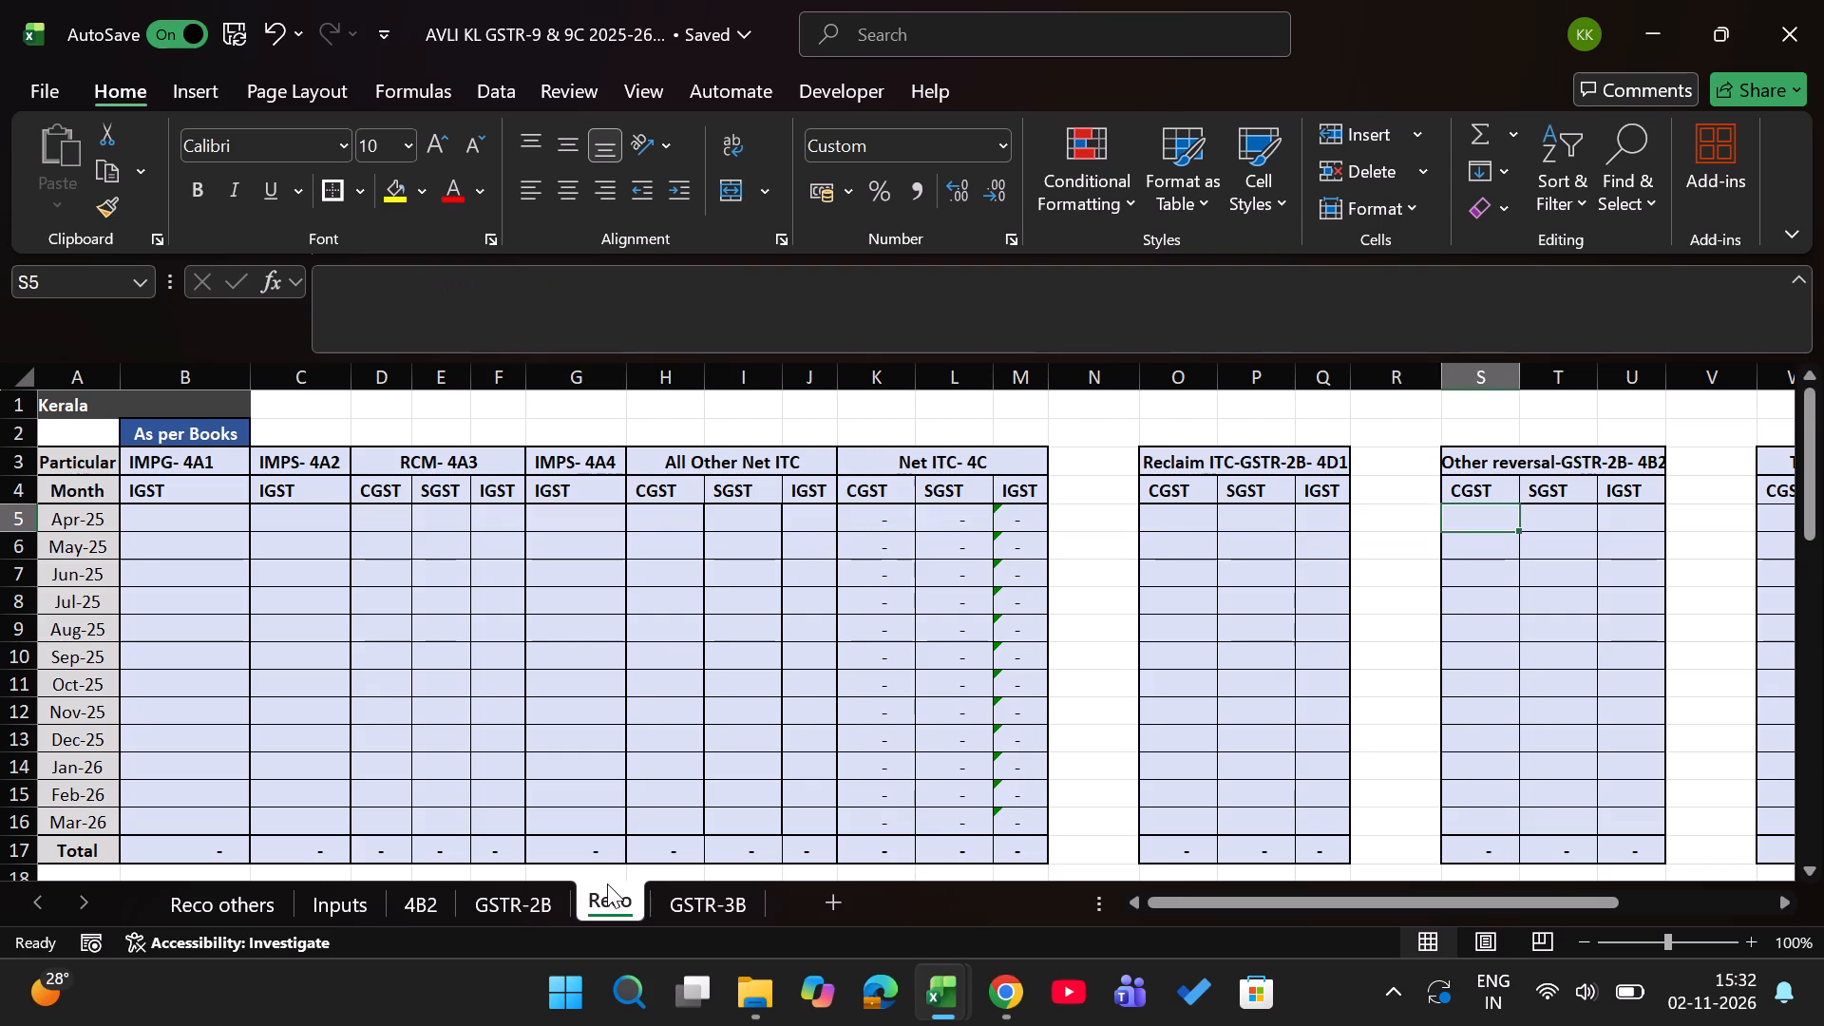
{"action": "key", "text": "Right"}
{"action": "key", "text": "Right"}
{"action": "scroll", "coordinate": [1018, 877], "scroll_direction": "down", "scroll_amount": 1}
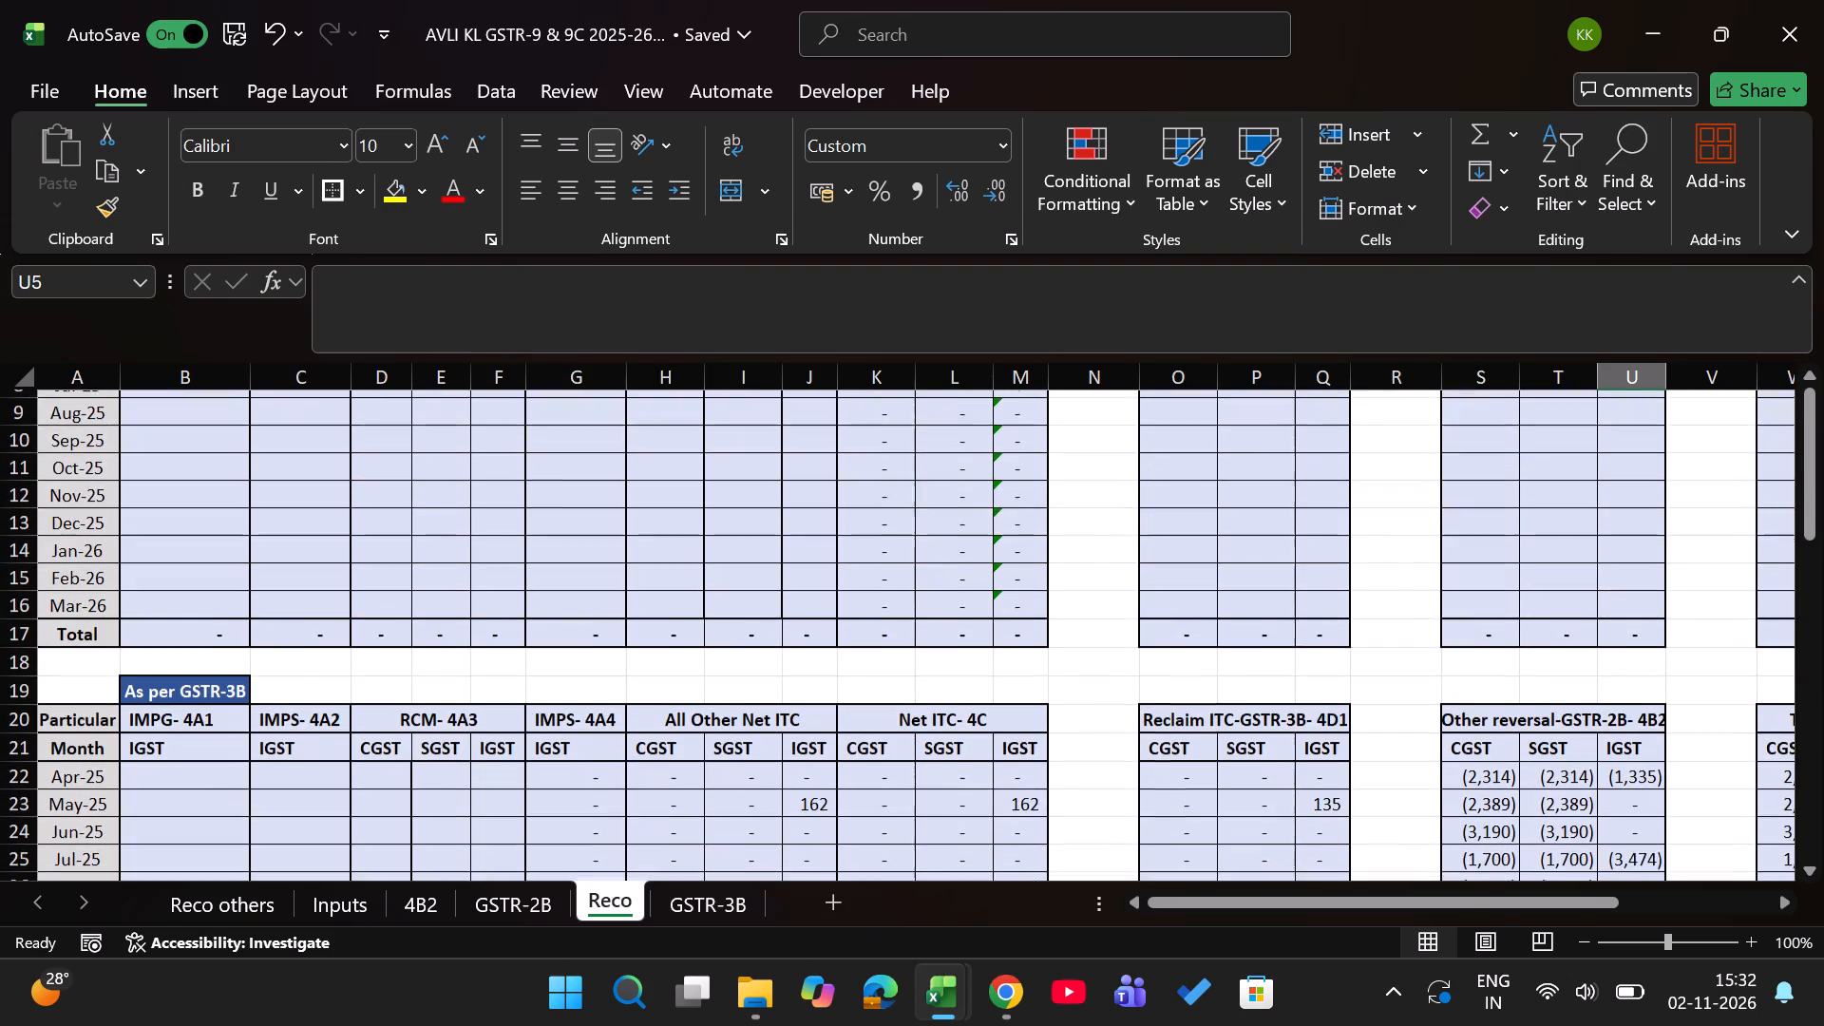
{"action": "scroll", "coordinate": [1018, 877], "scroll_direction": "down", "scroll_amount": 1}
Enter =SUMIFS('GSTR-2B'!U:U,'GSTR-2B'!$C:$C,Reco!$A5) in Reco cell U5, the Apr-25 IGST under Other reversal 4B2.
{"action": "key", "text": "Up"}
{"action": "key", "text": "Down"}
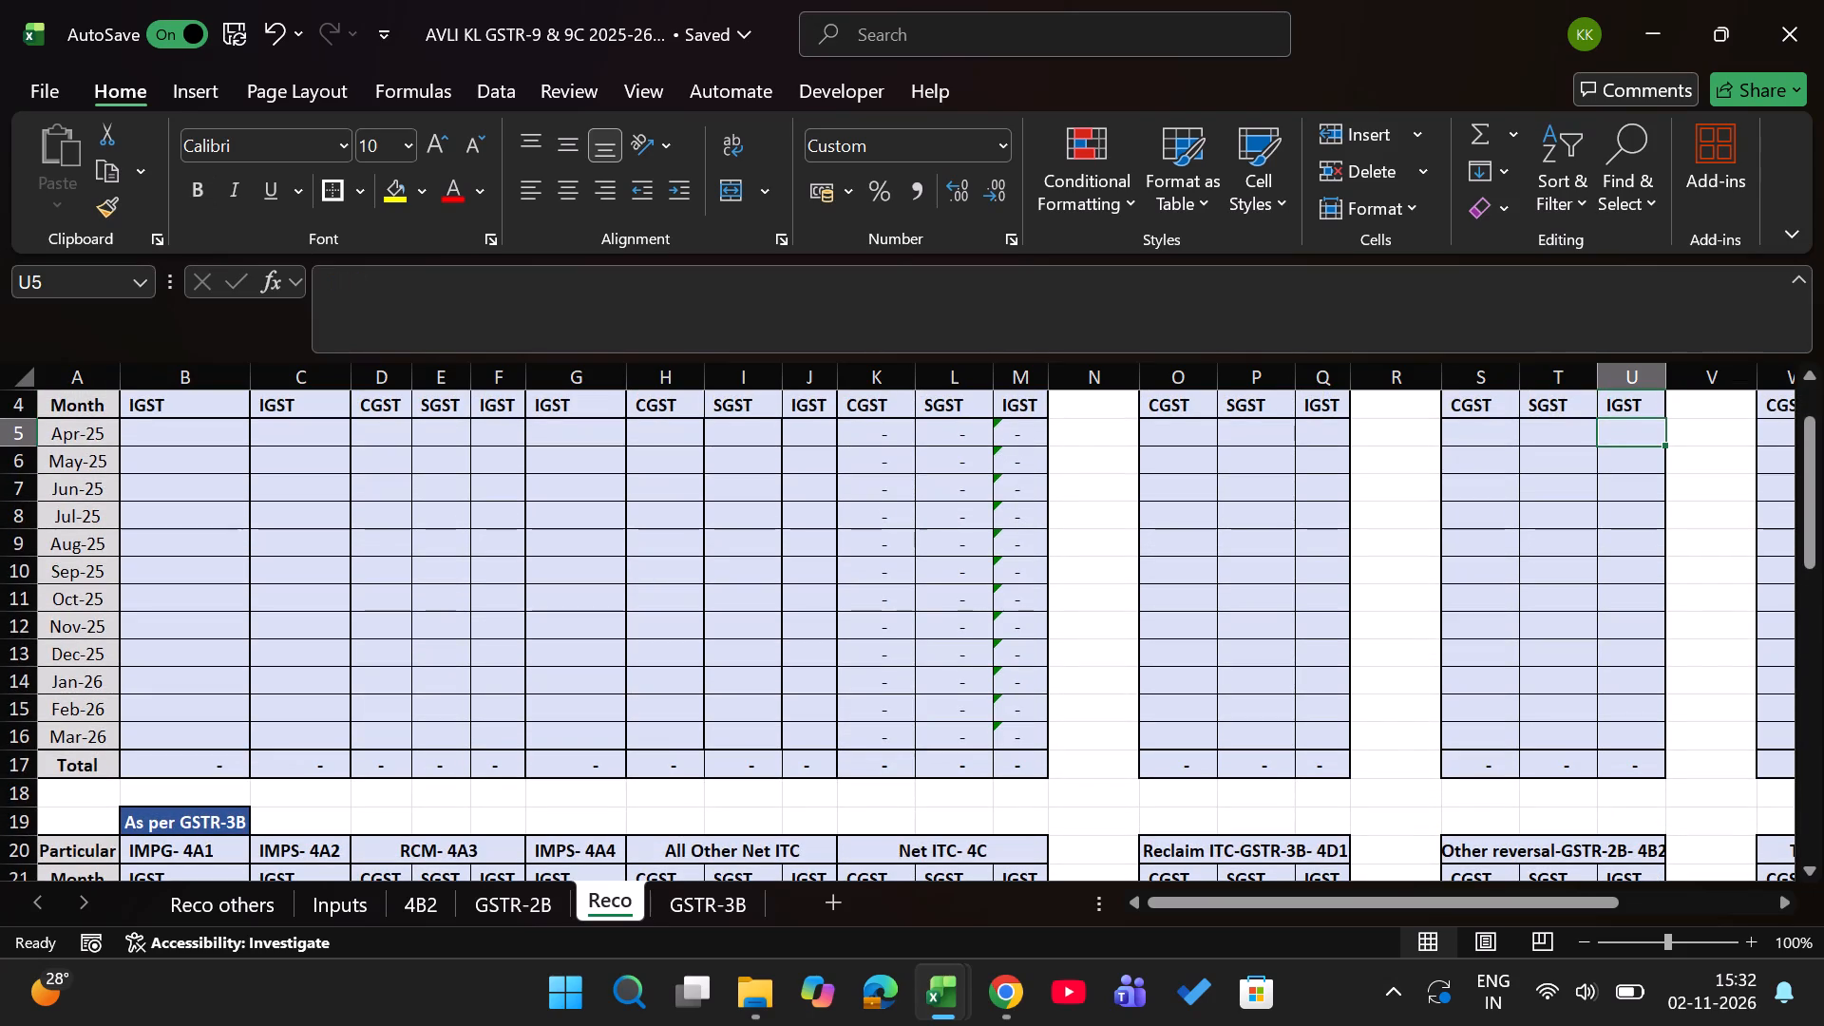
{"action": "type", "text": "=SUMIFS"}
{"action": "key", "text": "Tab"}
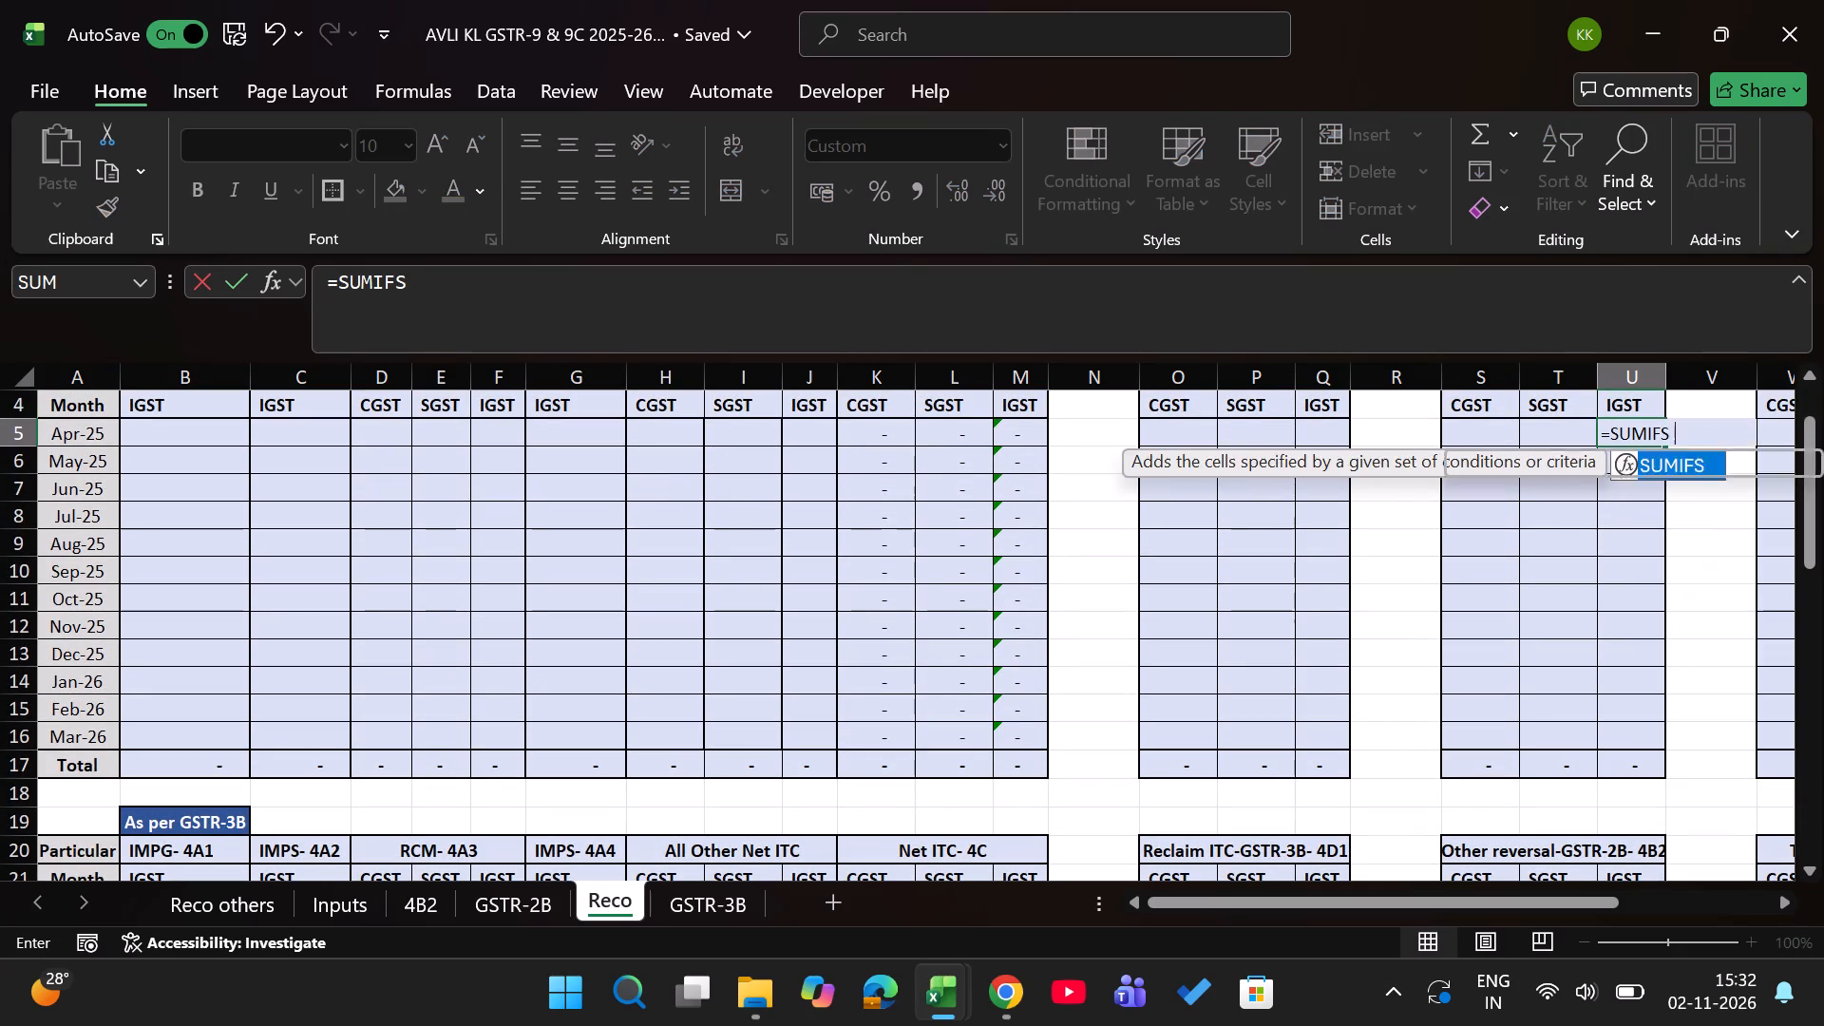
{"action": "left_click", "coordinate": [546, 902]}
{"action": "scroll", "coordinate": [1179, 511], "scroll_direction": "left", "scroll_amount": 9}
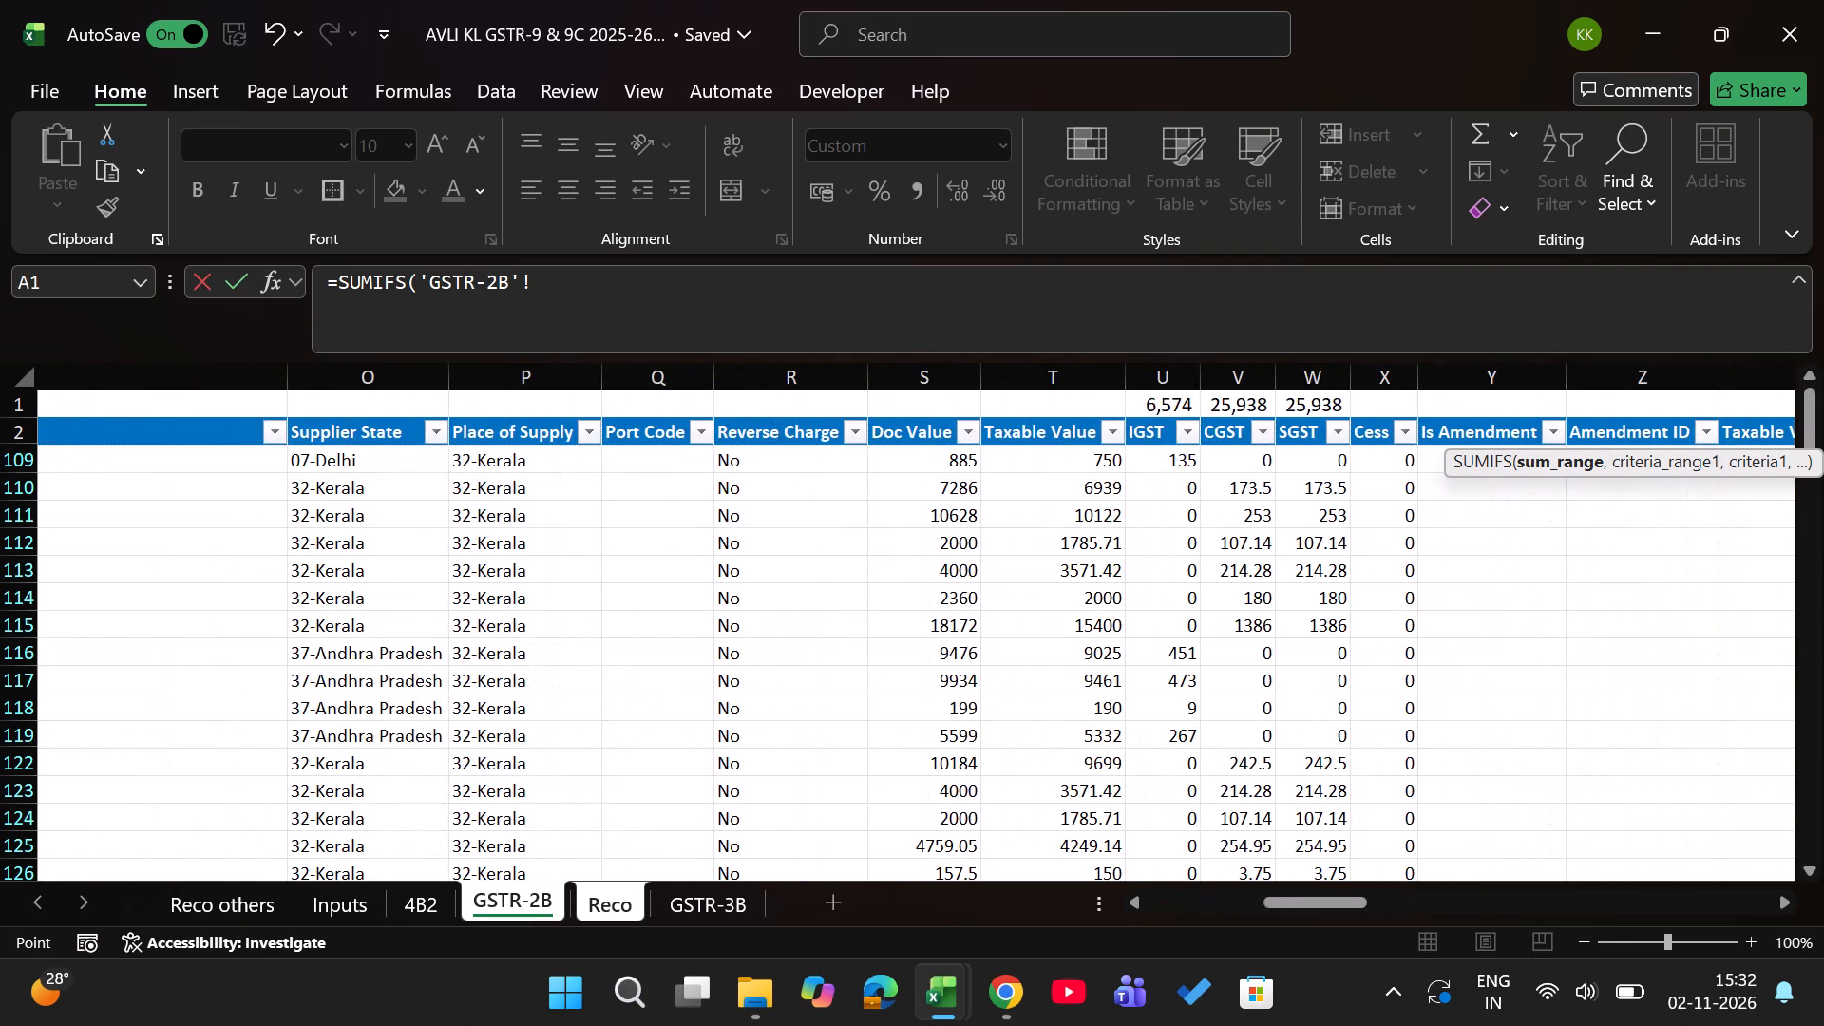
{"action": "scroll", "coordinate": [1255, 551], "scroll_direction": "left", "scroll_amount": 5}
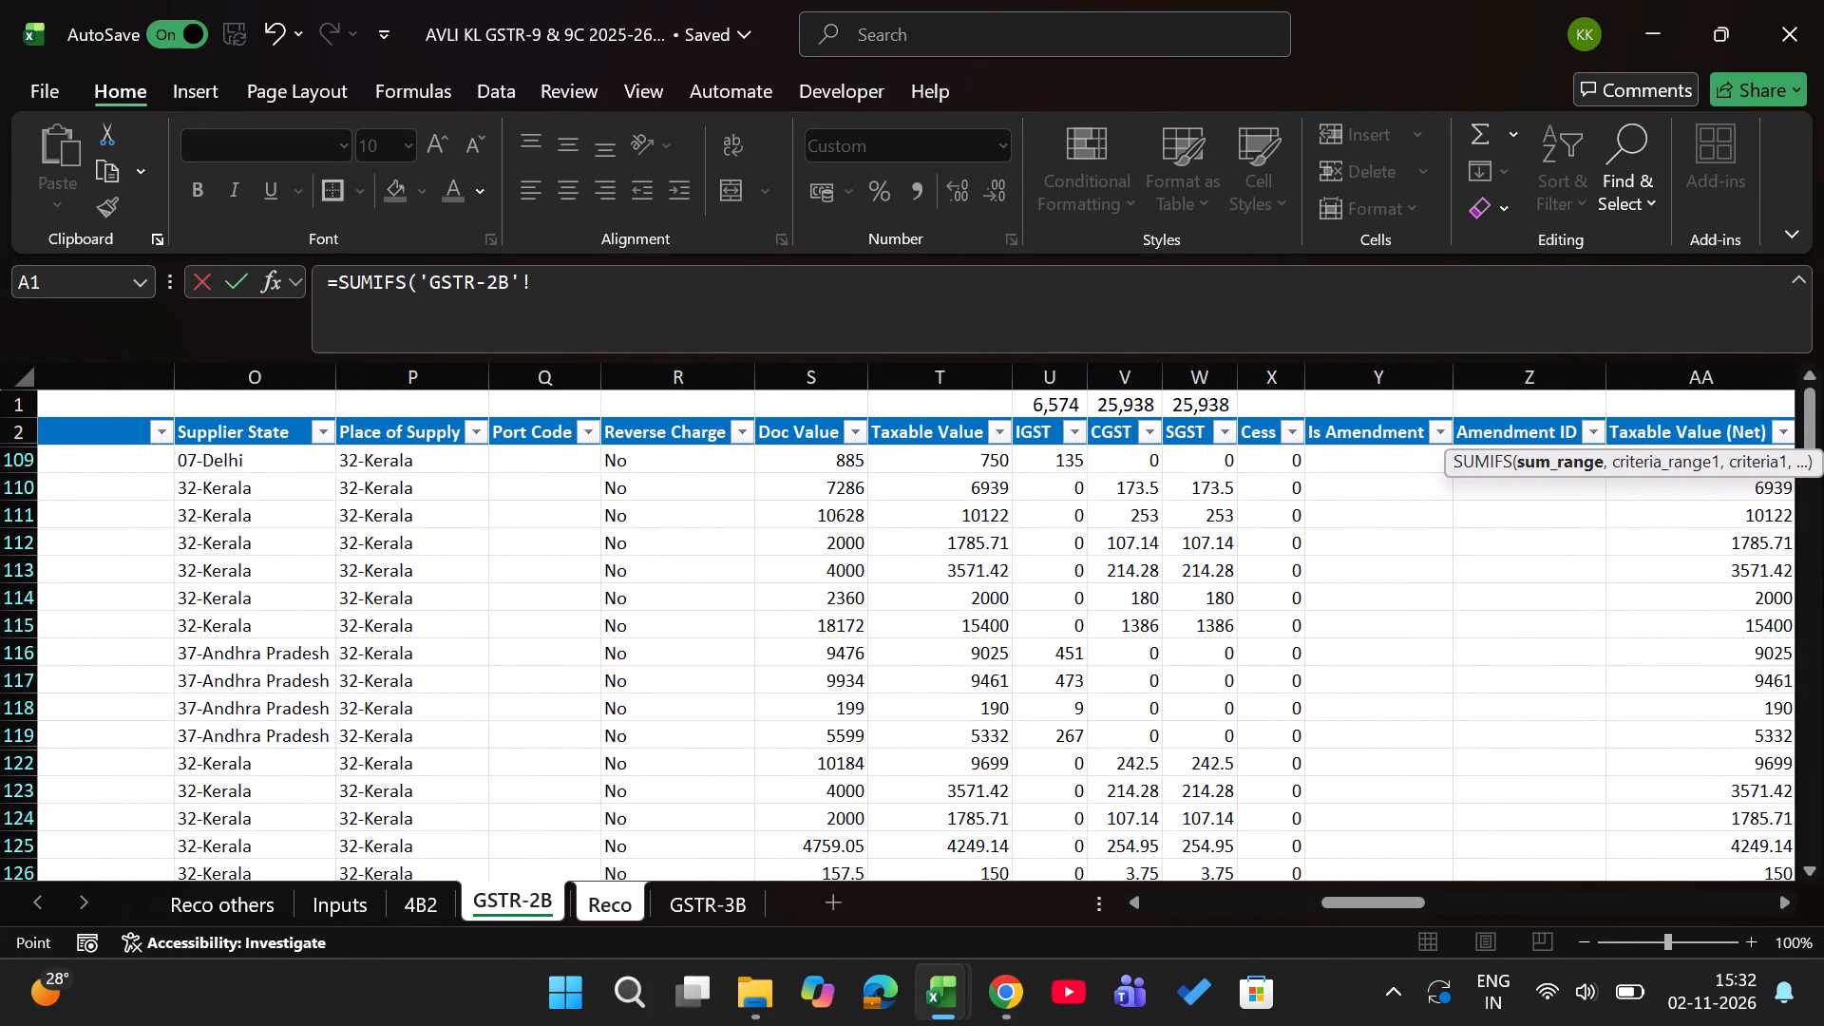
{"action": "left_click", "coordinate": [1072, 378]}
{"action": "key", "text": "comma"}
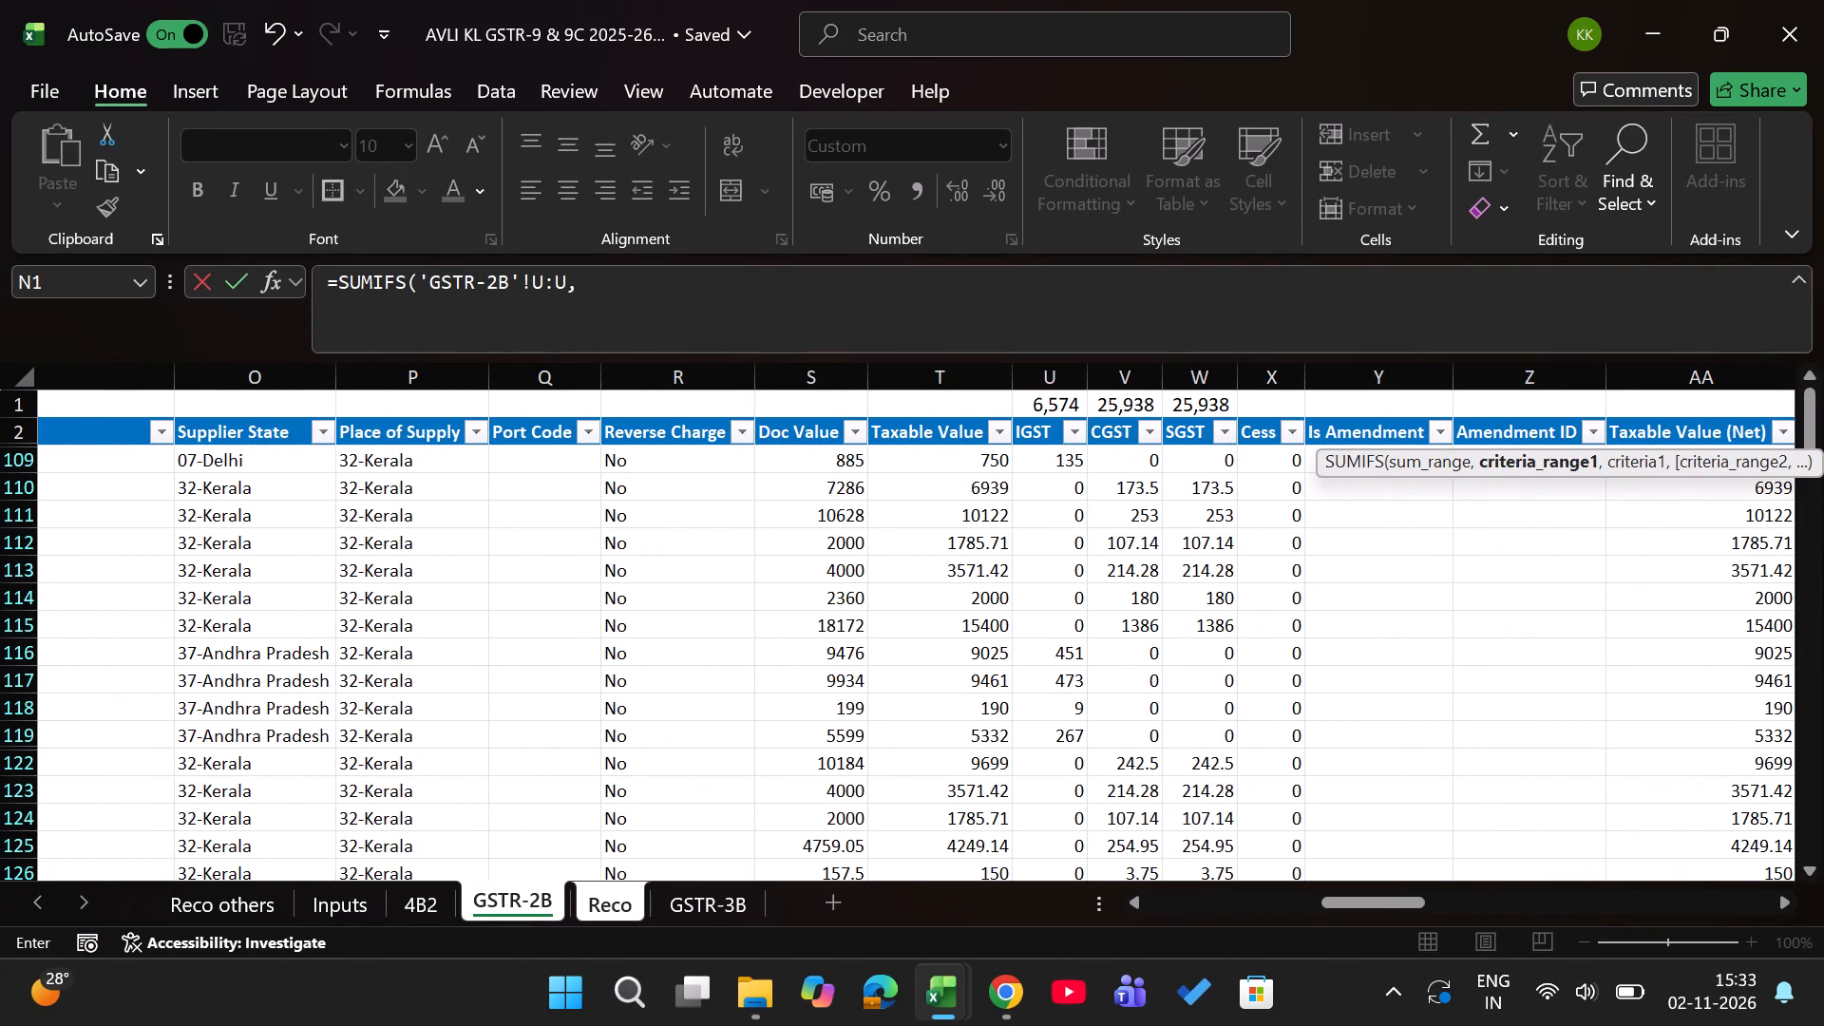
{"action": "scroll", "coordinate": [726, 658], "scroll_direction": "right", "scroll_amount": 12}
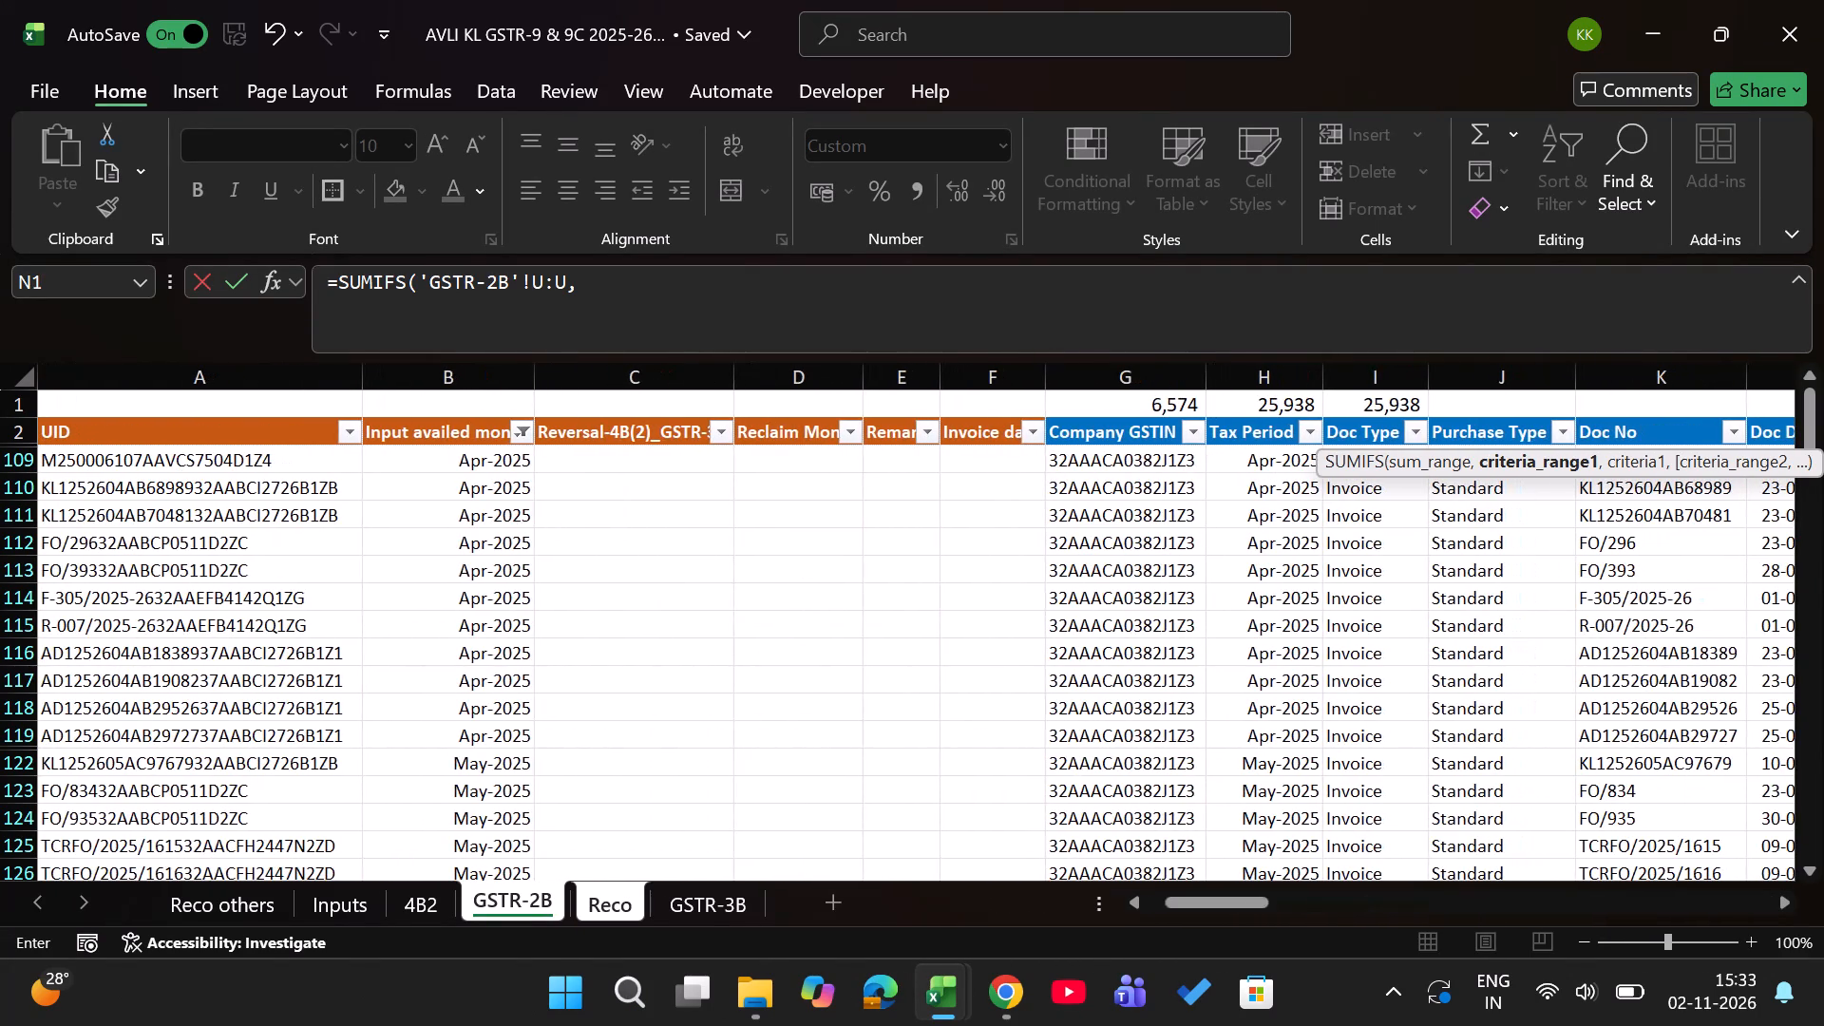
{"action": "left_click", "coordinate": [627, 378]}
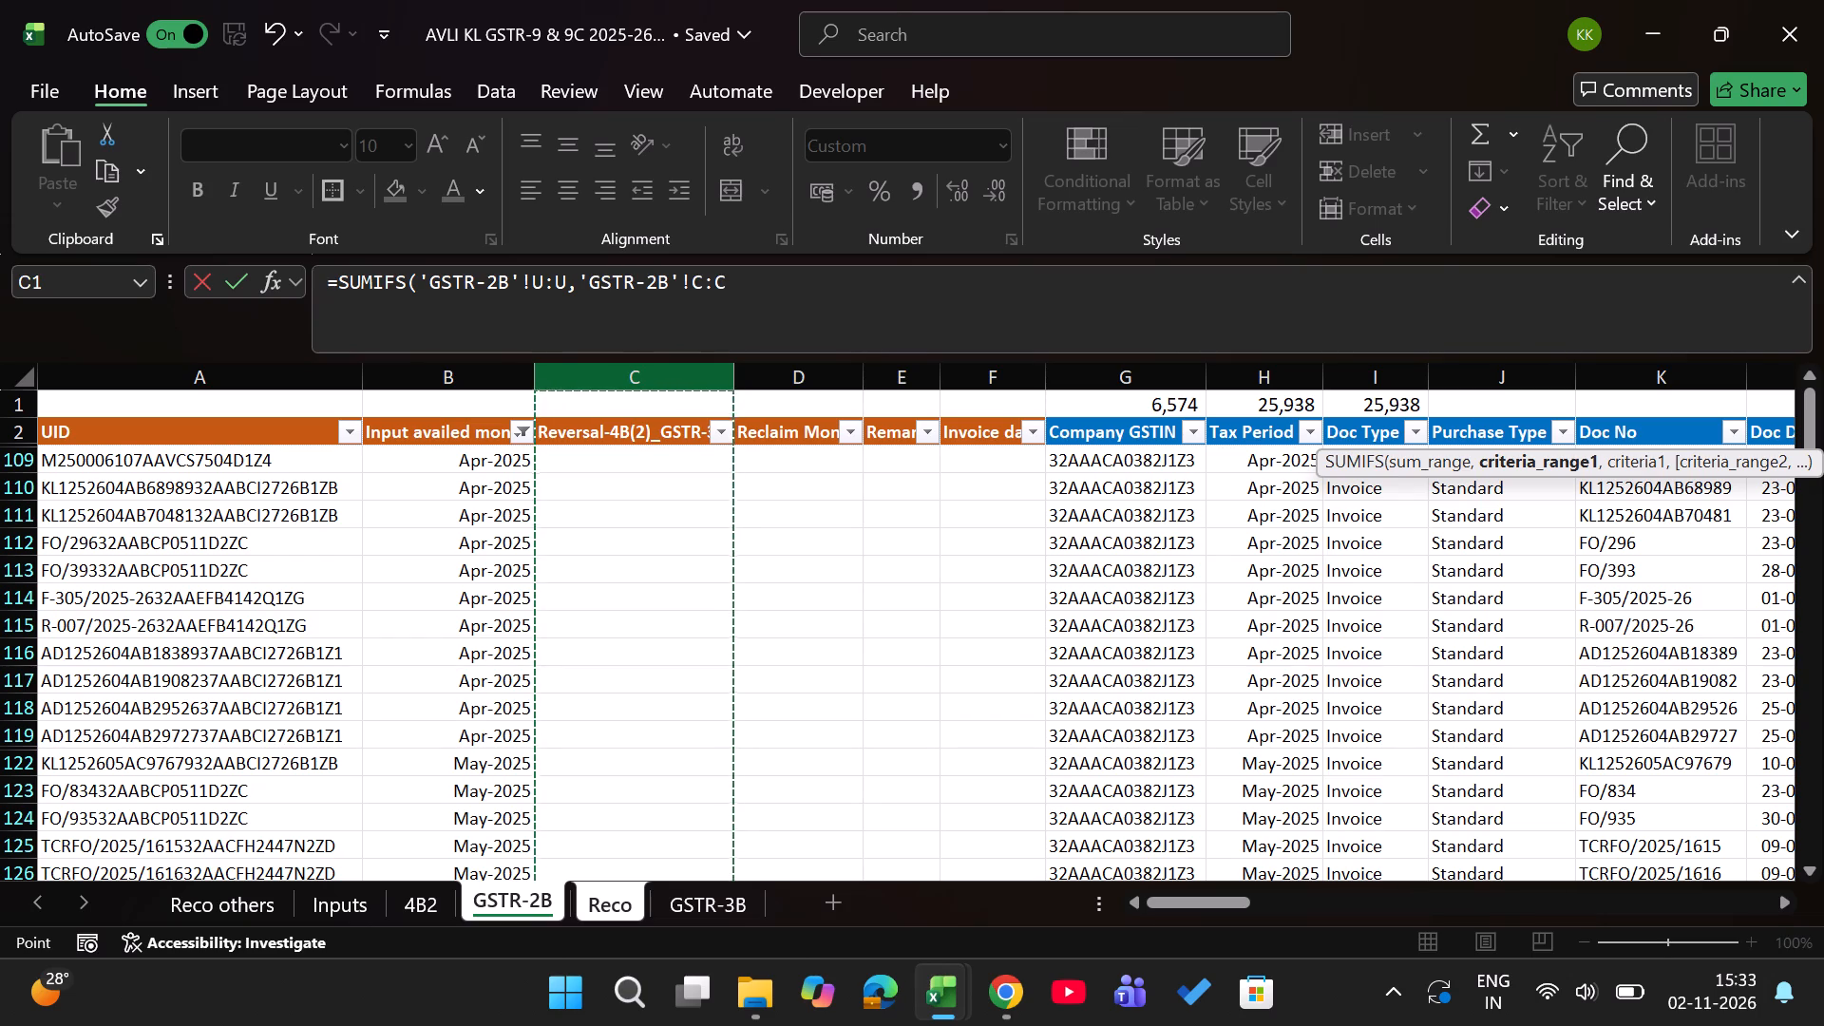
{"action": "key", "text": "F4"}
{"action": "key", "text": "comma"}
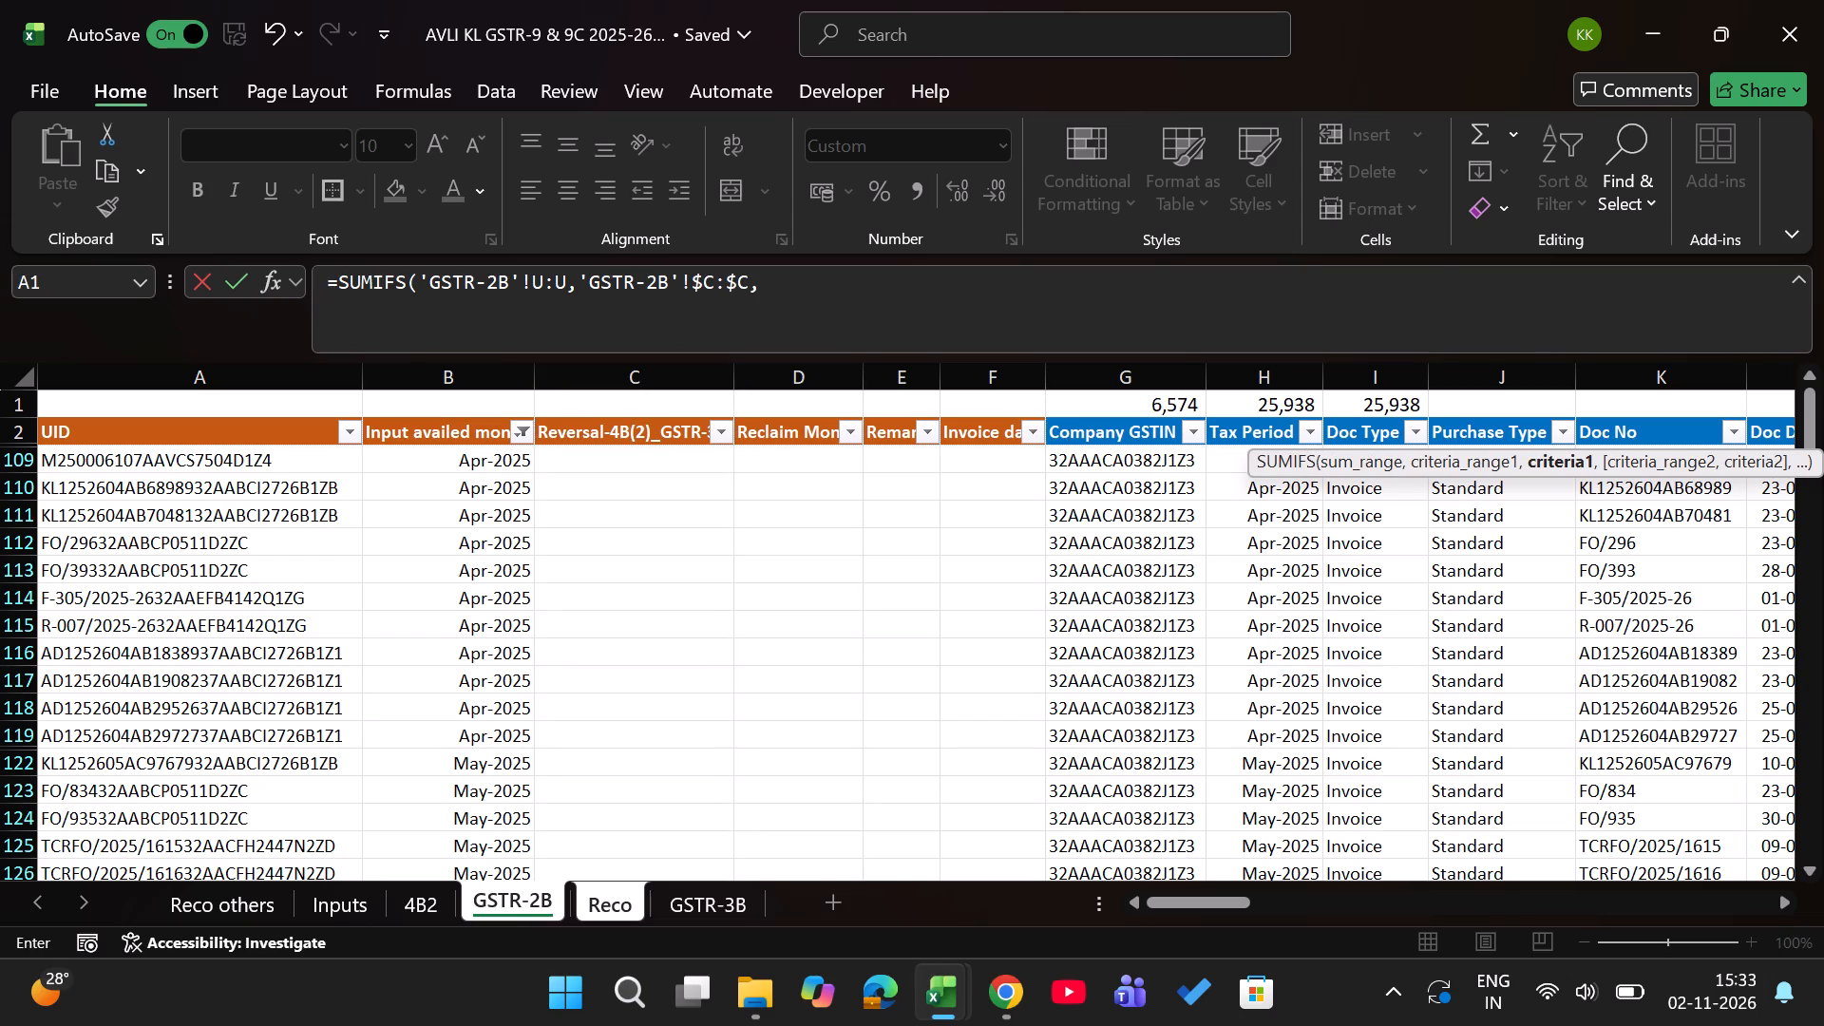
{"action": "left_click", "coordinate": [609, 895]}
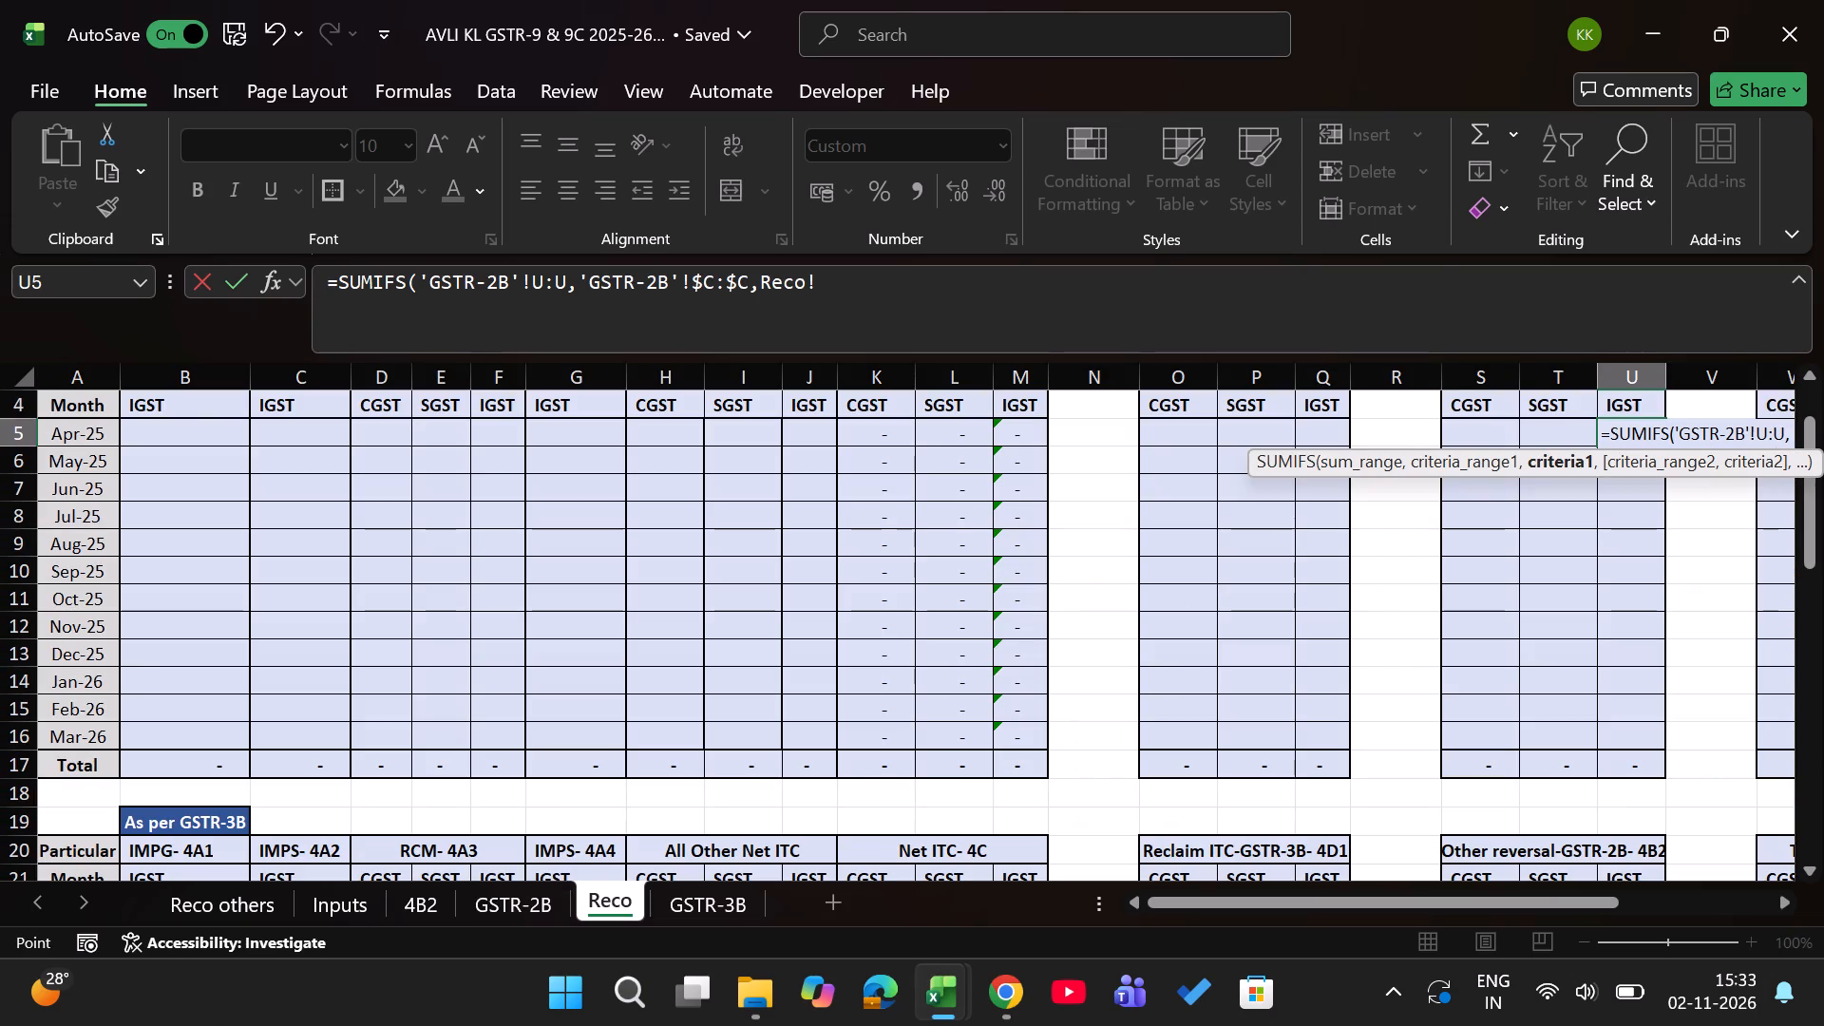
{"action": "left_click", "coordinate": [80, 427]}
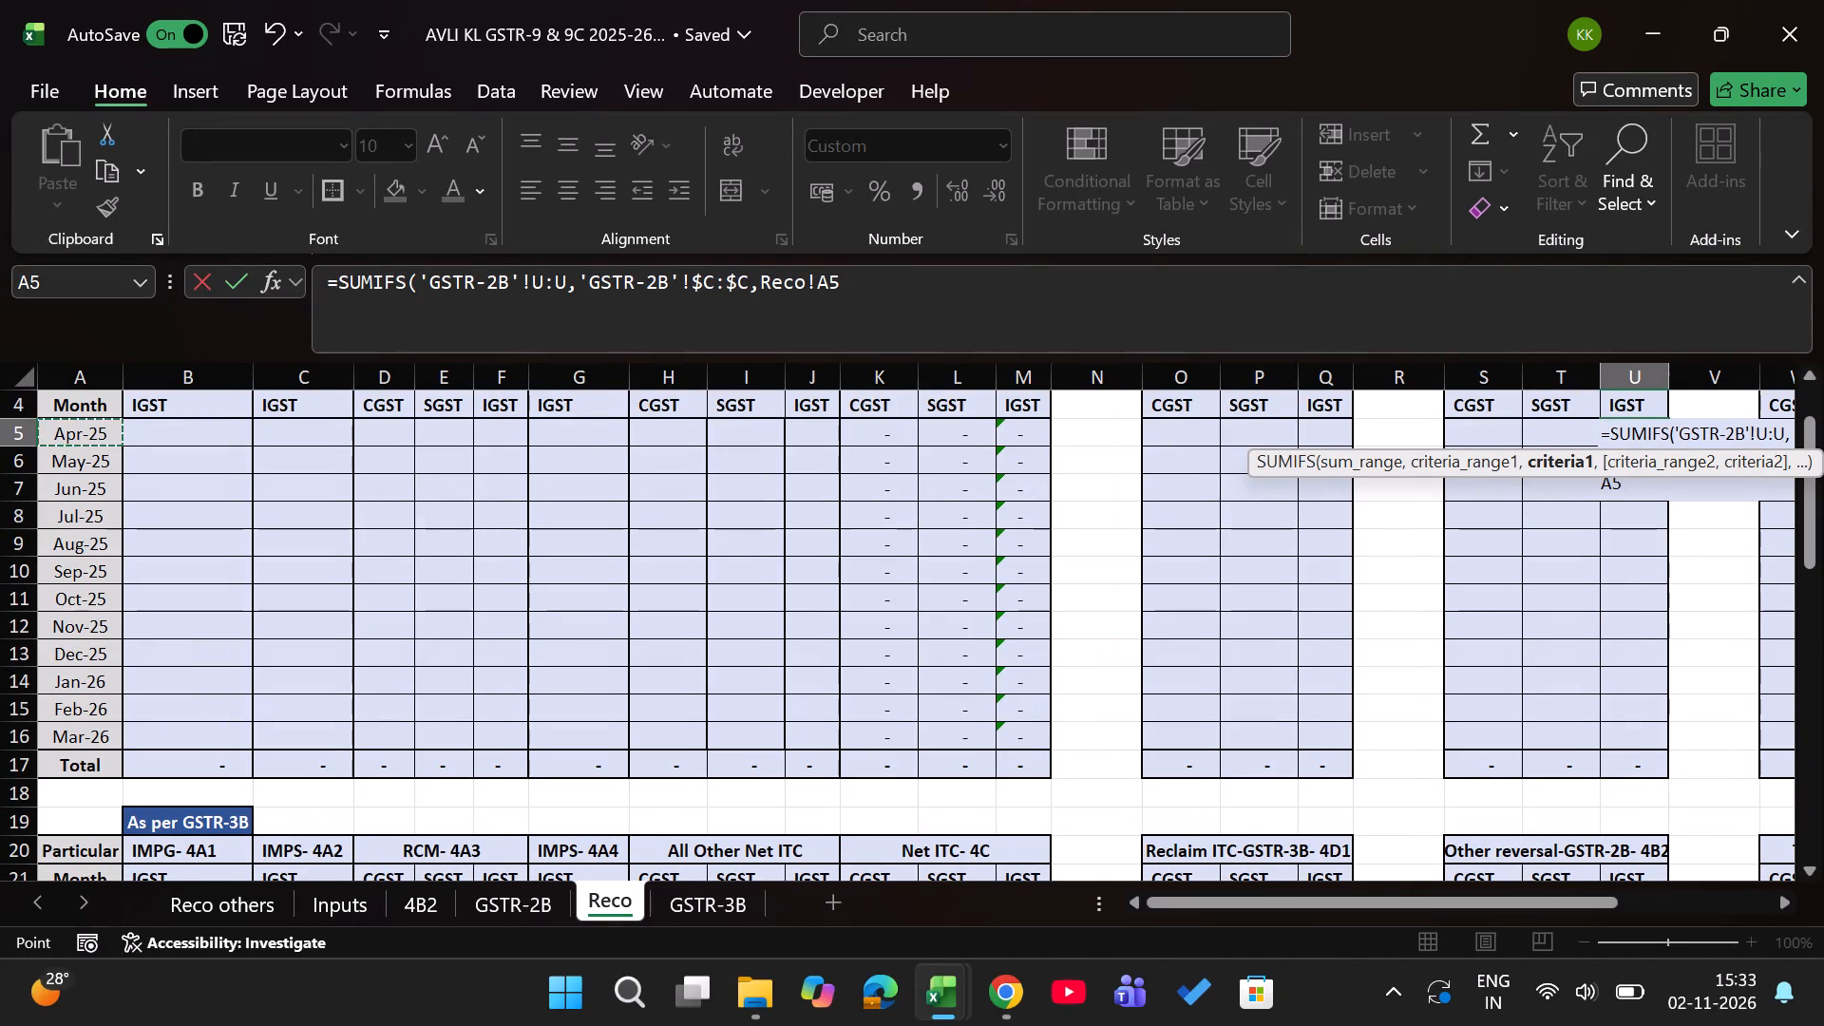
{"action": "key", "text": "F4"}
{"action": "key", "text": "F4"}
{"action": "key", "text": "F4"}
{"action": "key", "text": "Return"}
{"action": "key", "text": "Up"}
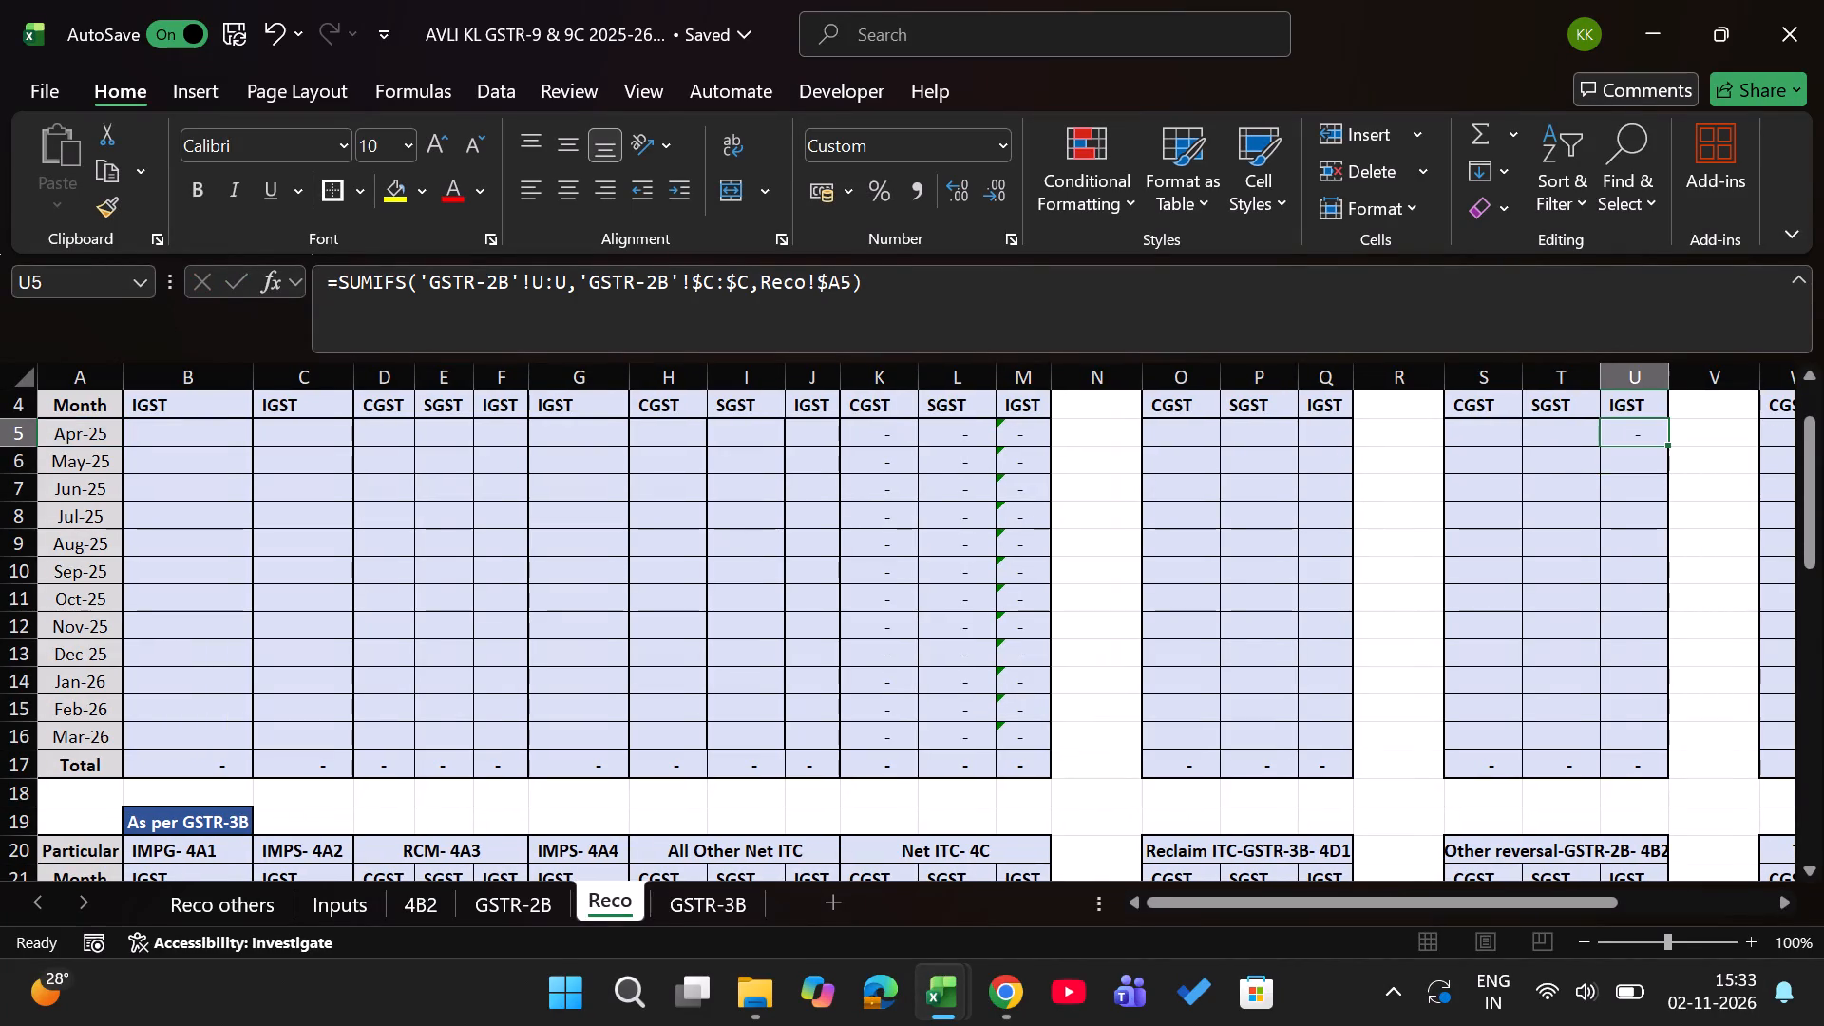
Fill the U5 SUMIFS formula down the 4B2 reversal IGST column through Mar-26 in U16.
{"action": "key", "text": "shift+Down"}
{"action": "key", "text": "shift+Down"}
{"action": "key", "text": "shift+Down"}
{"action": "key", "text": "shift+Down"}
{"action": "key", "text": "shift+Down"}
{"action": "key", "text": "shift+Down"}
{"action": "key", "text": "shift+Down"}
{"action": "key", "text": "shift+Down"}
{"action": "key", "text": "shift+Down"}
{"action": "key", "text": "shift+Down"}
{"action": "key", "text": "shift+Down"}
{"action": "key", "text": "shift+Down"}
{"action": "key", "text": "shift+Down"}
{"action": "key", "text": "shift+Up"}
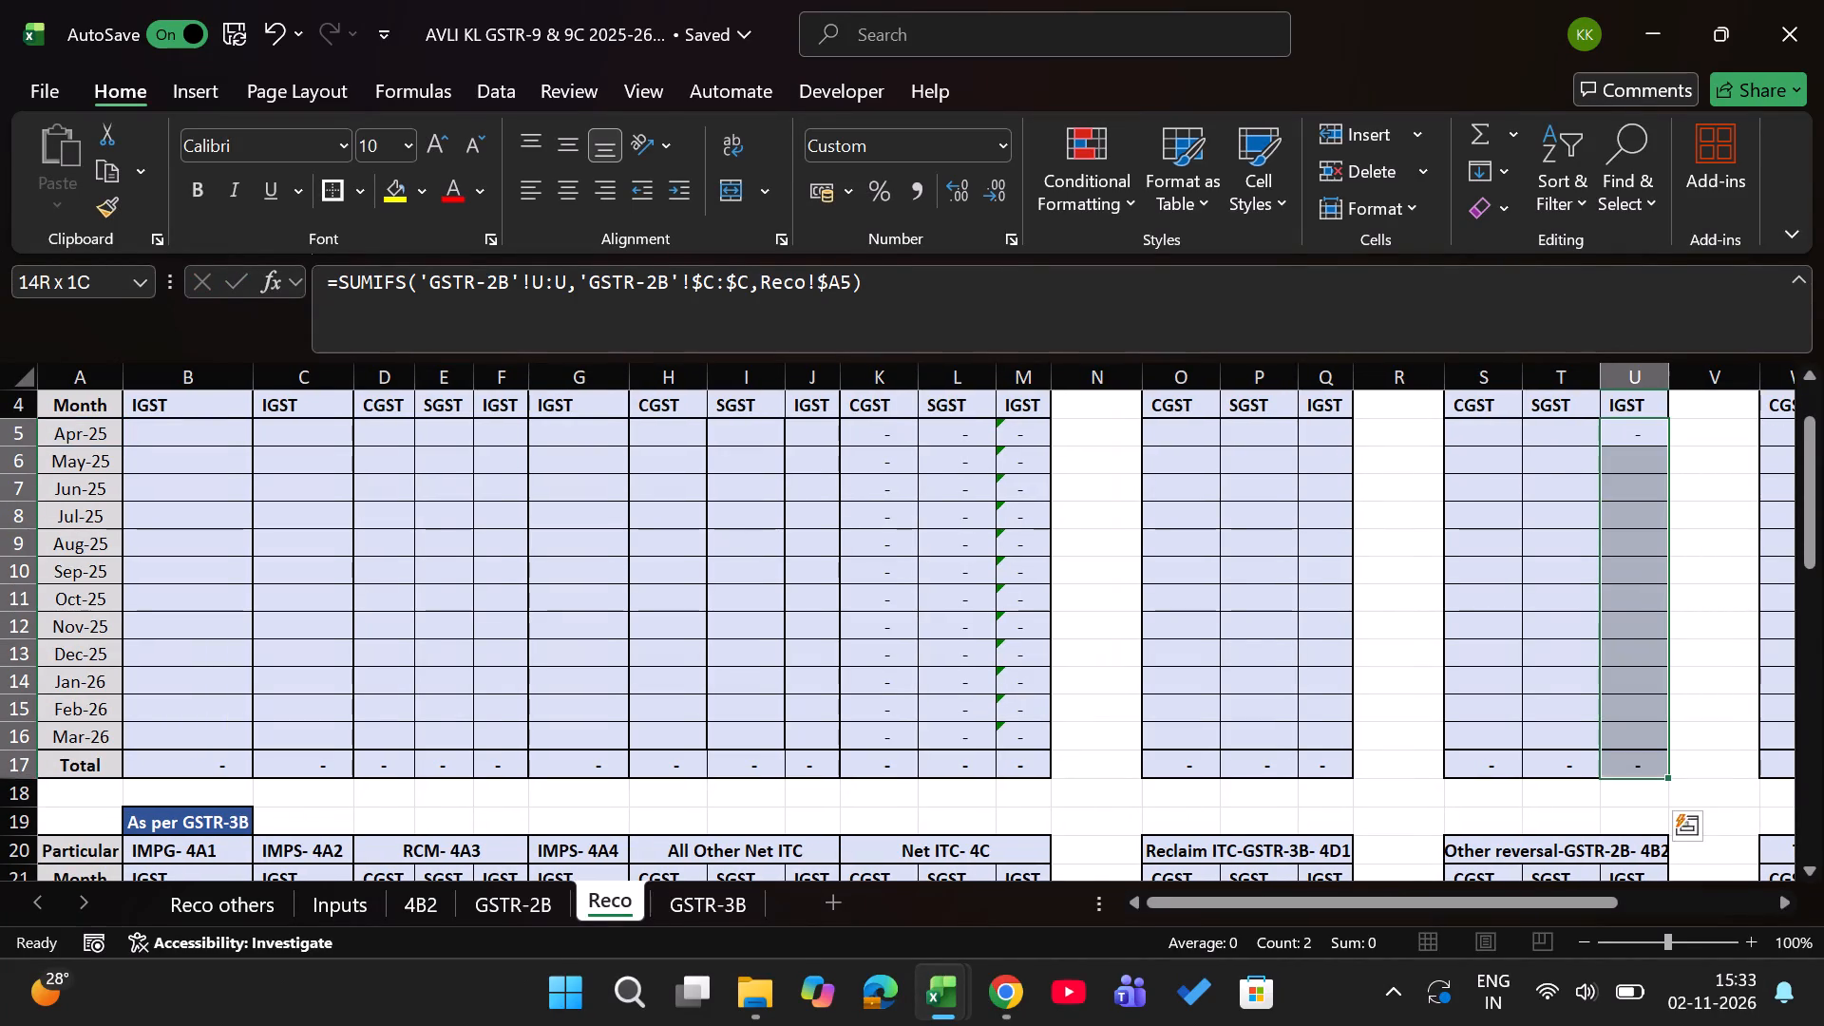
{"action": "key", "text": "shift+Up"}
{"action": "key", "text": "ctrl+d"}
{"action": "key", "text": "Down"}
{"action": "key", "text": "Down"}
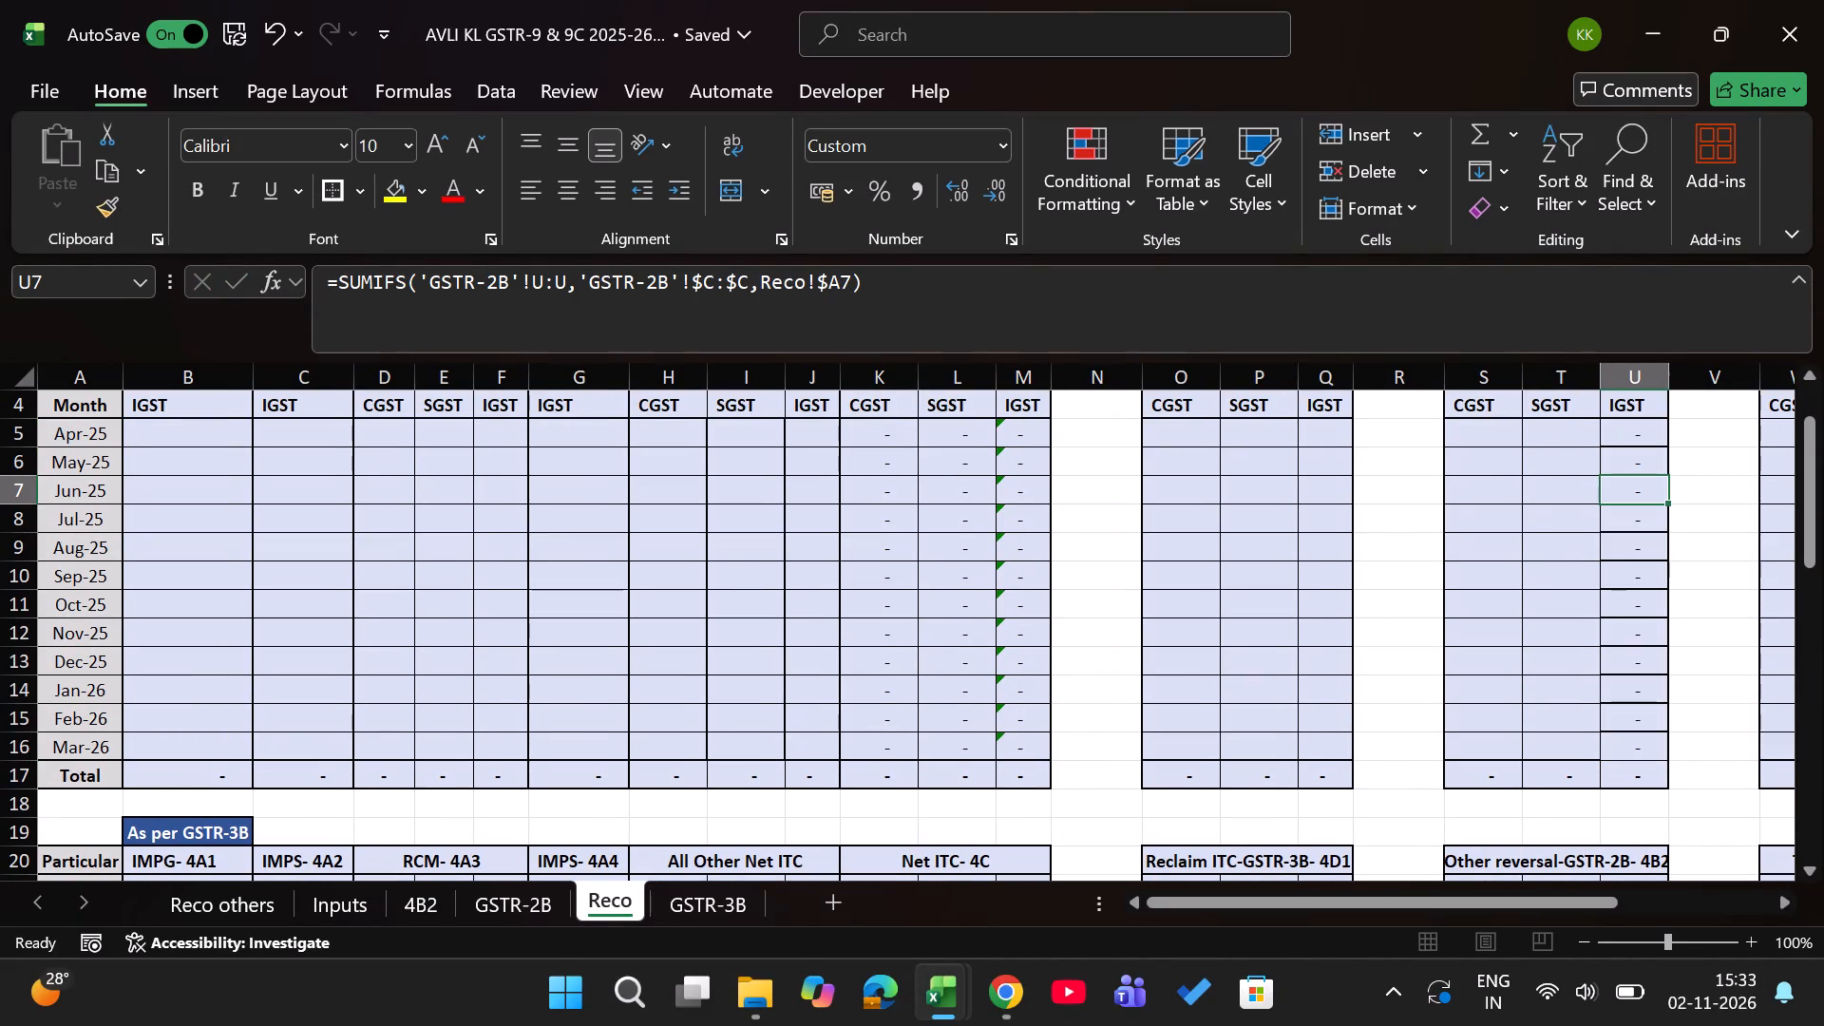
Copy the IGST formula from U5 into S5, the Apr-25 CGST cell of the 4B2 reversal block.
{"action": "key", "text": "Up"}
{"action": "key", "text": "Up"}
{"action": "key", "text": "Left"}
{"action": "key", "text": "Right"}
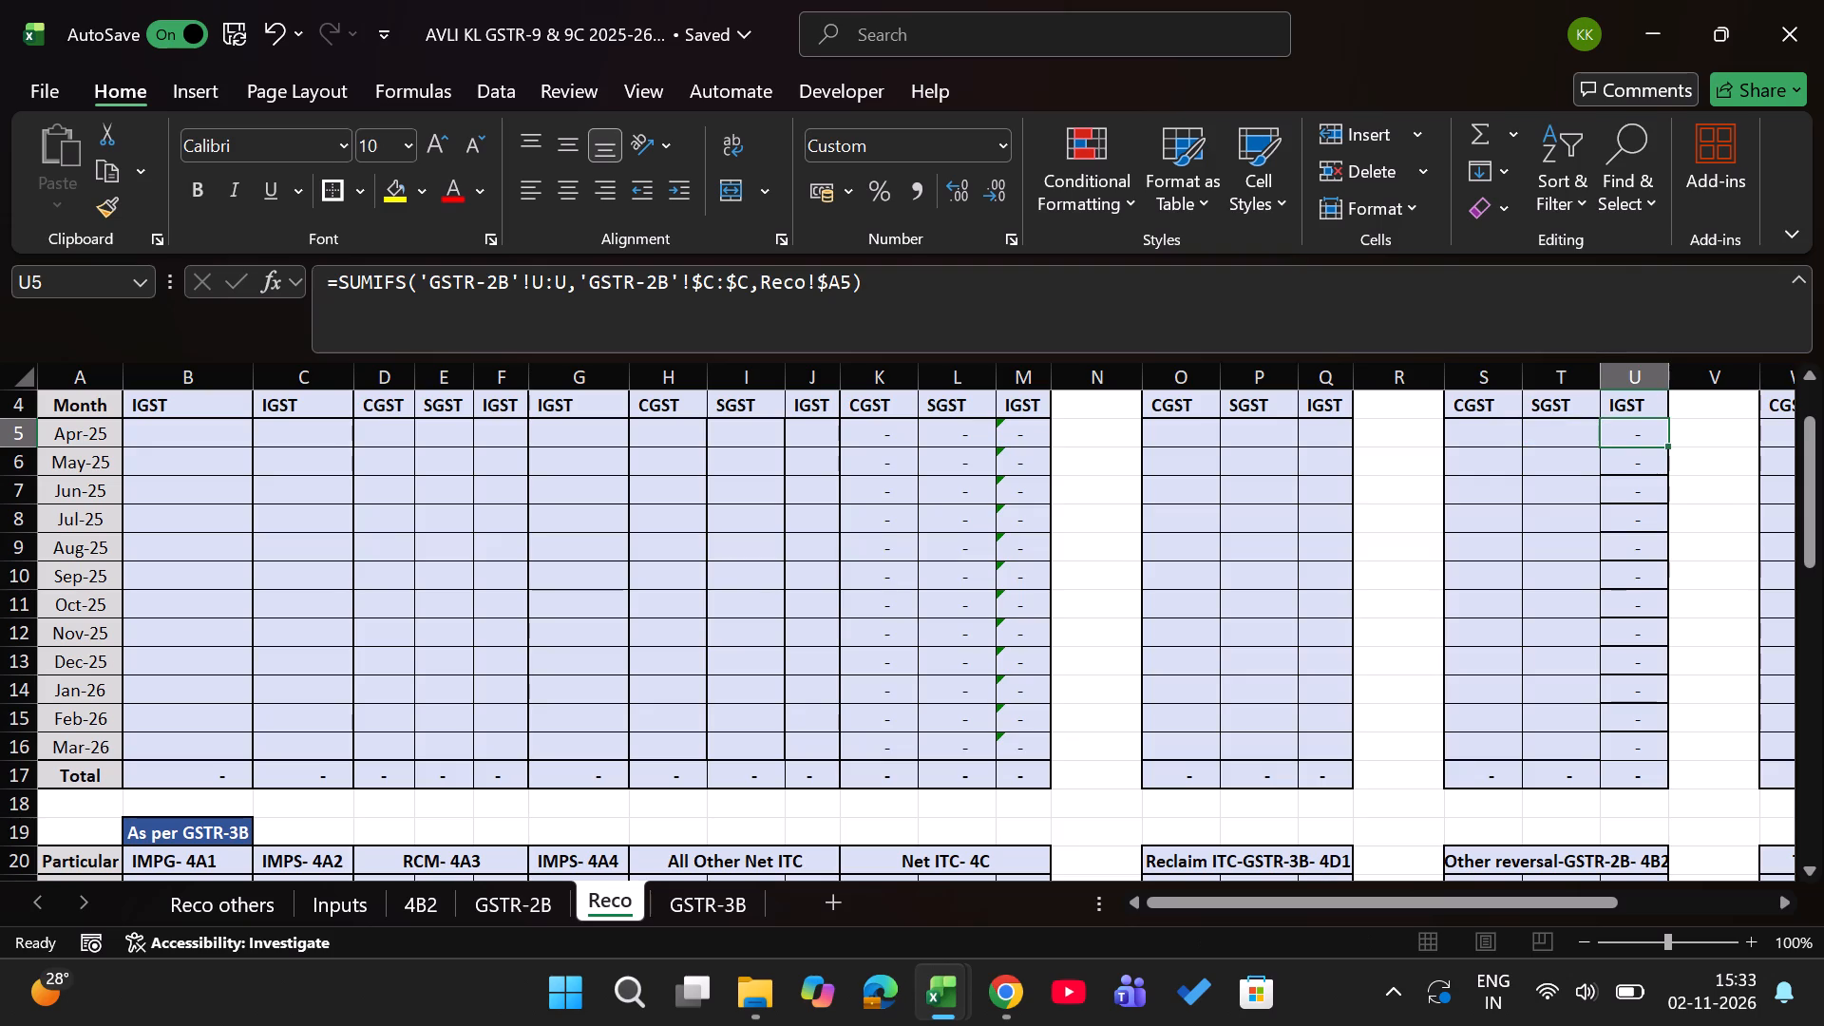
{"action": "key", "text": "ctrl+c"}
{"action": "key", "text": "Left"}
{"action": "key", "text": "Left"}
{"action": "key", "text": "Return"}
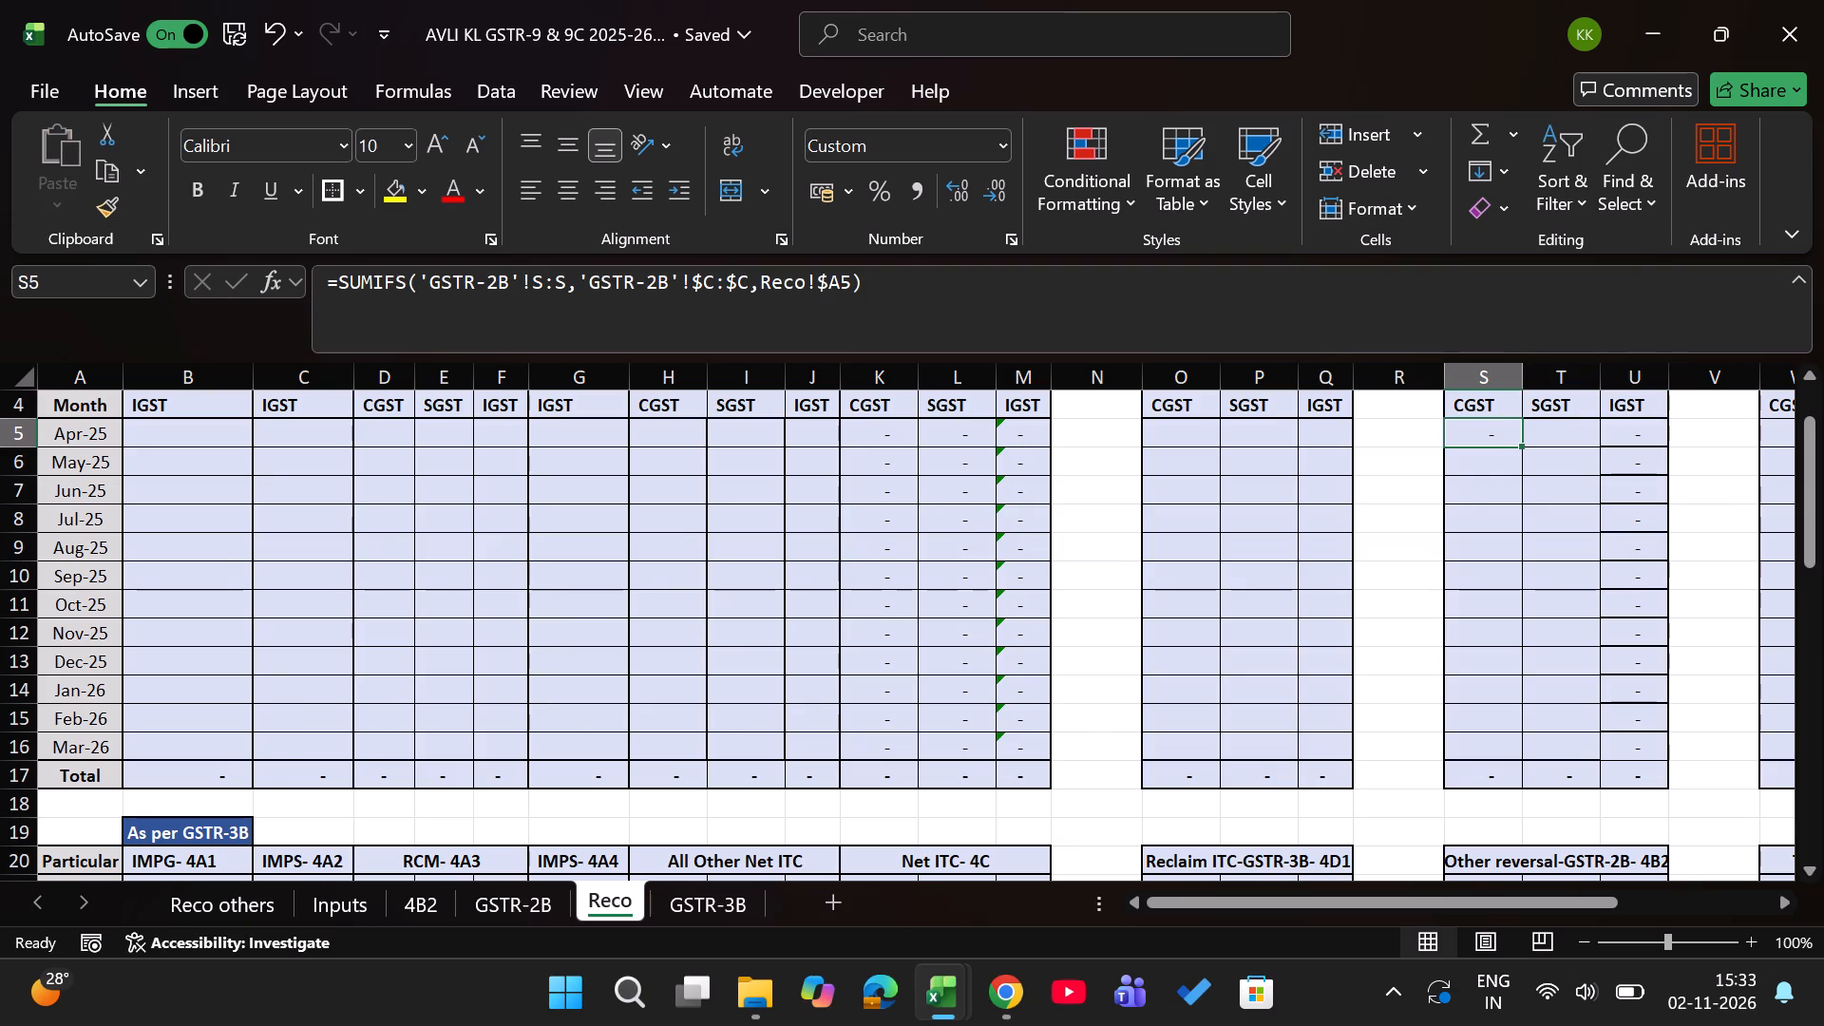
Examine GSTR-2B to identify the columns holding the IGST, CGST and SGST amounts and their net counterparts.
{"action": "key", "text": "ctrl+Page_Down"}
{"action": "key", "text": "ctrl+Page_Up"}
{"action": "key", "text": "ctrl+Page_Up"}
{"action": "key", "text": "Right"}
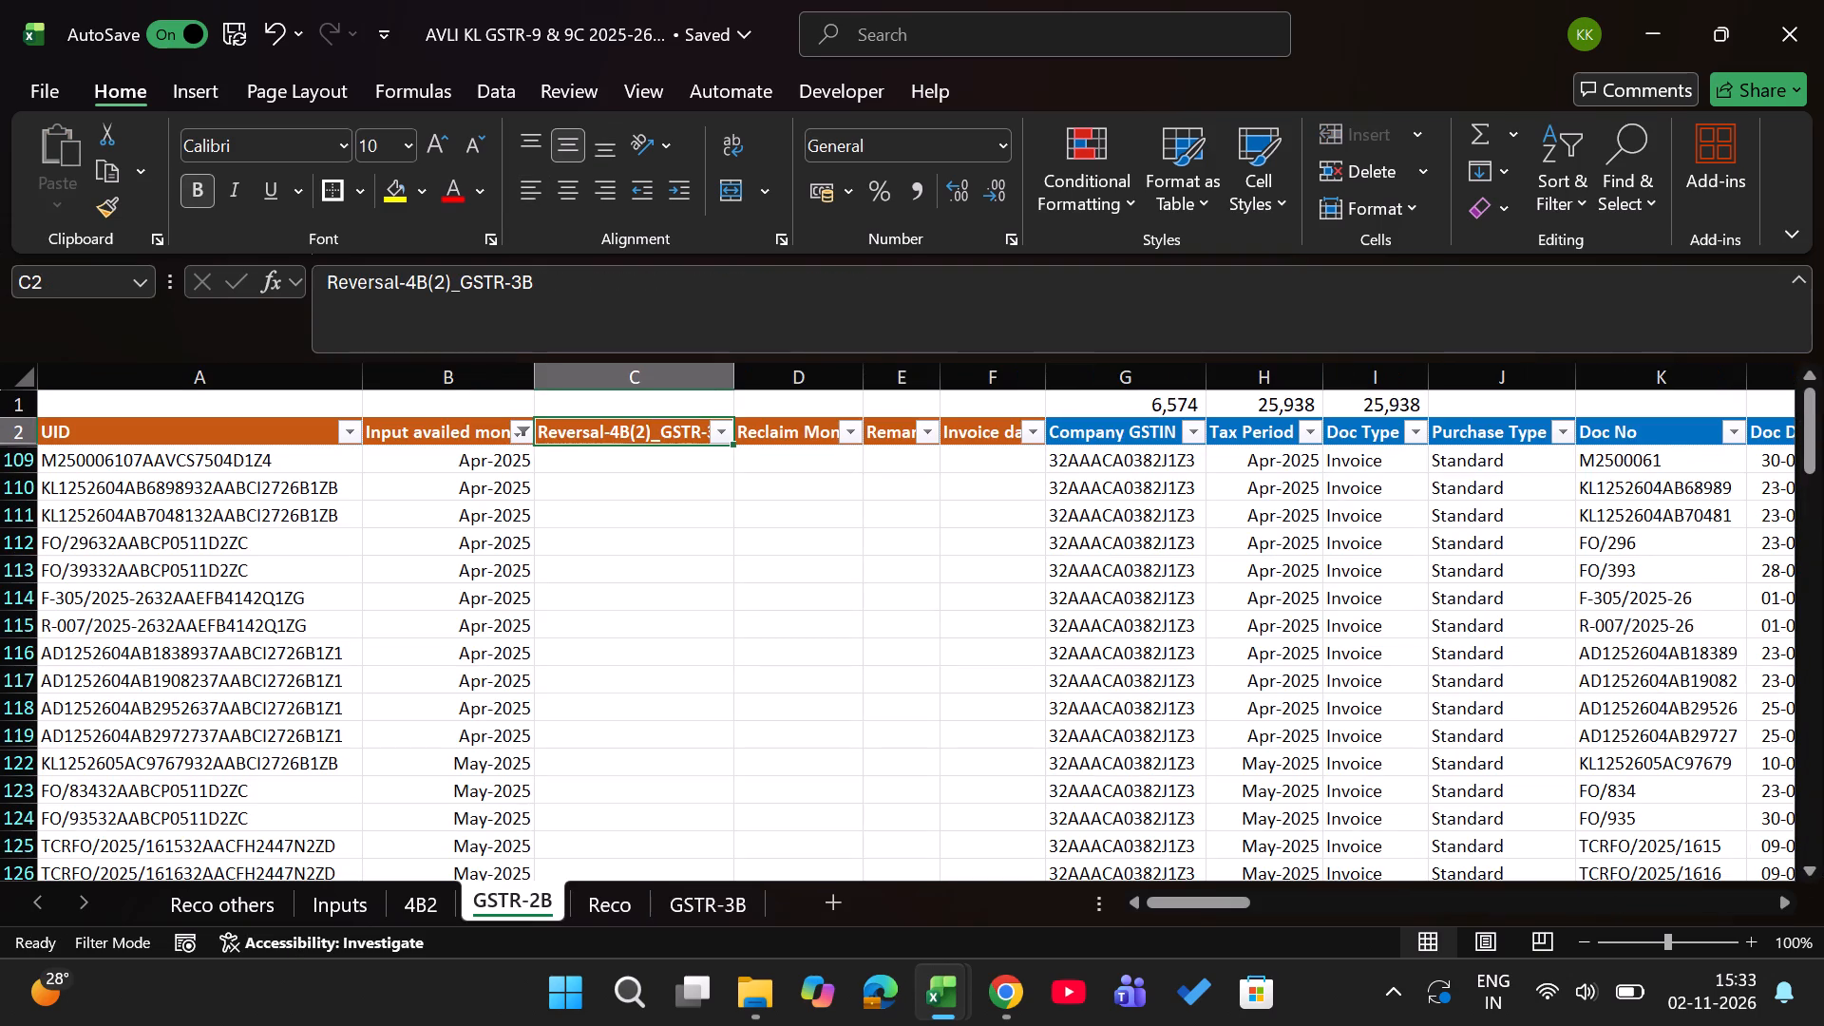
{"action": "key", "text": "Up"}
{"action": "key", "text": "ctrl+Right"}
{"action": "key", "text": "ctrl+Right"}
{"action": "key", "text": "ctrl+Right"}
{"action": "key", "text": "ctrl+Right"}
{"action": "key", "text": "ctrl+Right"}
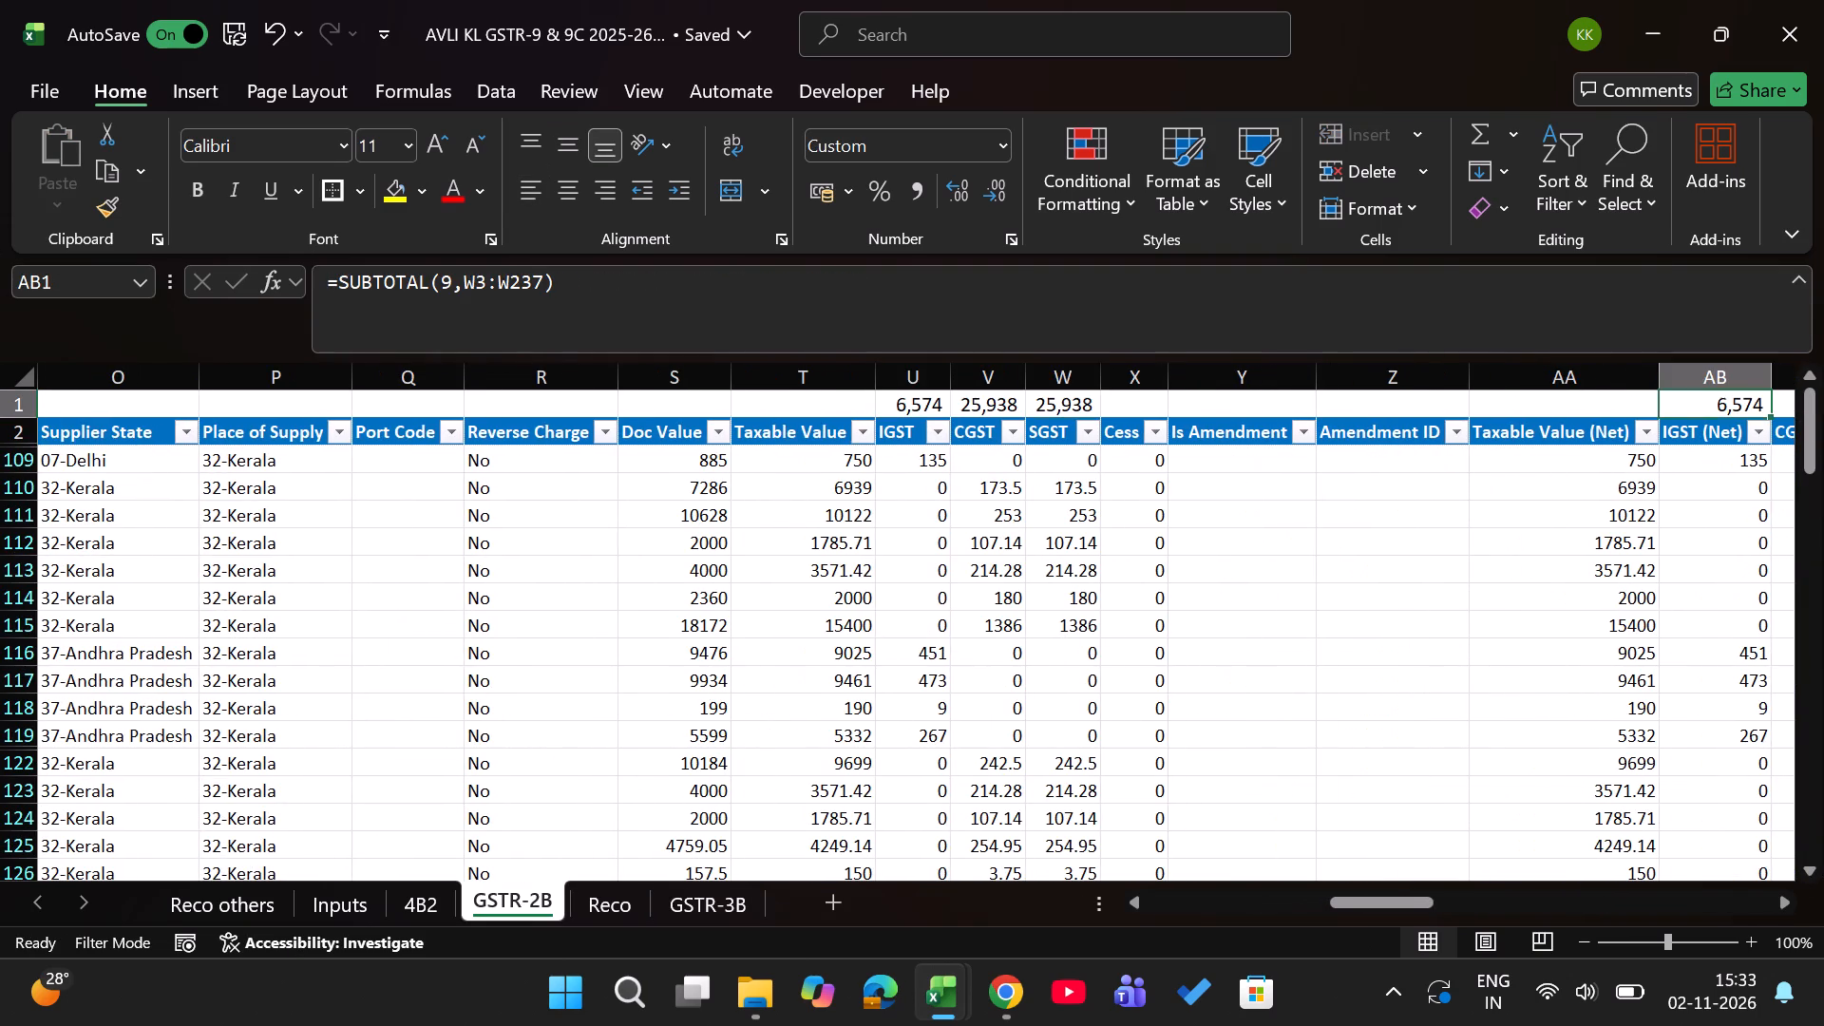
{"action": "key", "text": "Right"}
{"action": "key", "text": "Right"}
{"action": "key", "text": "Down"}
{"action": "key", "text": "Up"}
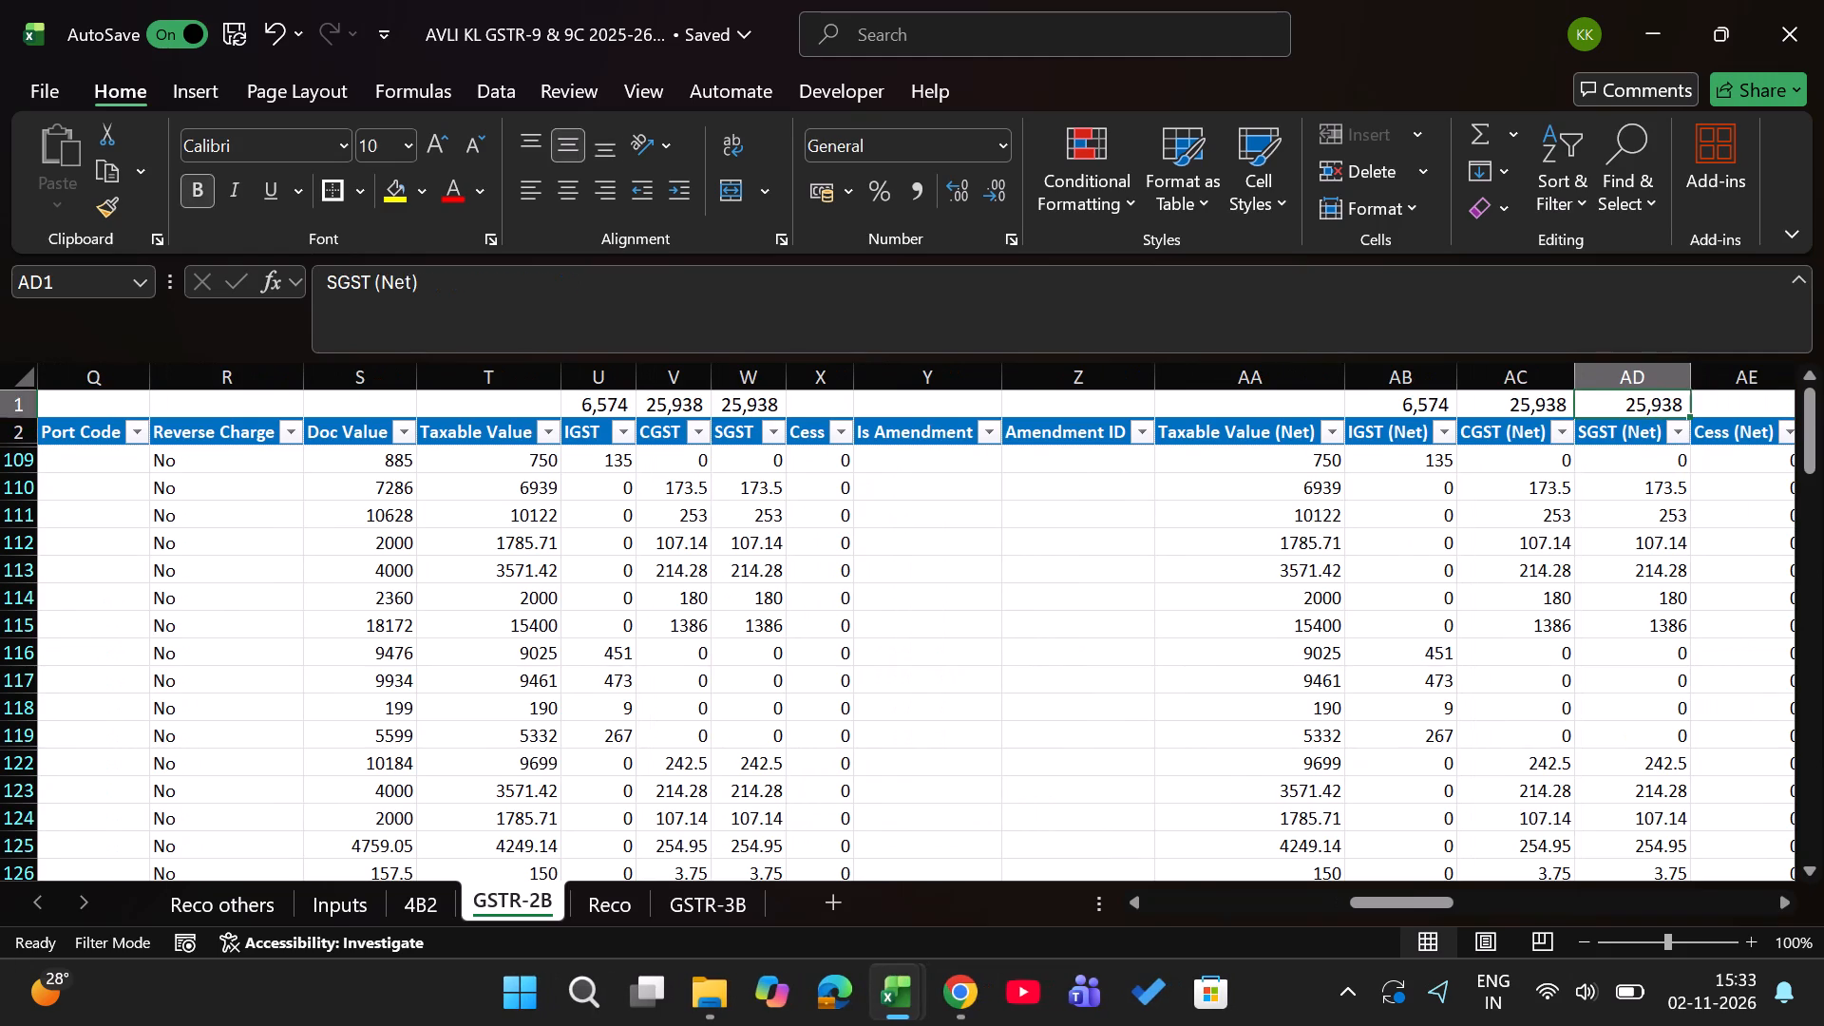
Change the SUMIFS sum range in Reco cell U5 to 'GSTR-2B'!AB:AB, the IGST (Net) column.
{"action": "key", "text": "Left"}
{"action": "key", "text": "Left"}
{"action": "key", "text": "Down"}
{"action": "key", "text": "Up"}
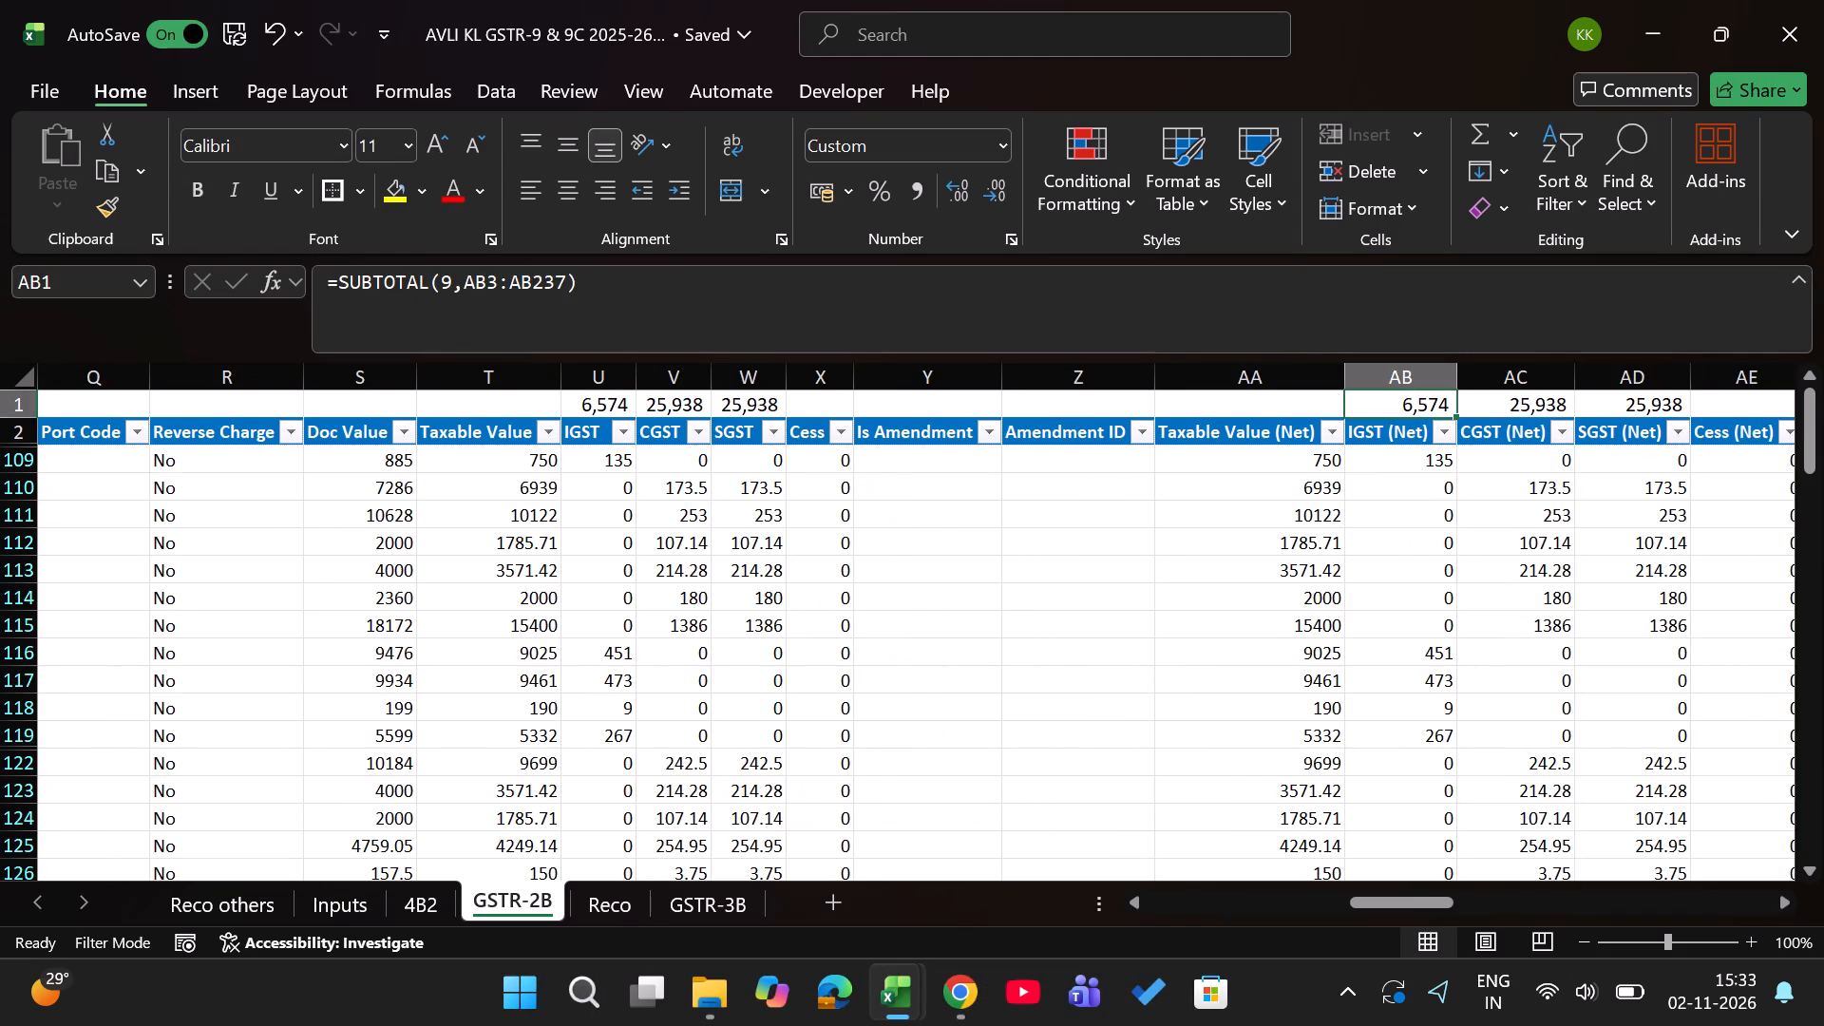
{"action": "key", "text": "ctrl+Page_Down"}
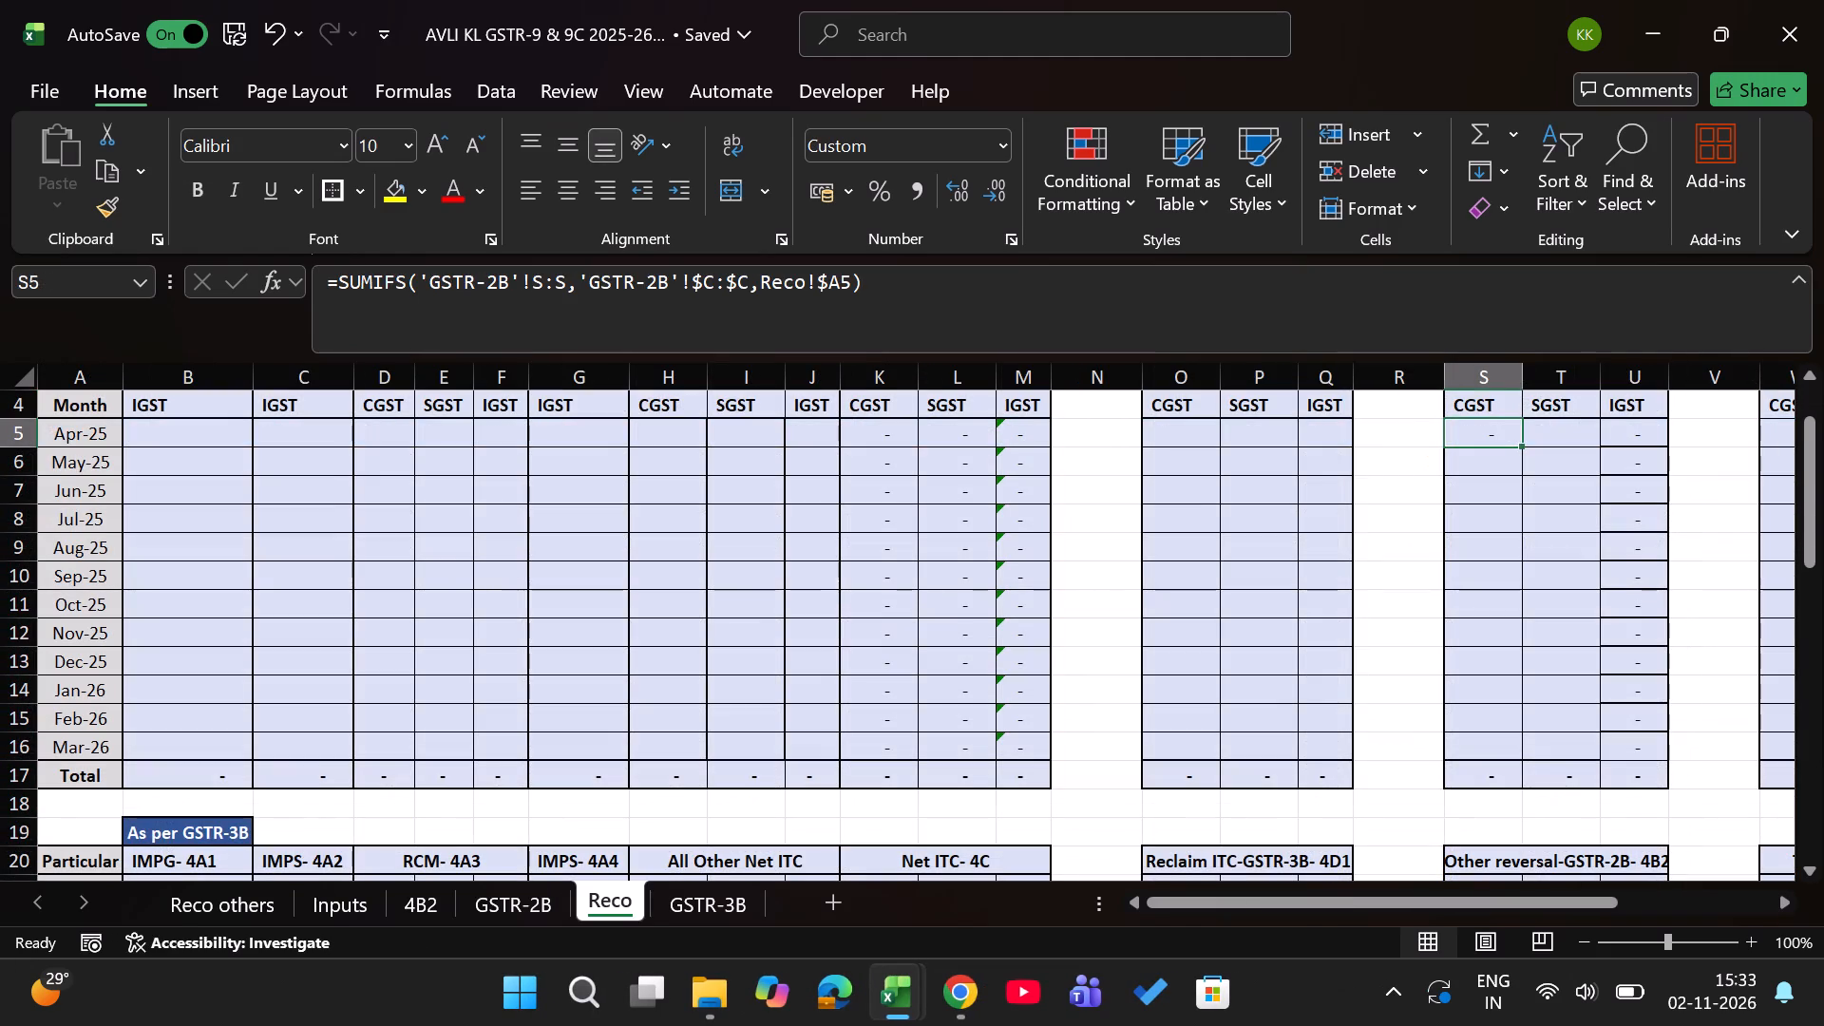
{"action": "key", "text": "Right"}
{"action": "key", "text": "Right"}
{"action": "key", "text": "Left"}
{"action": "key", "text": "Left"}
{"action": "key", "text": "Right"}
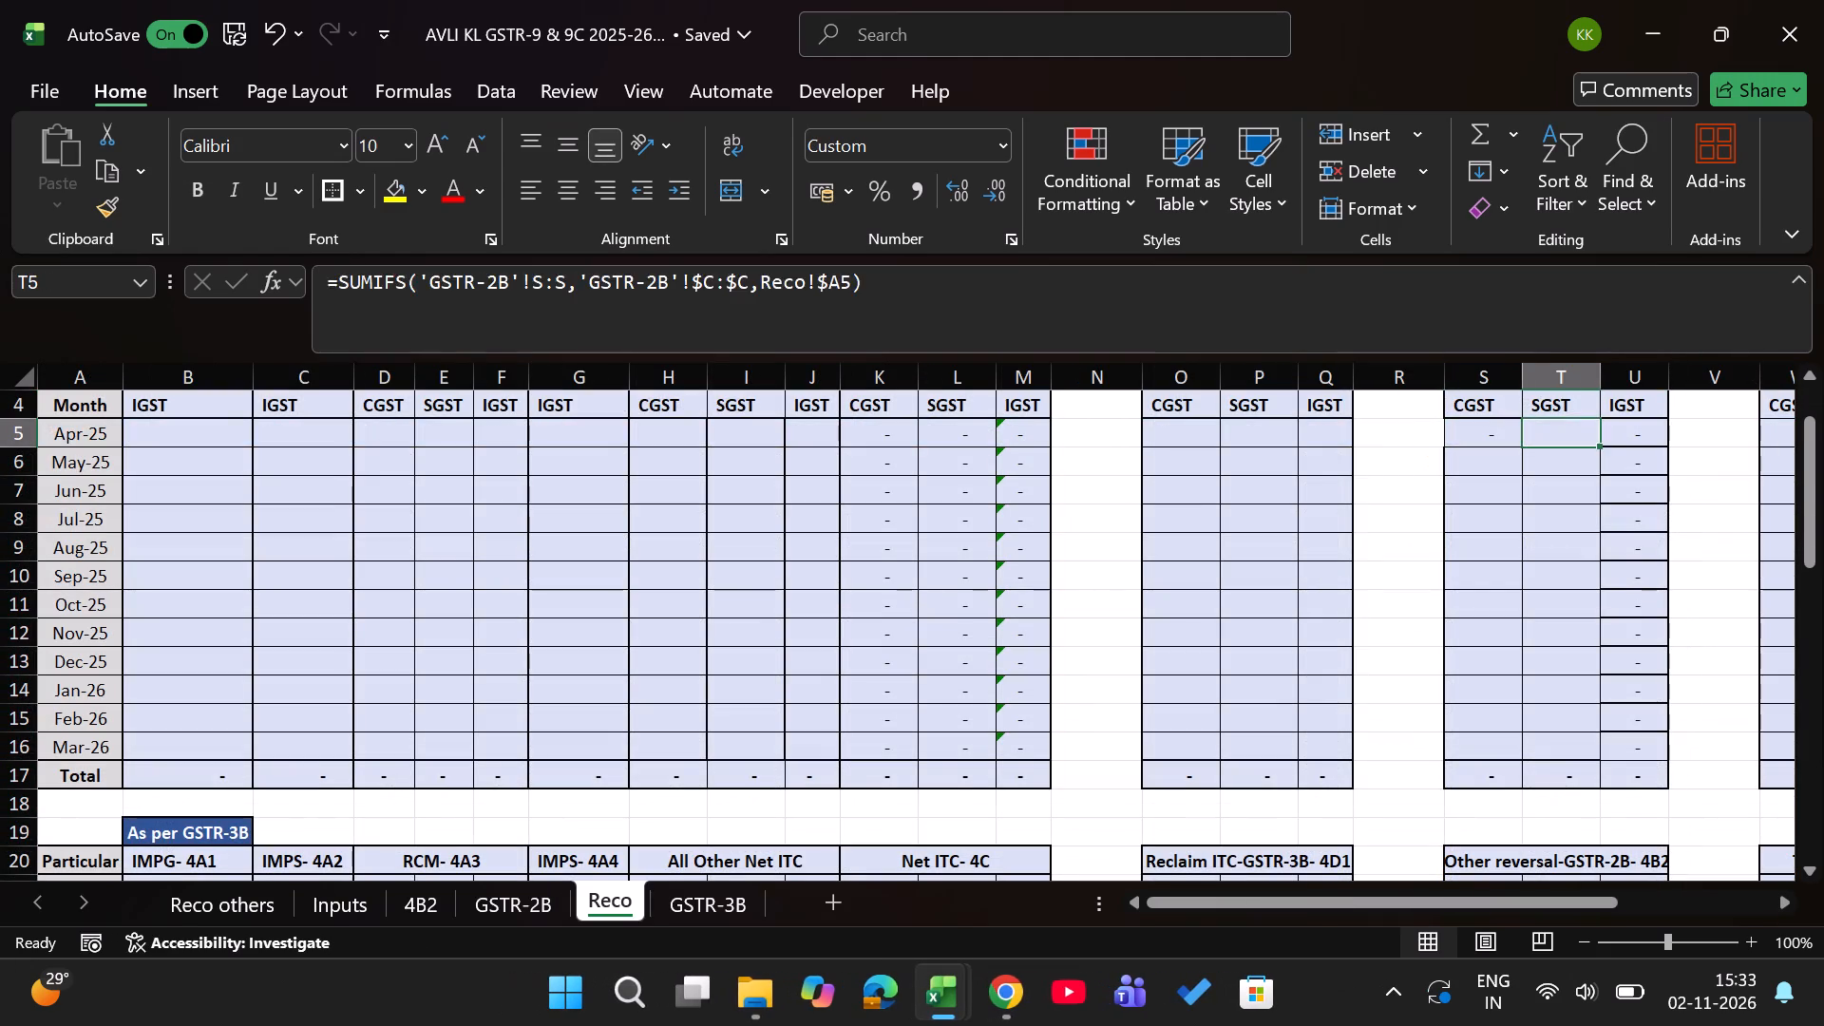
{"action": "key", "text": "Right"}
{"action": "left_click", "coordinate": [541, 285]}
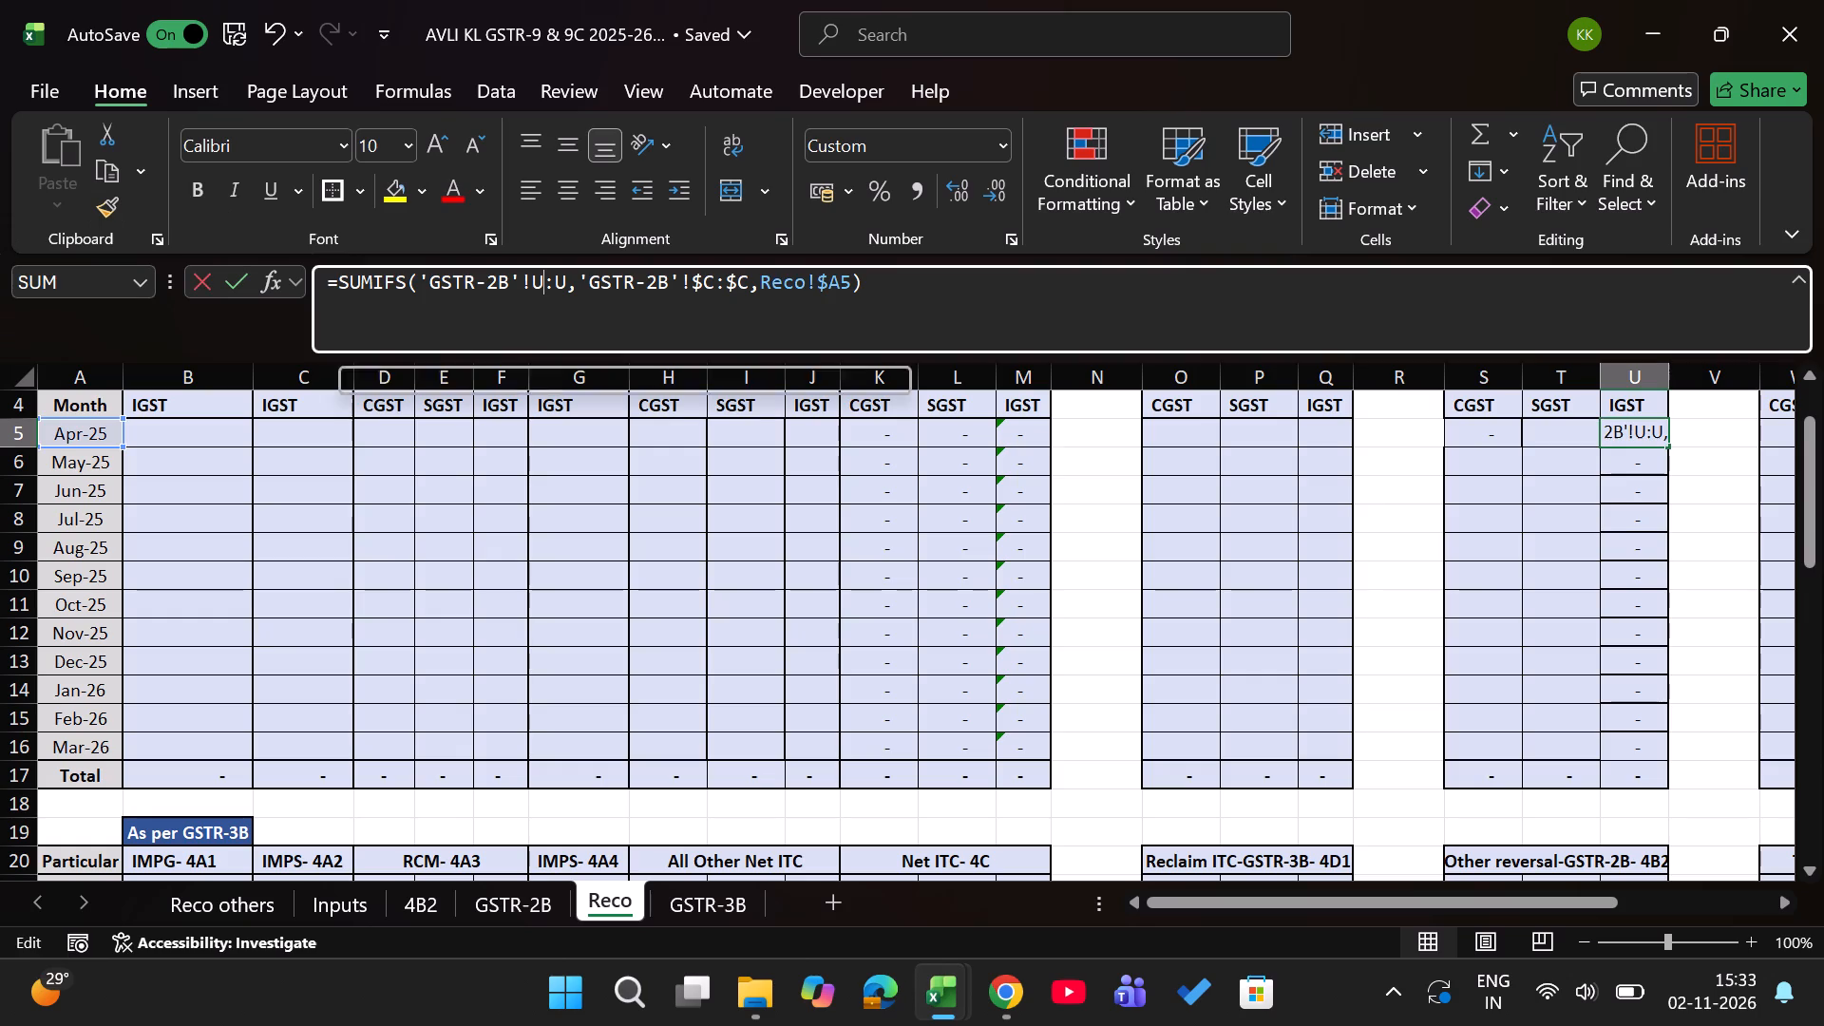
{"action": "key", "text": "BackSpace"}
{"action": "type", "text": "AB"}
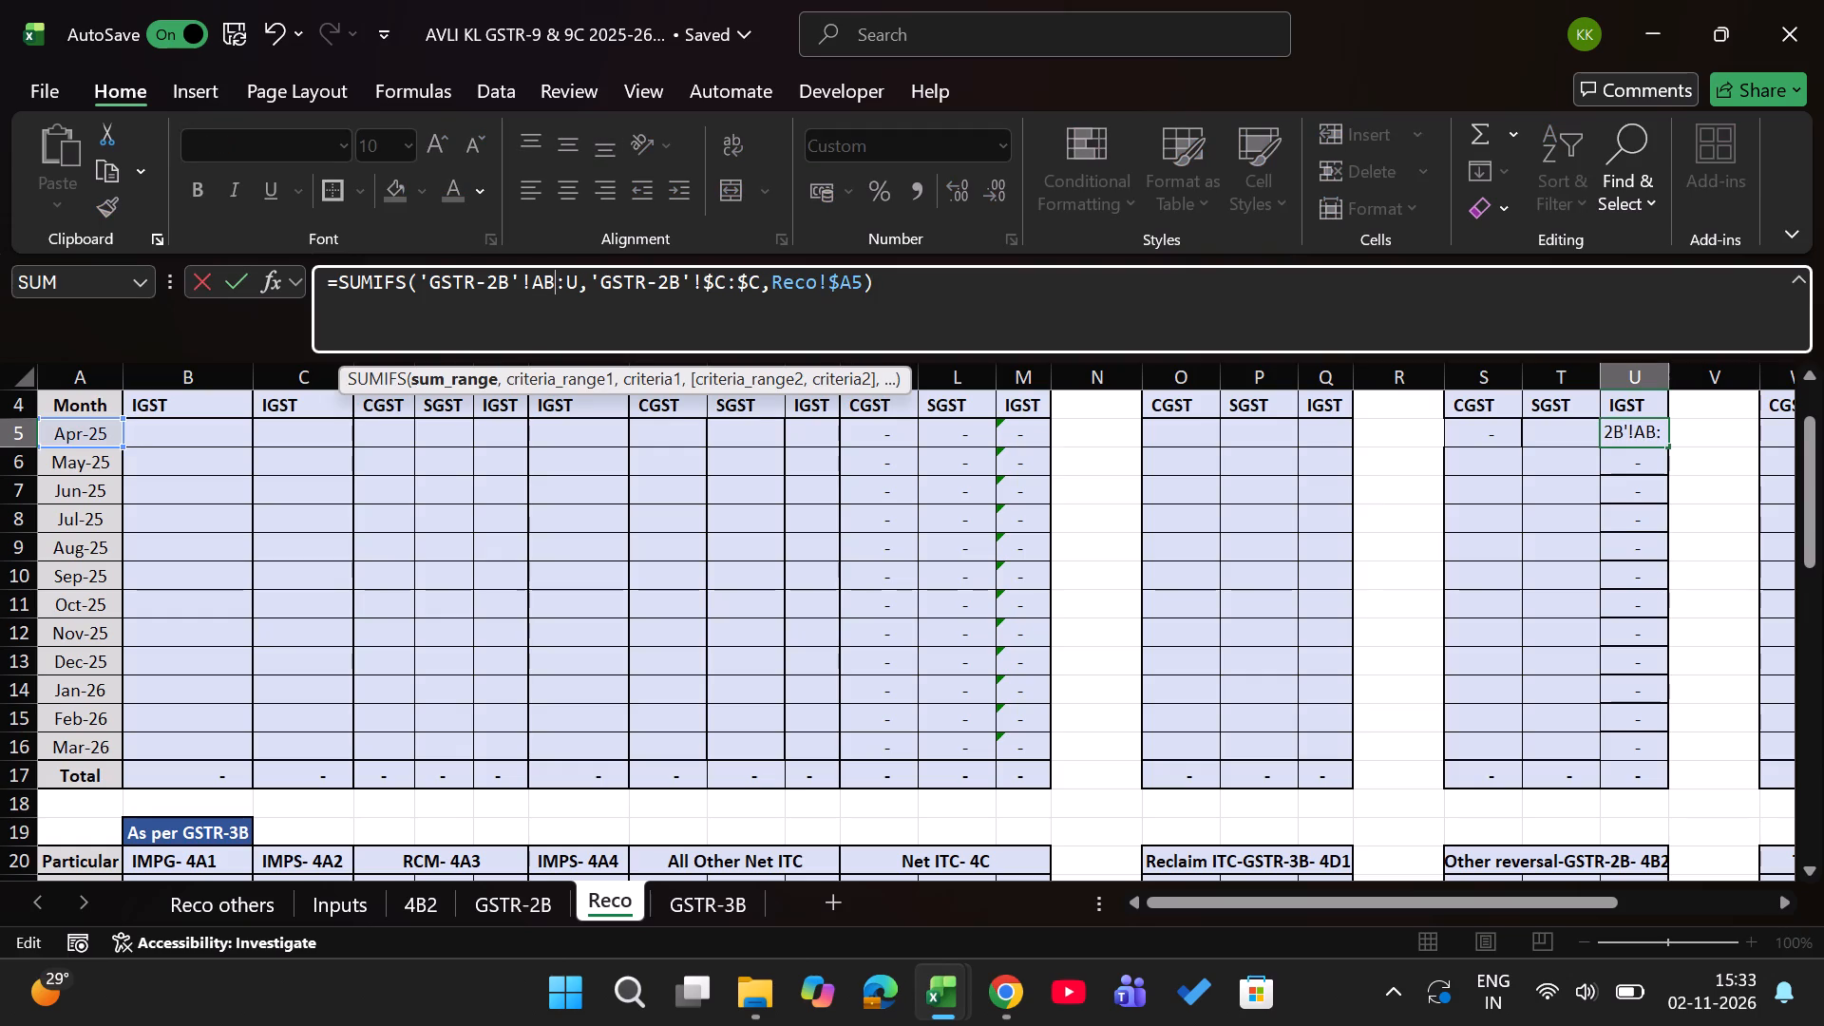
{"action": "key", "text": "Right"}
{"action": "key", "text": "Right"}
{"action": "type", "text": "A\\\\"}
{"action": "key", "text": "BackSpace"}
{"action": "key", "text": "backslash"}
{"action": "key", "text": "BackSpace"}
{"action": "key", "text": "BackSpace"}
{"action": "key", "text": "BackSpace"}
{"action": "key", "text": "BackSpace"}
{"action": "type", "text": "AB"}
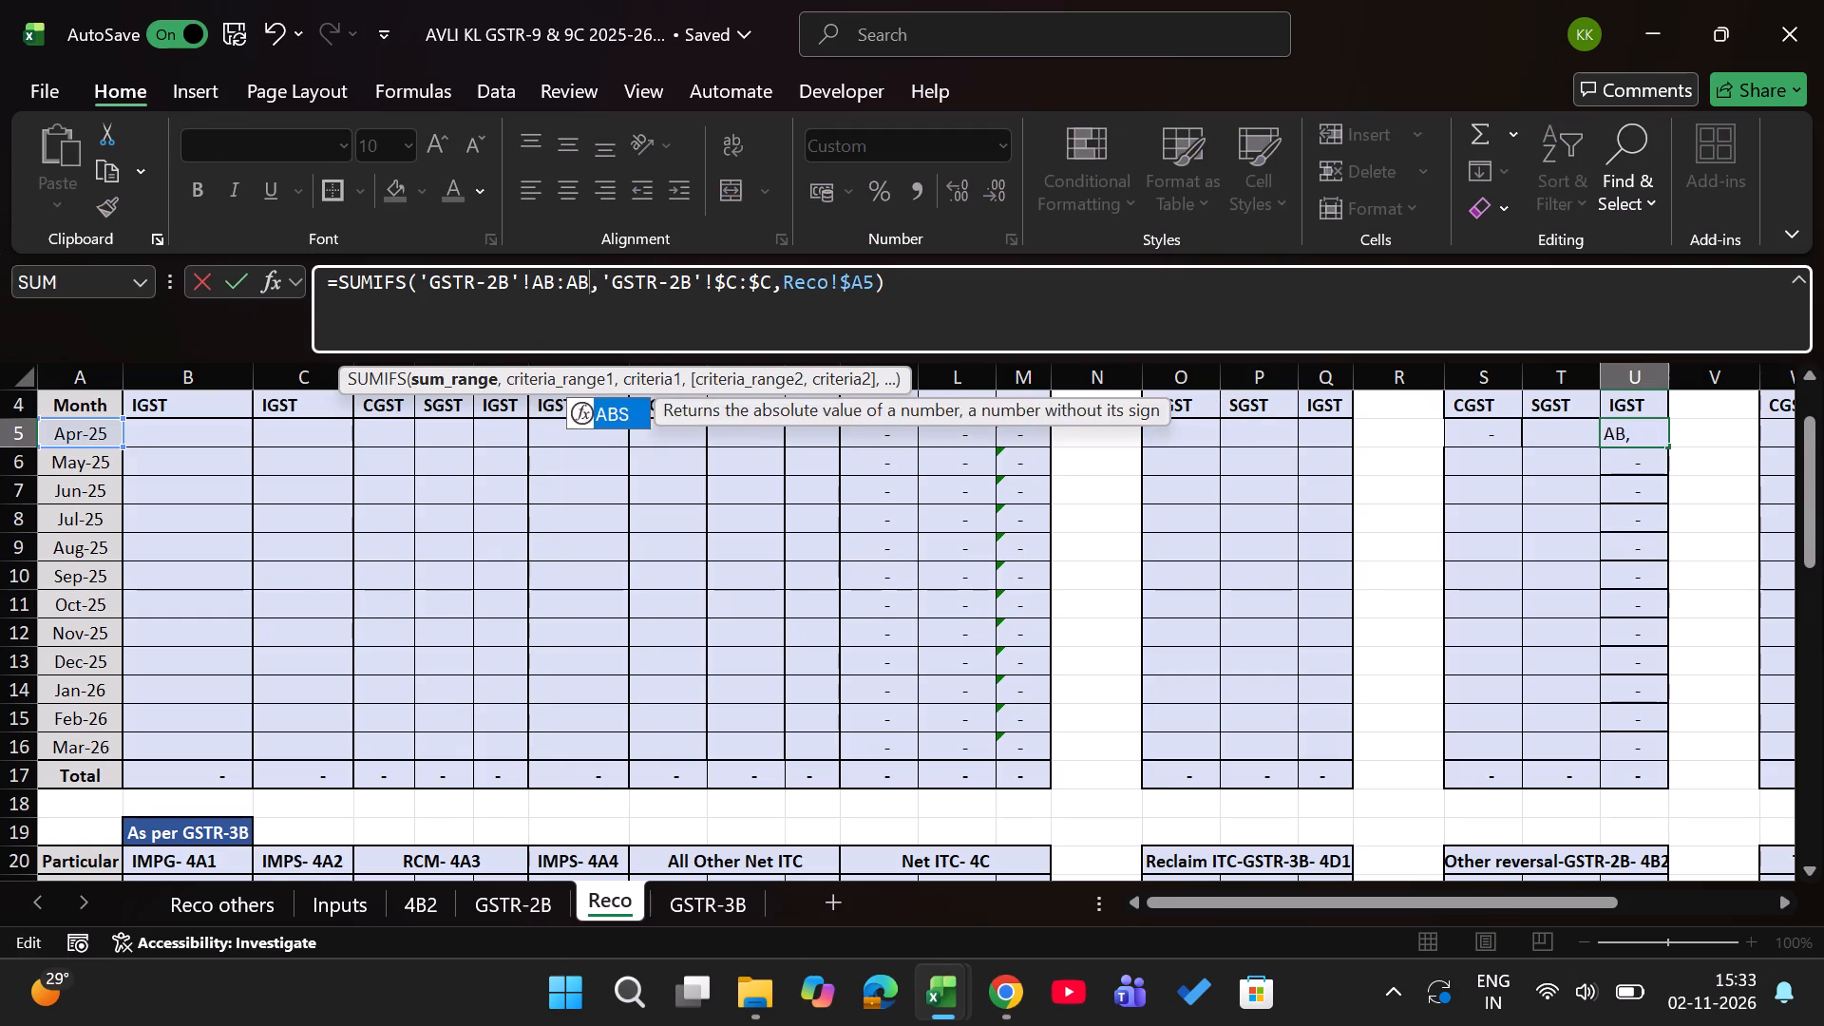
{"action": "key", "text": "Return"}
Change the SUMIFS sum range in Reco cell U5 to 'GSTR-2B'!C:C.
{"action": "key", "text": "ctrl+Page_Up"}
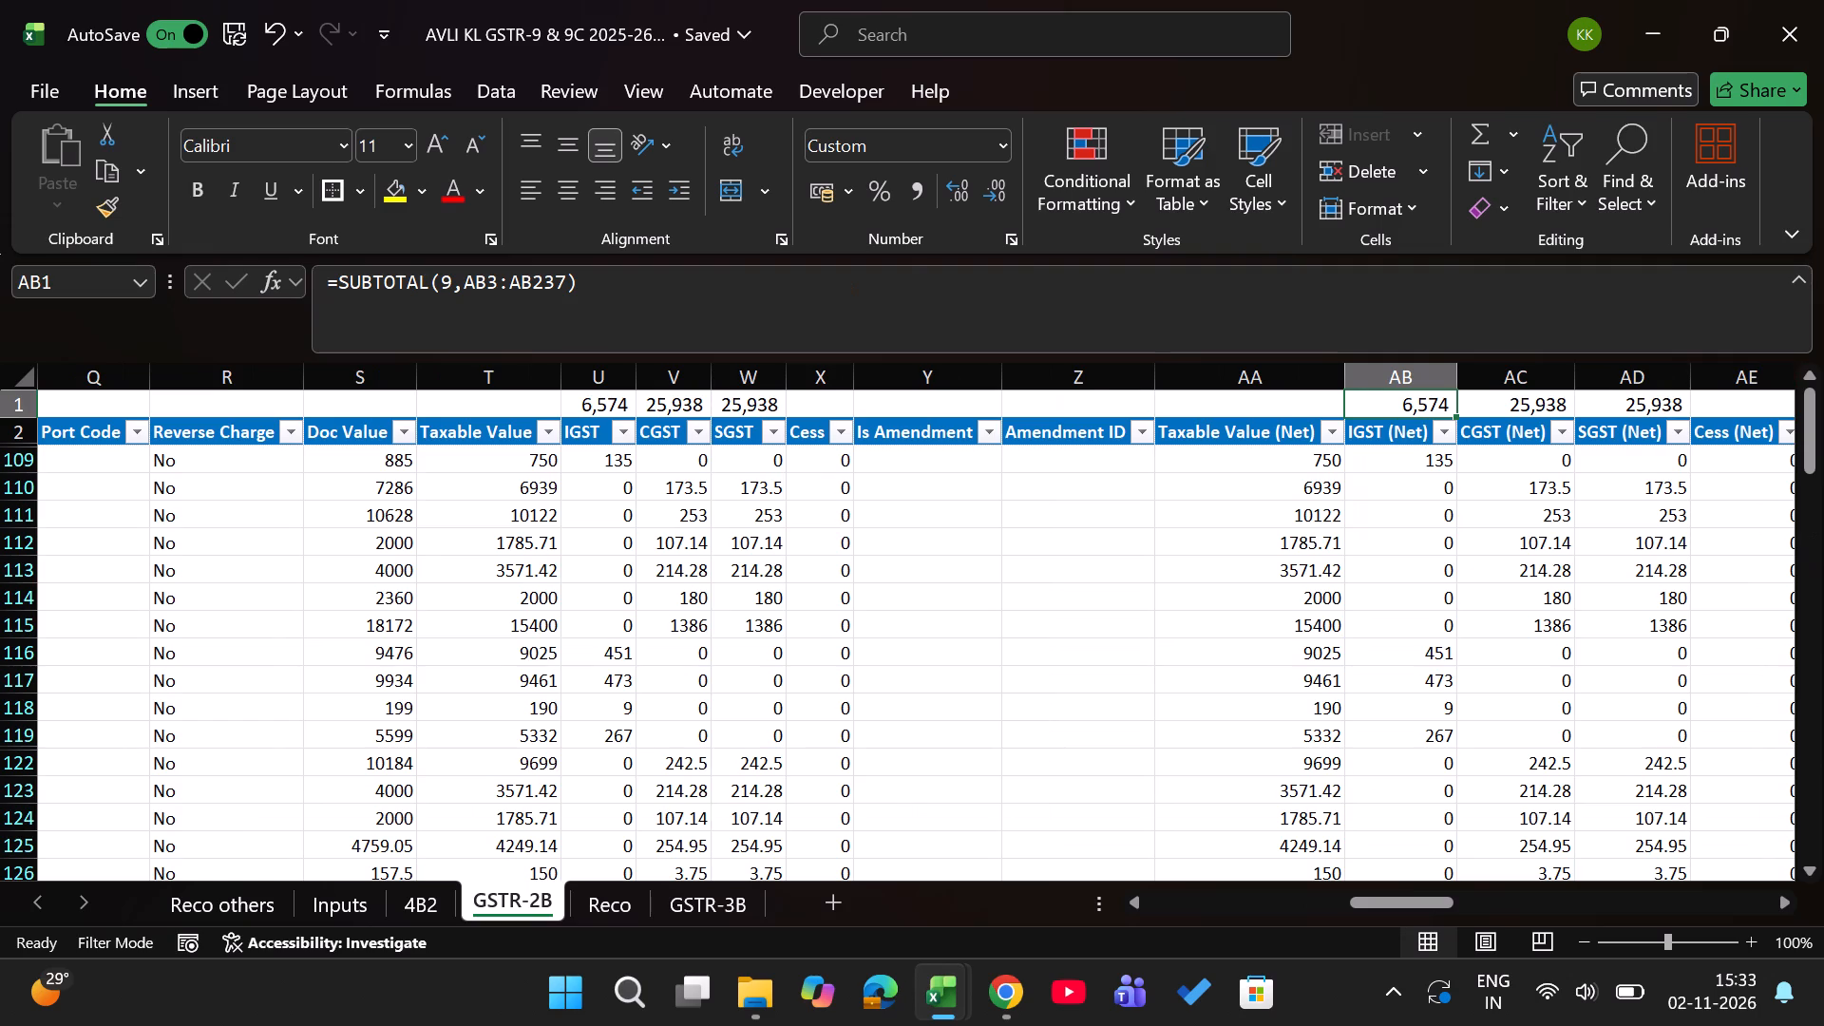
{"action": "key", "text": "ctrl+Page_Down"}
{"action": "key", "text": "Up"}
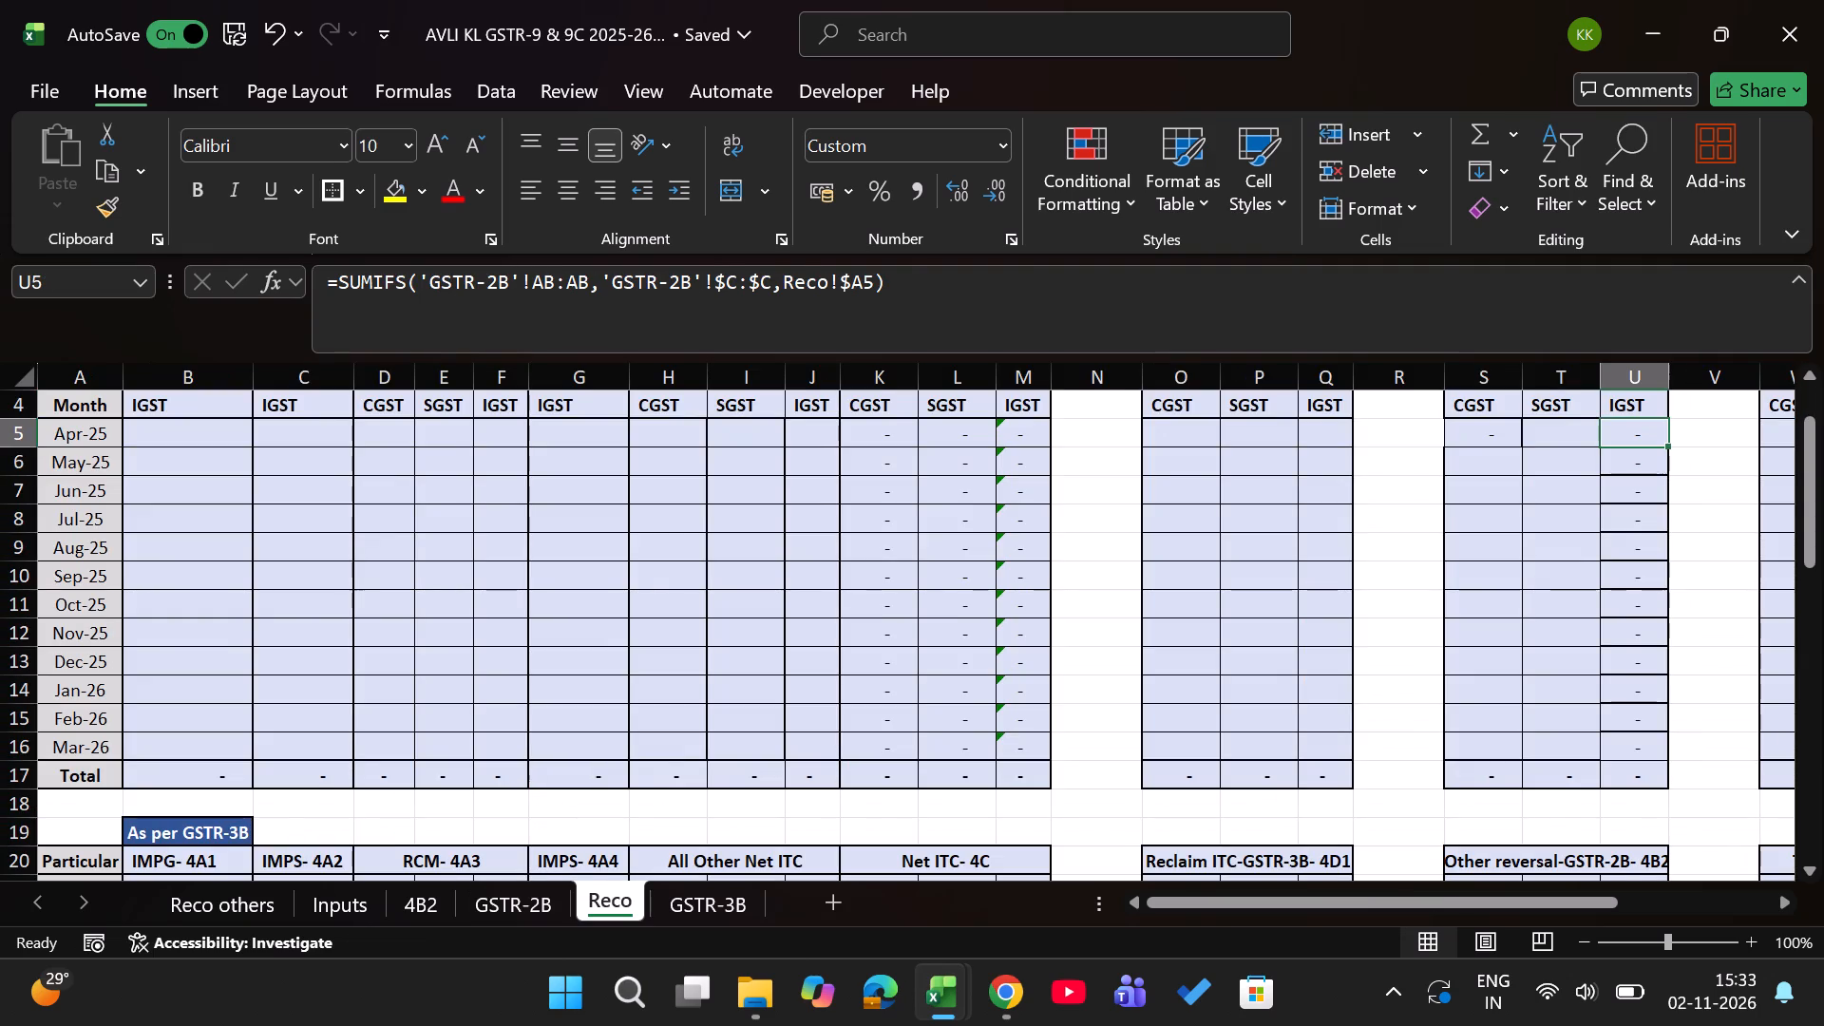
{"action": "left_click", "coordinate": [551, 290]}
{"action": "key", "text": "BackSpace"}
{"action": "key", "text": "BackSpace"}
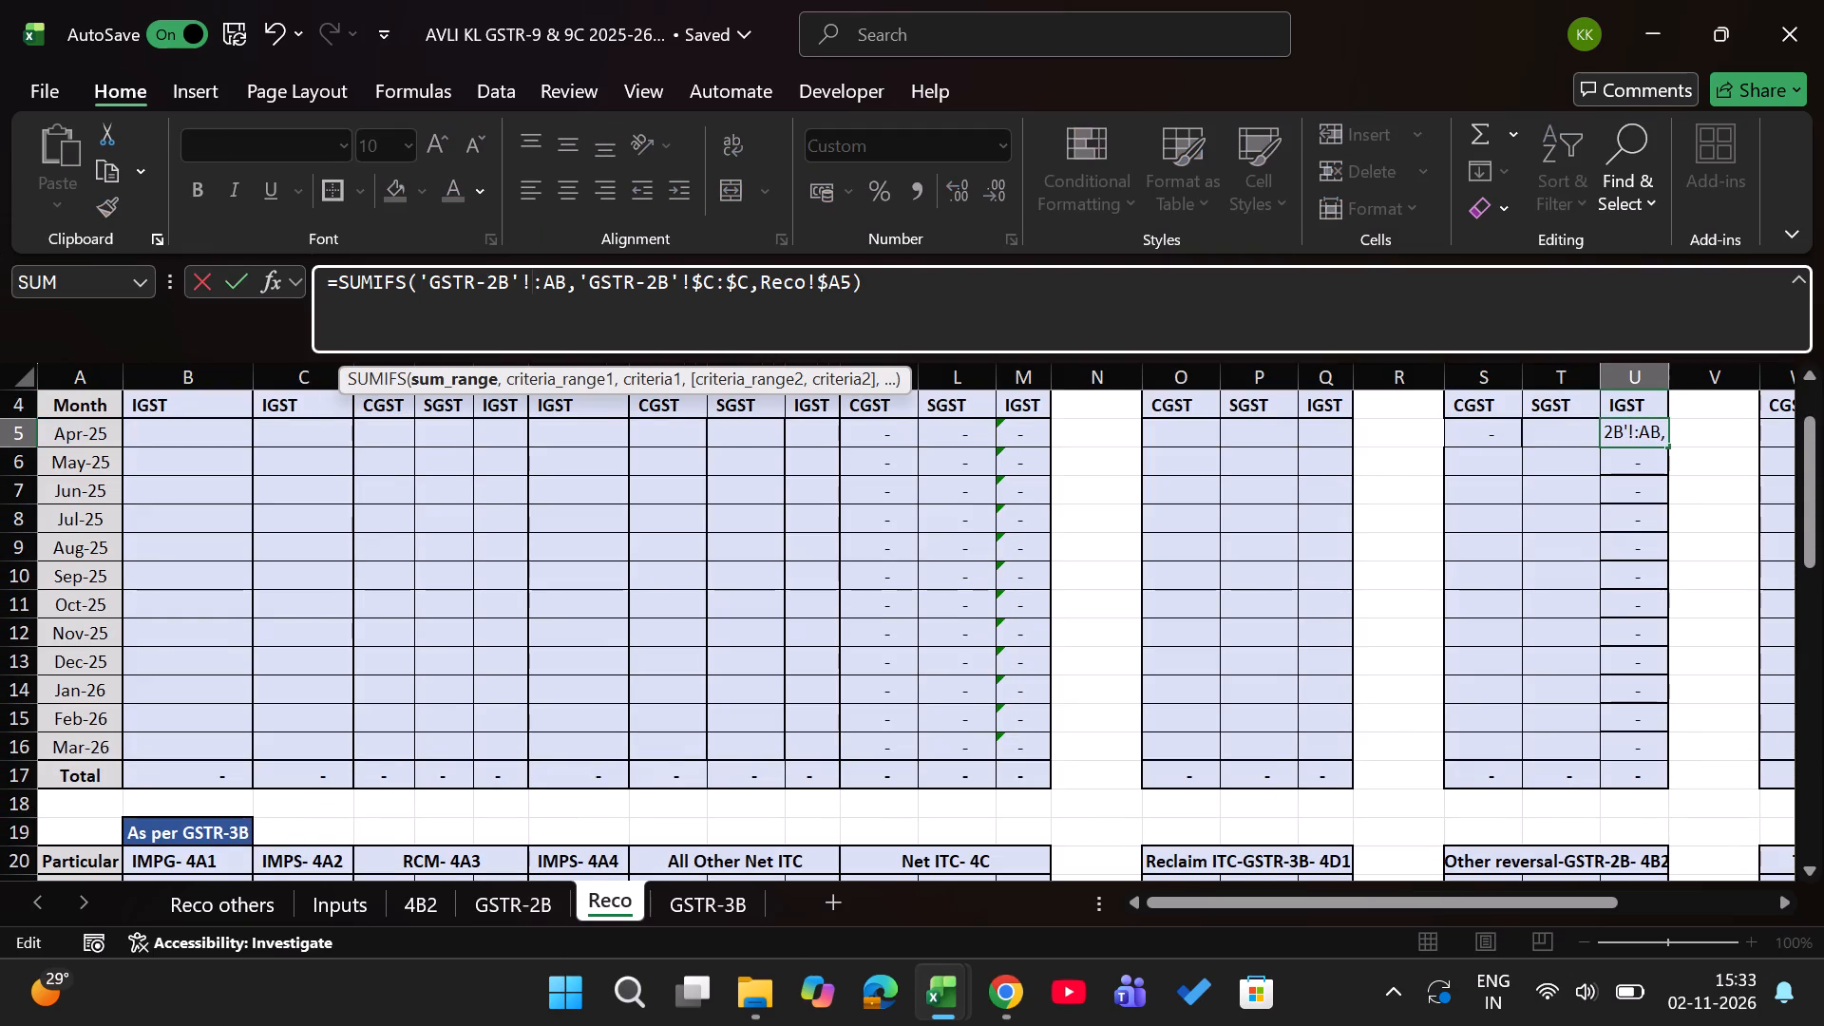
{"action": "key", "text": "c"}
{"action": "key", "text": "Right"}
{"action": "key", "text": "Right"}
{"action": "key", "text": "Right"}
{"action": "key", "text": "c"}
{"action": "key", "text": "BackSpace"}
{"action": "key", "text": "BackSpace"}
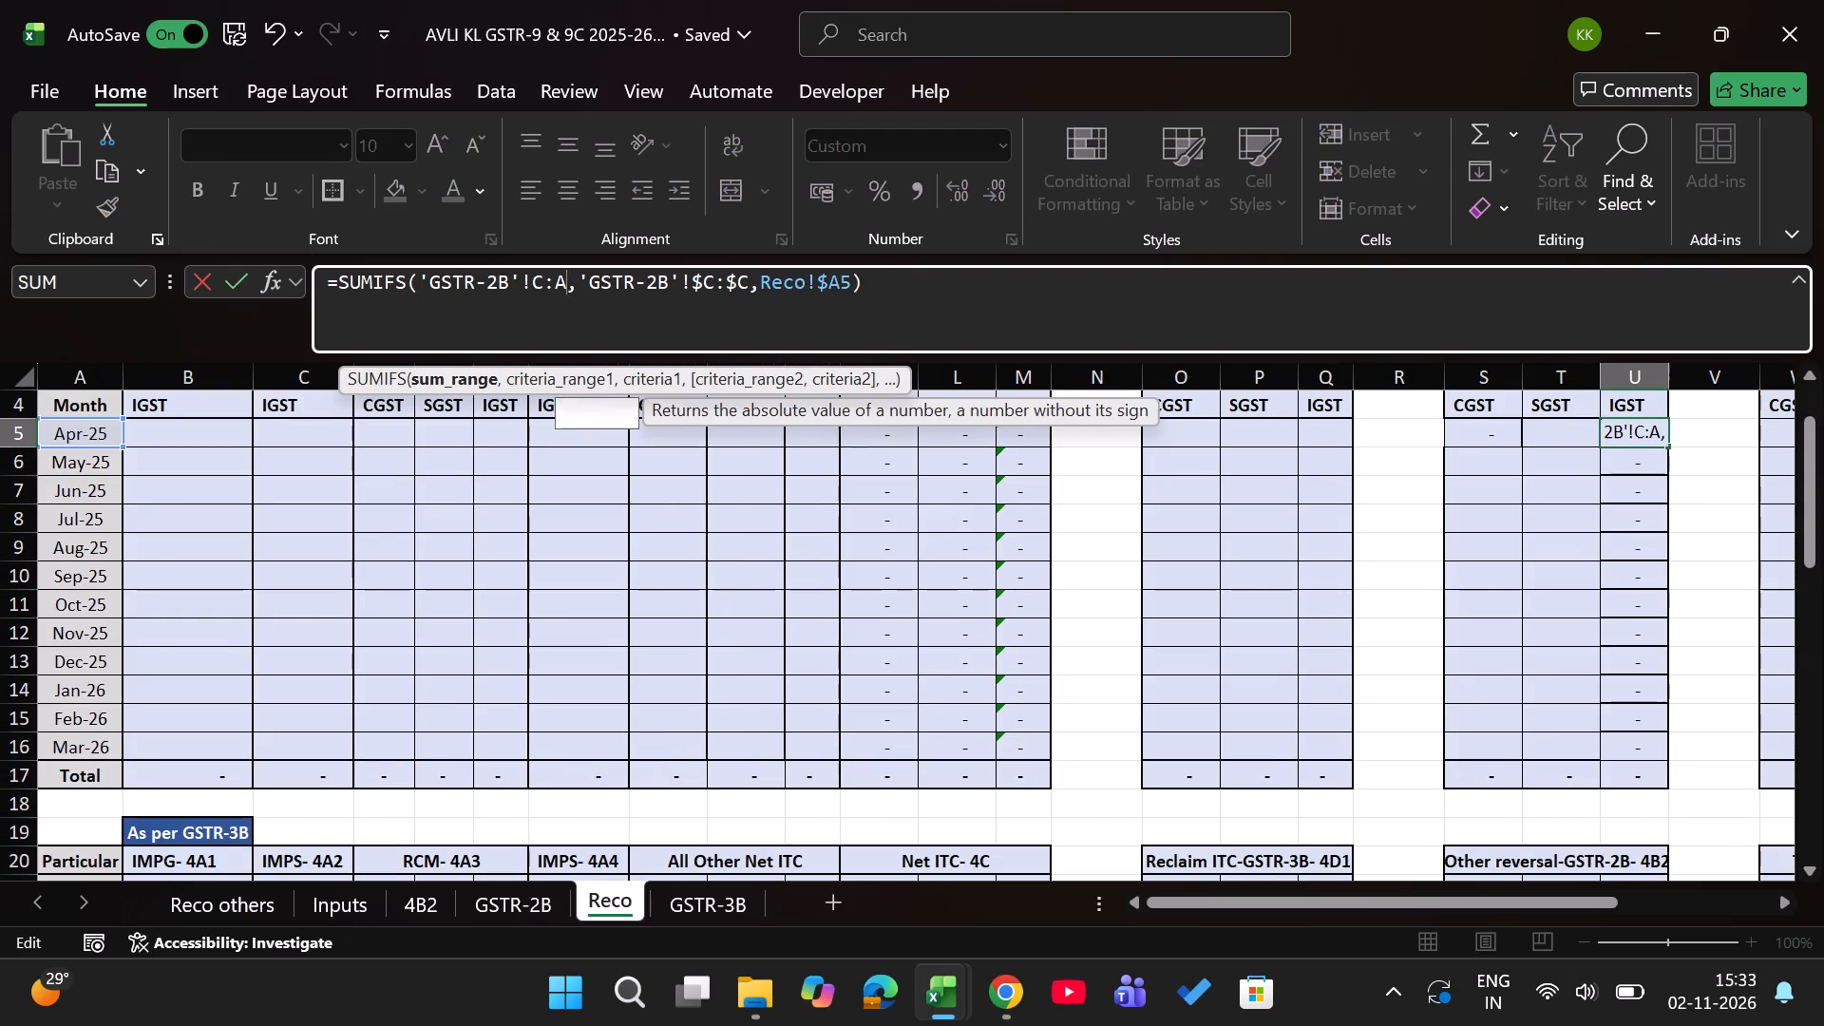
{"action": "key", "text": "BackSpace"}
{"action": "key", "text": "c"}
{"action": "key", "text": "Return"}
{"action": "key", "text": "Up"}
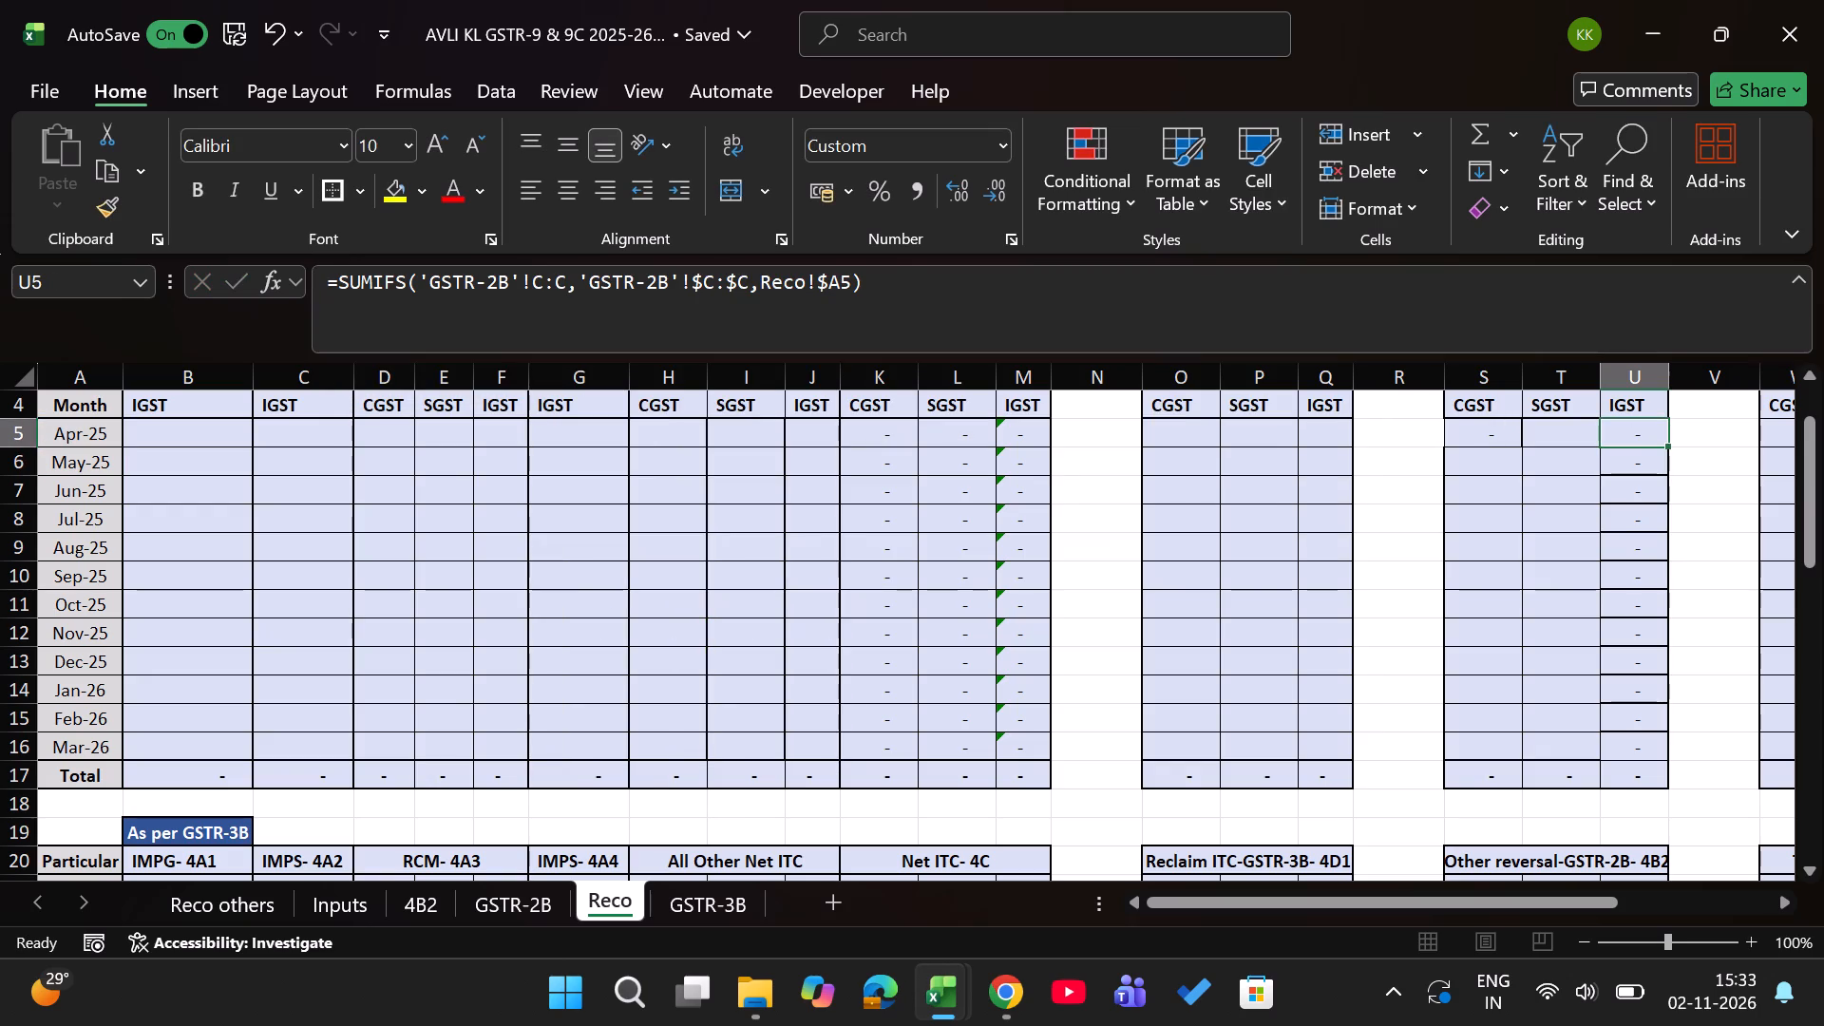
Set the SUMIFS sum range in Reco cell U5 back to 'GSTR-2B'!AB:AB.
{"action": "key", "text": "Left"}
{"action": "key", "text": "Left"}
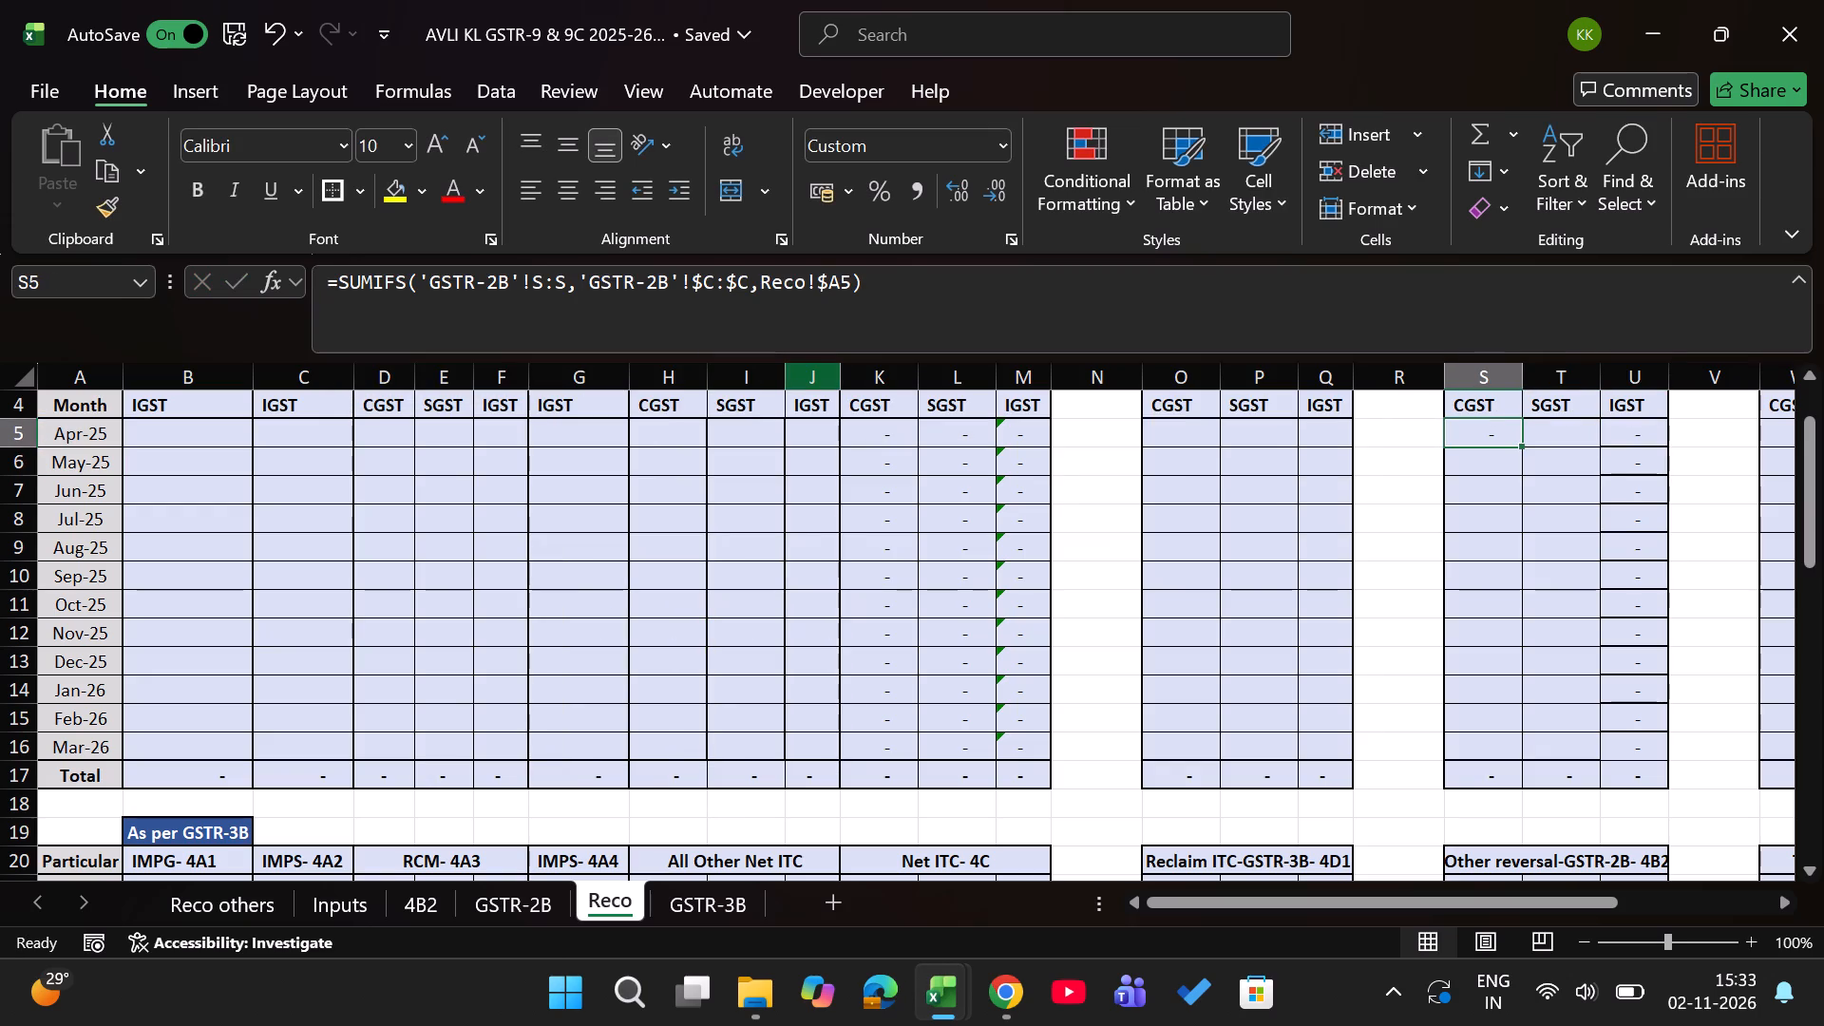
{"action": "key", "text": "Right"}
{"action": "key", "text": "Right"}
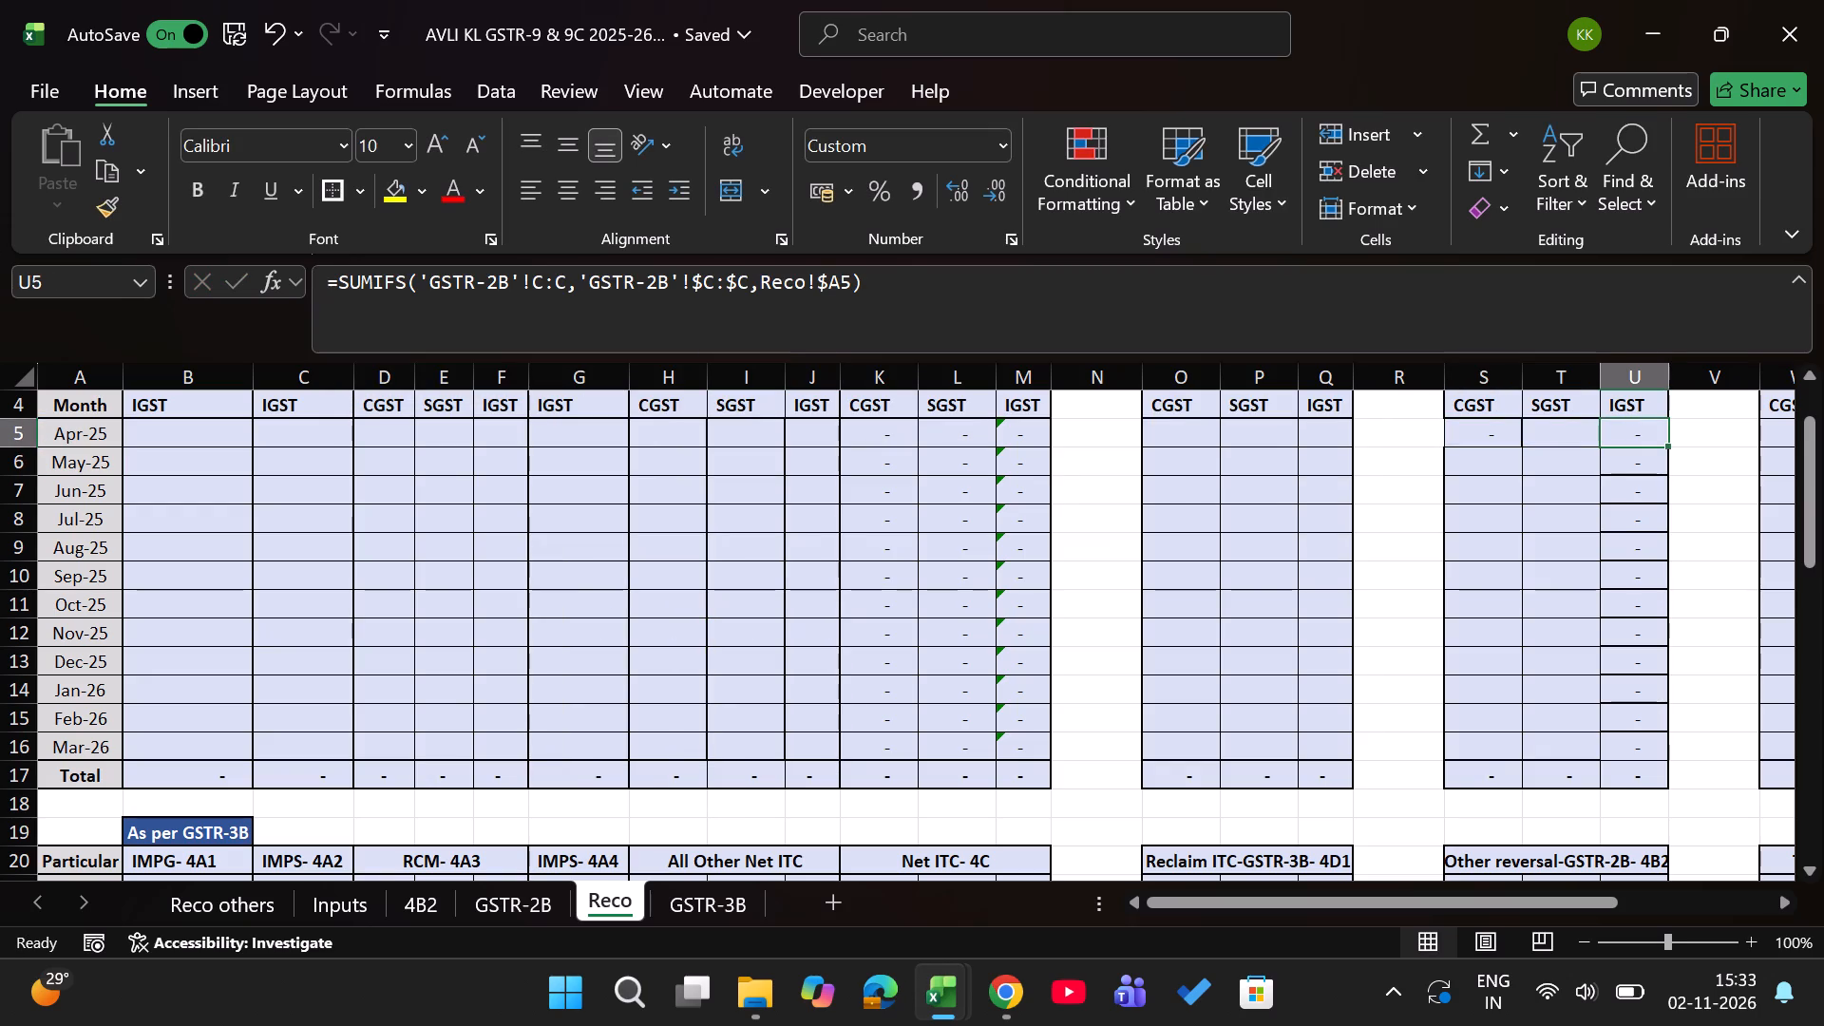
{"action": "left_click", "coordinate": [541, 277]}
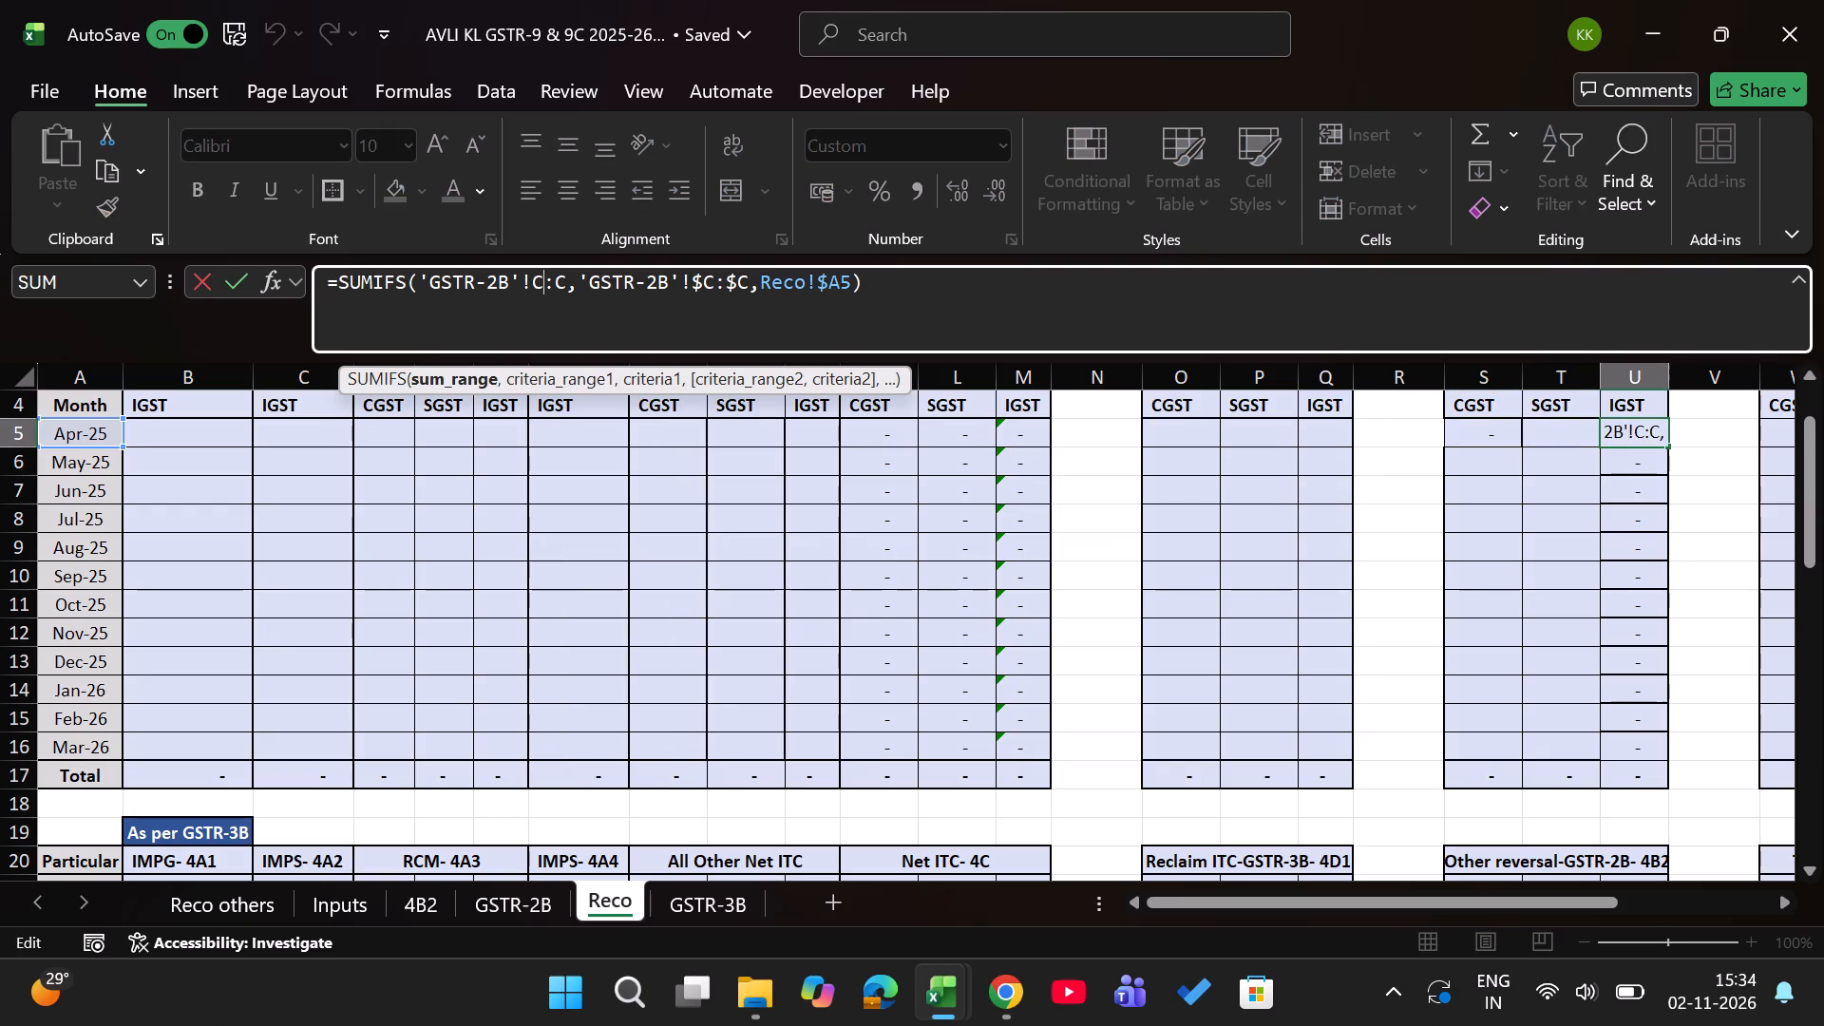
{"action": "key", "text": "Left"}
{"action": "key", "text": "Right"}
{"action": "key", "text": "BackSpace"}
{"action": "type", "text": "AB"}
{"action": "key", "text": "Right"}
{"action": "key", "text": "Right"}
{"action": "key", "text": "Right"}
{"action": "key", "text": "Left"}
{"action": "key", "text": "BackSpace"}
{"action": "type", "text": "AB"}
{"action": "key", "text": "Return"}
{"action": "key", "text": "Up"}
Change the SUMIFS sum range in the Apr-25 CGST cell S5 to 'GSTR-2B'!AC:AC.
{"action": "key", "text": "Left"}
{"action": "key", "text": "Left"}
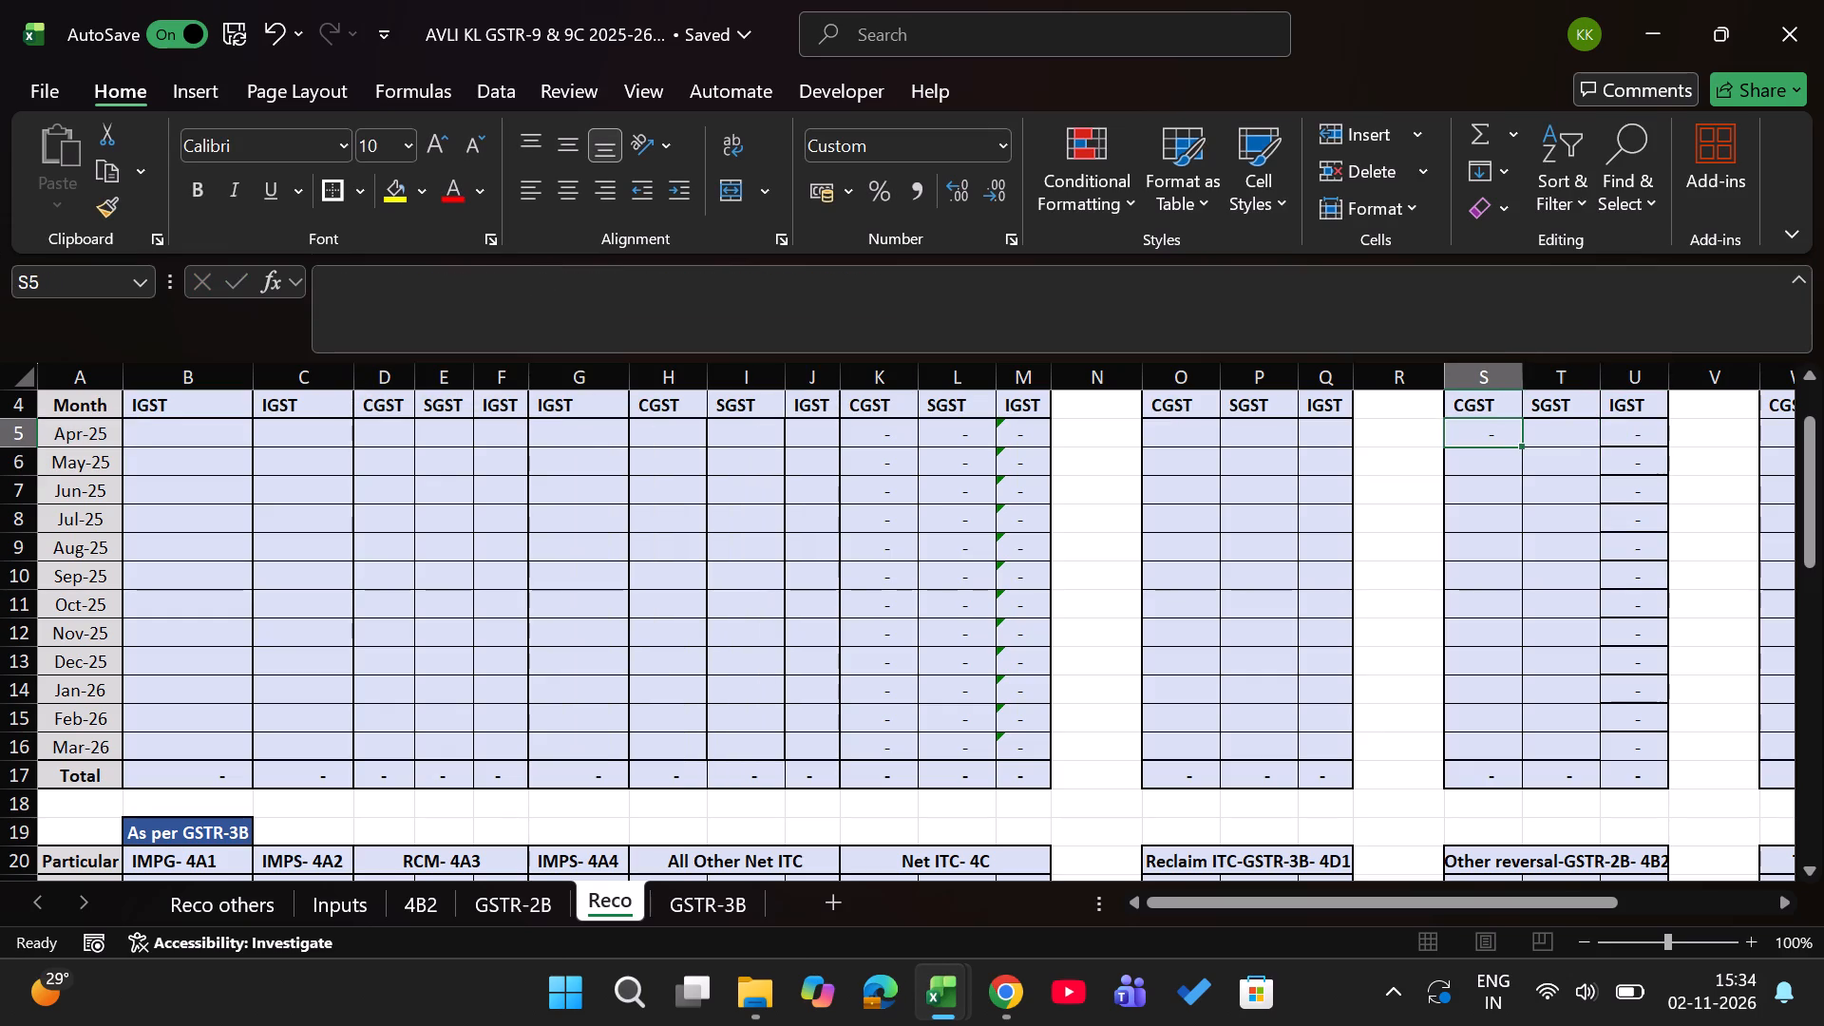
{"action": "left_click", "coordinate": [543, 282]}
{"action": "key", "text": "BackSpace"}
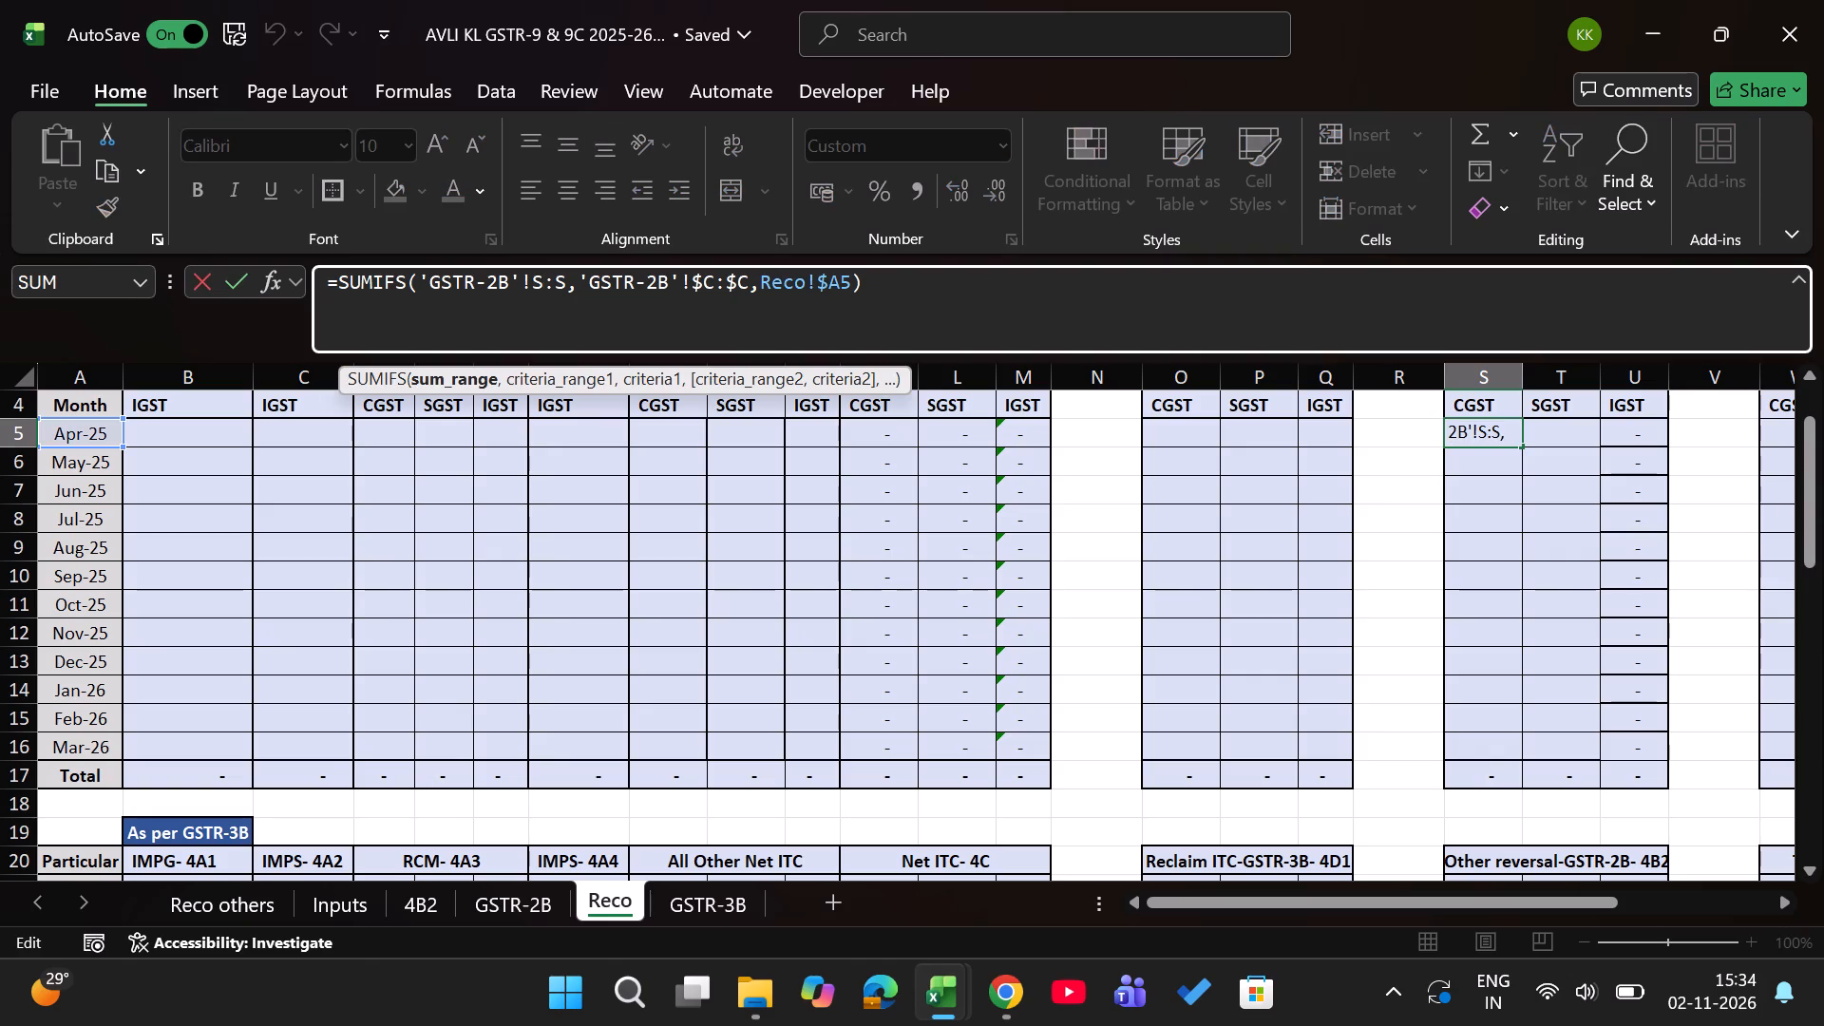
{"action": "key", "text": "BackSpace"}
{"action": "type", "text": "AC"}
{"action": "key", "text": "Right"}
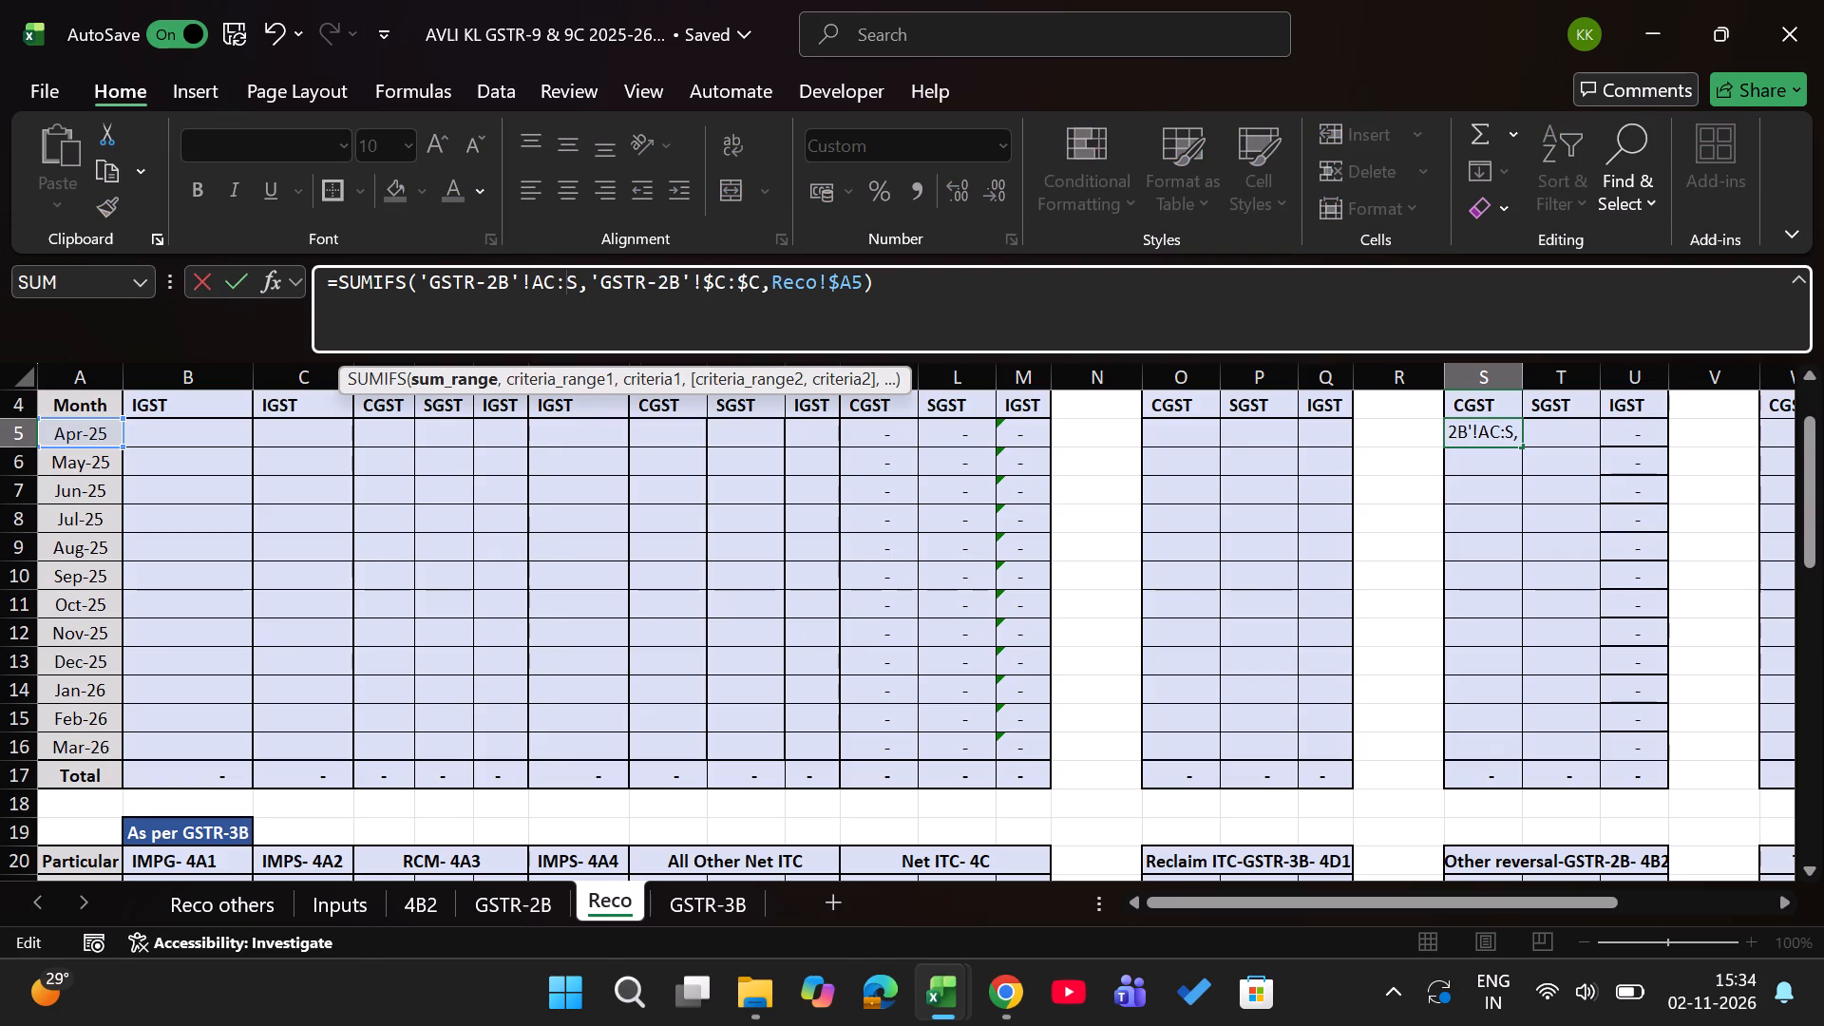
{"action": "key", "text": "Right"}
{"action": "key", "text": "BackSpace"}
{"action": "key", "text": "a"}
{"action": "key", "text": "c"}
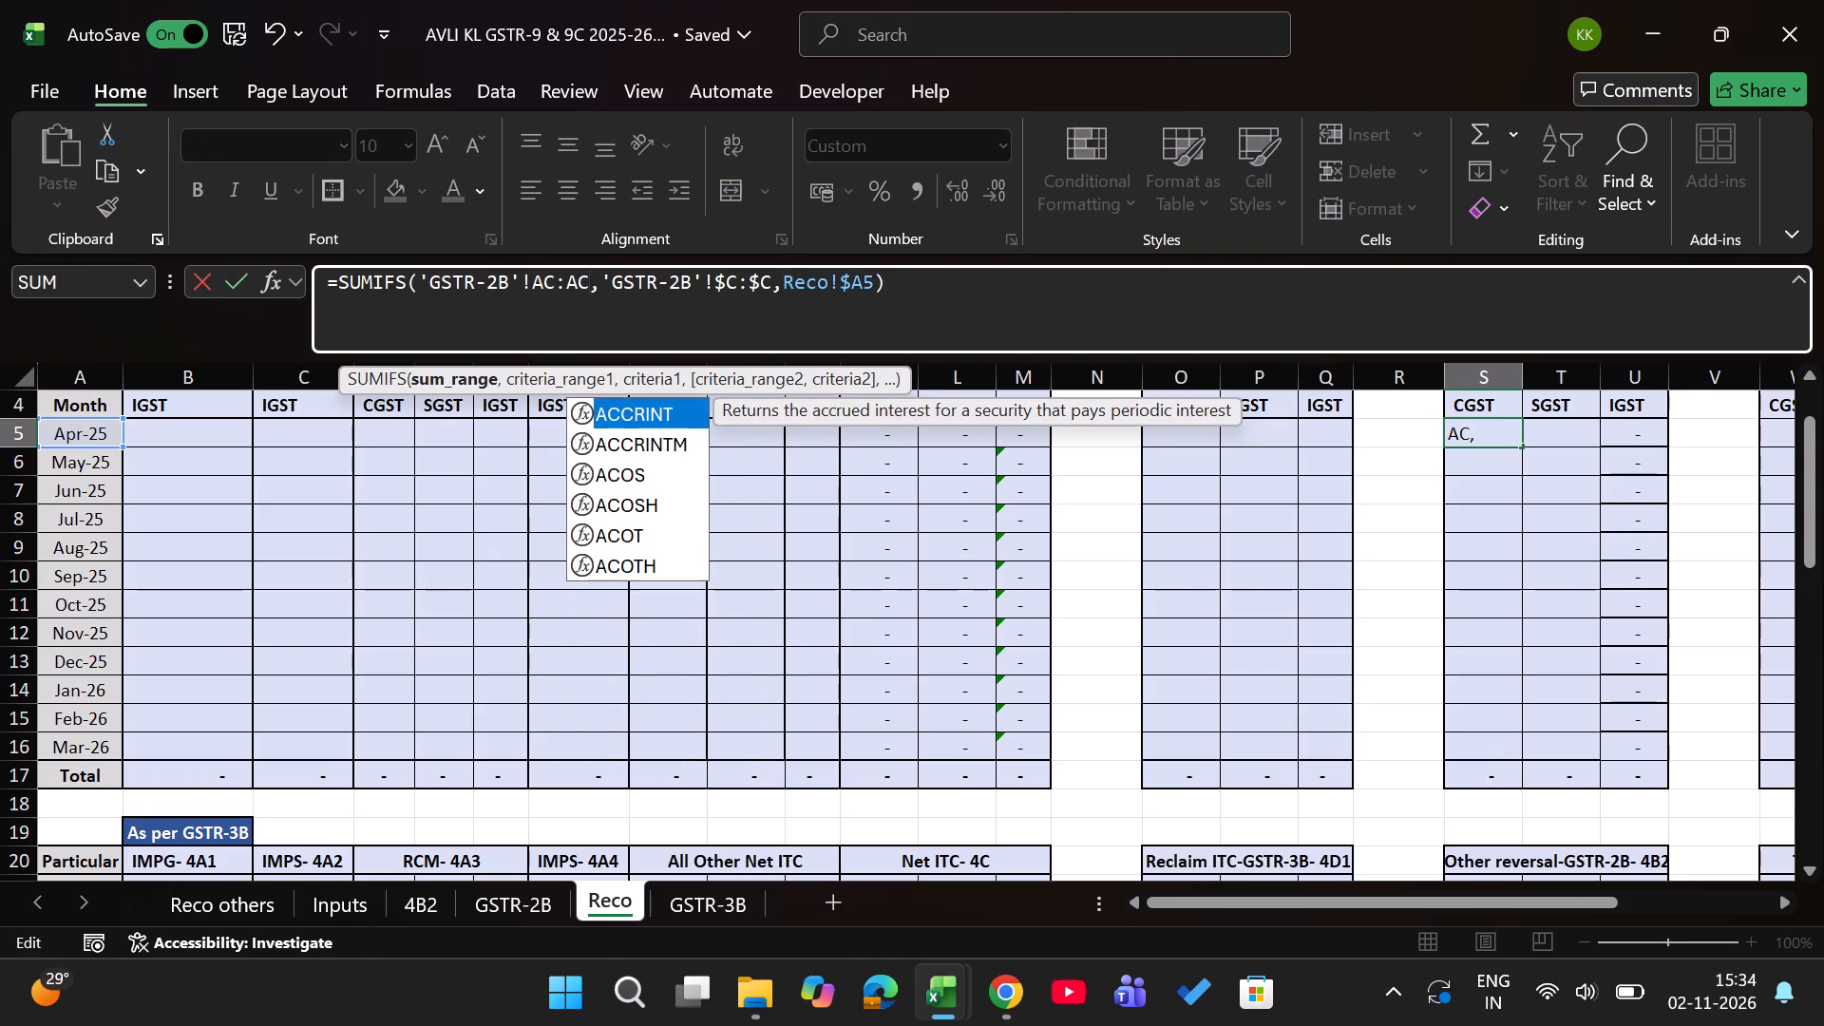
{"action": "key", "text": "Return"}
Copy the Apr-25 CGST formula from S5 into T5, the SGST cell of the 4B2 reversal block.
{"action": "key", "text": "Up"}
{"action": "key", "text": "ctrl+c"}
{"action": "key", "text": "Right"}
{"action": "key", "text": "Return"}
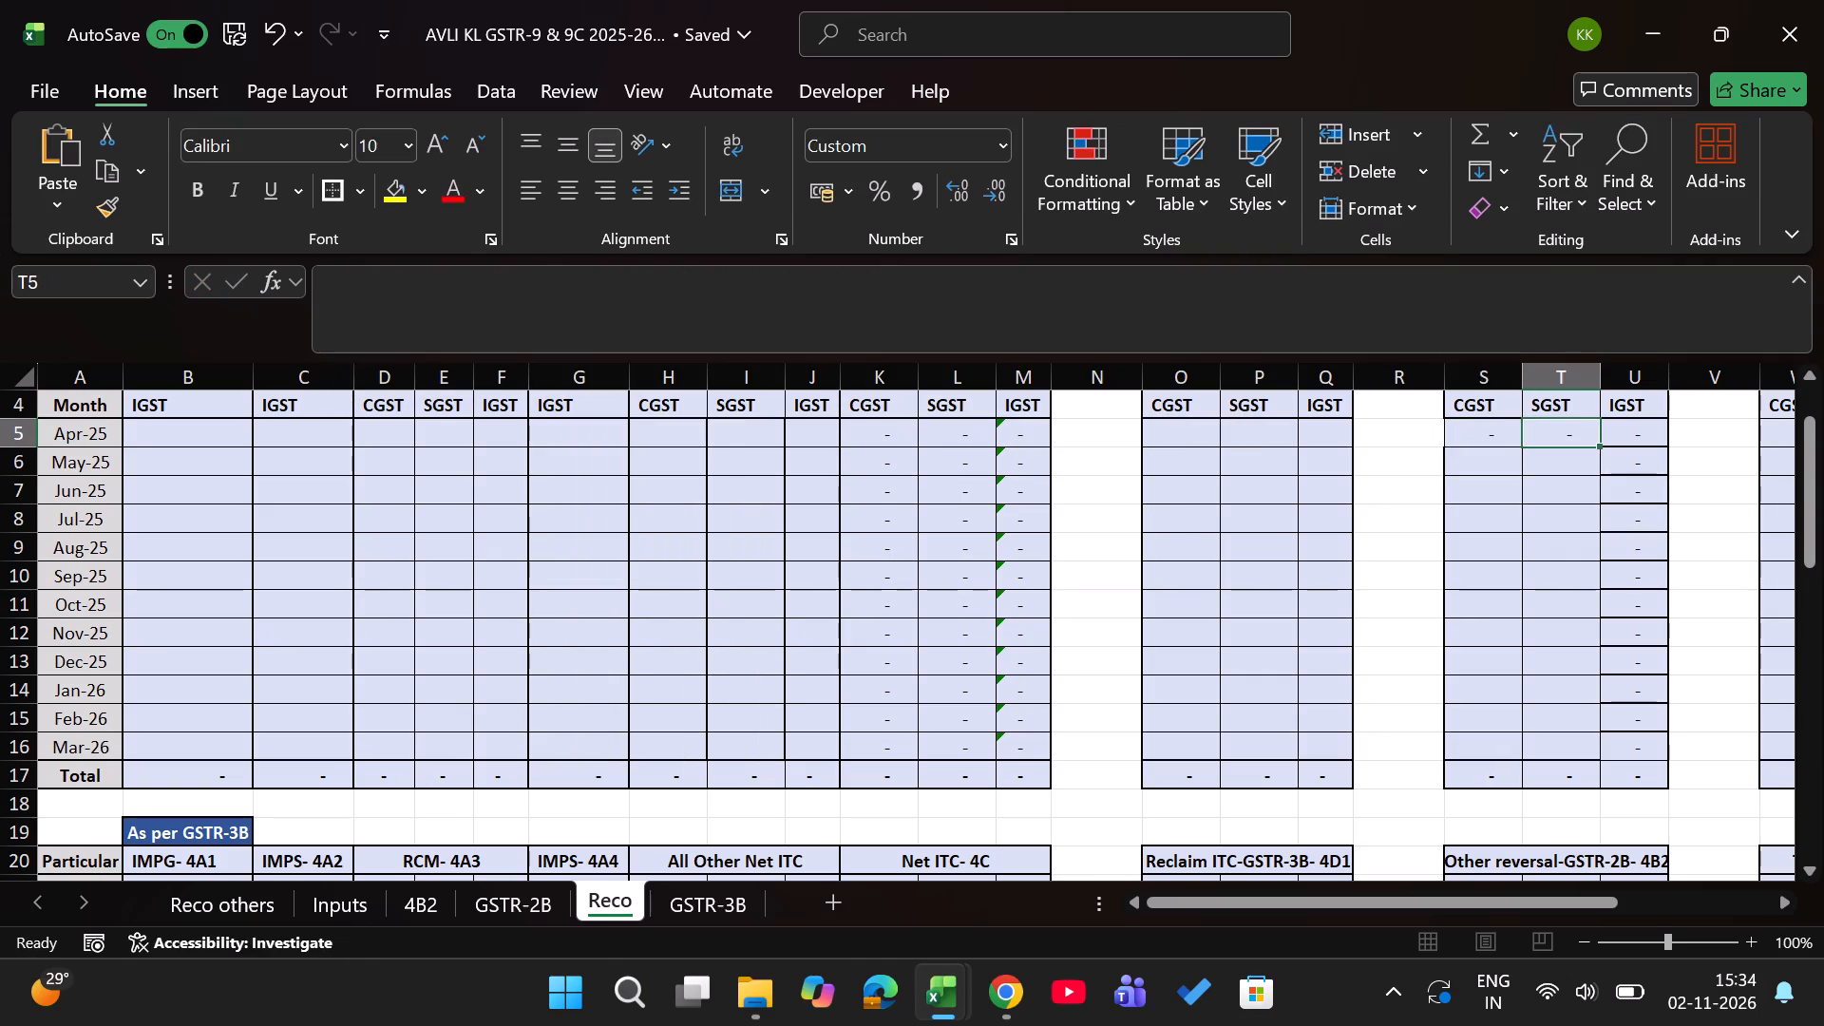
Fill the CGST, SGST and IGST formulas from S5:U5 down through the Mar-26 row, leaving out the Total row.
{"action": "key", "text": "Left"}
{"action": "key", "text": "shift+Right"}
{"action": "key", "text": "shift+Right"}
{"action": "key", "text": "shift+Down"}
{"action": "key", "text": "ctrl+shift+Down"}
{"action": "key", "text": "shift+Up"}
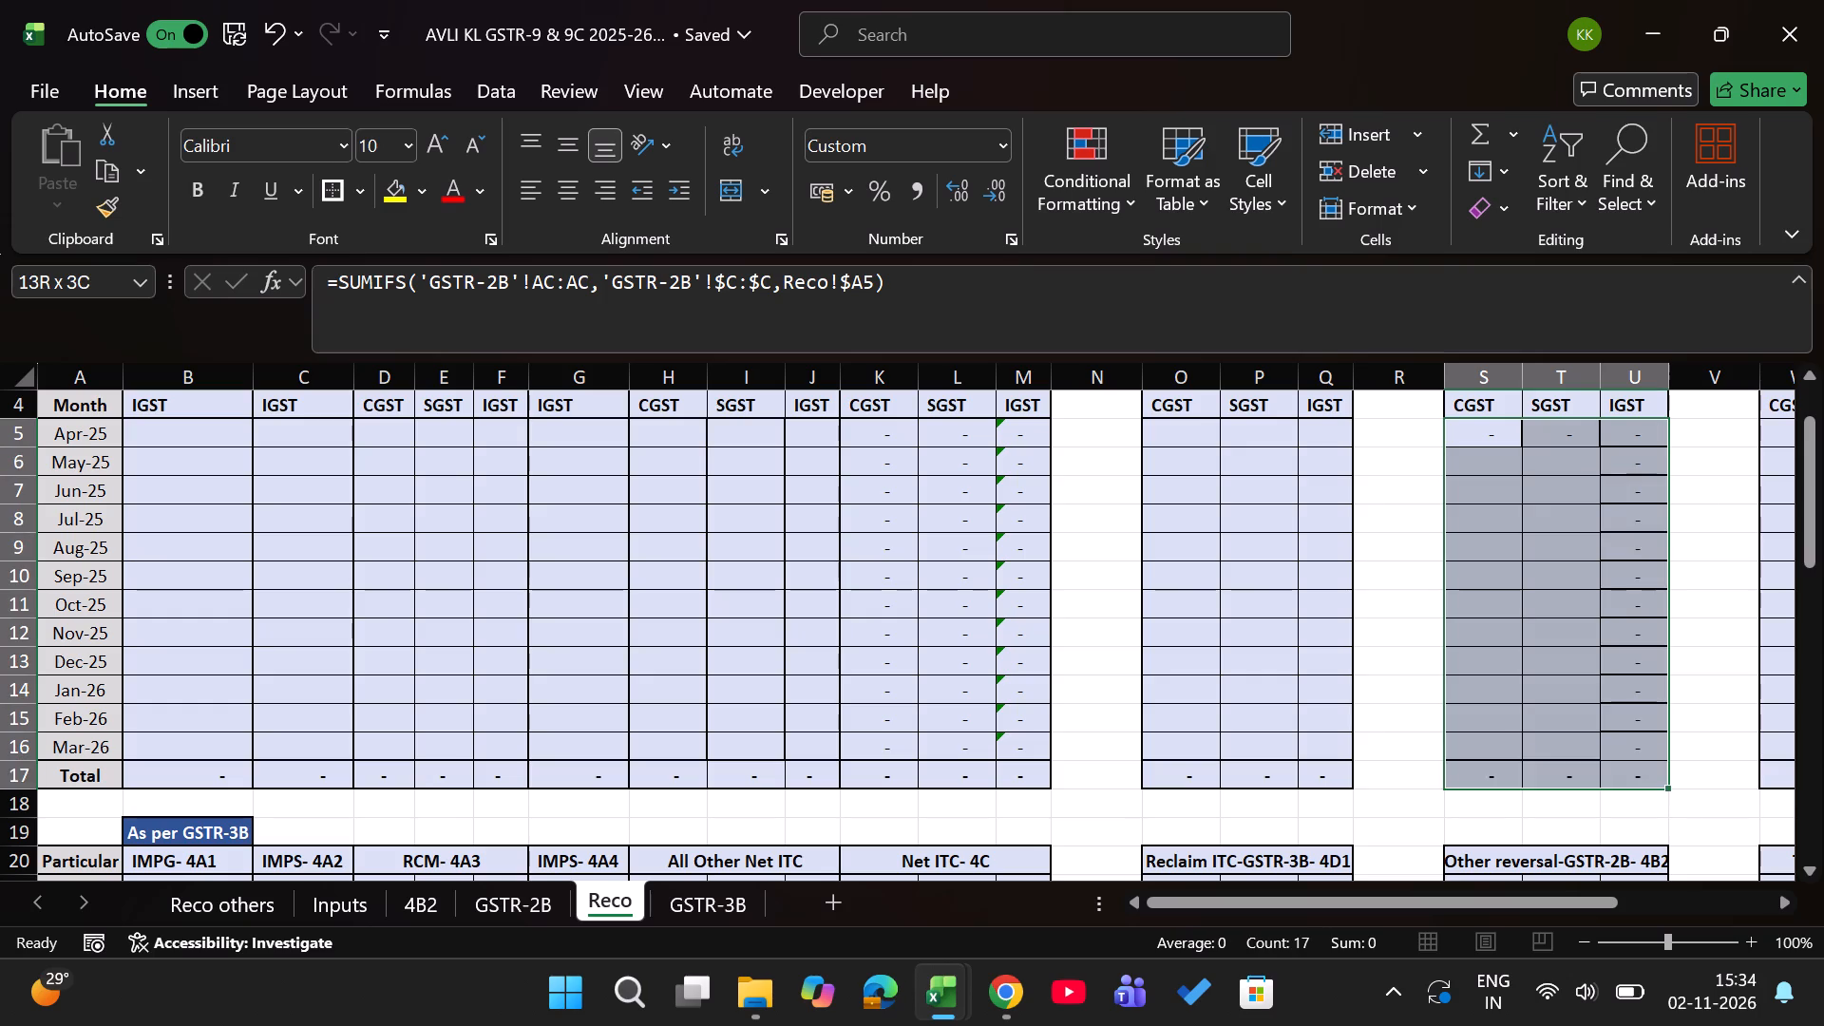
{"action": "key", "text": "ctrl+d"}
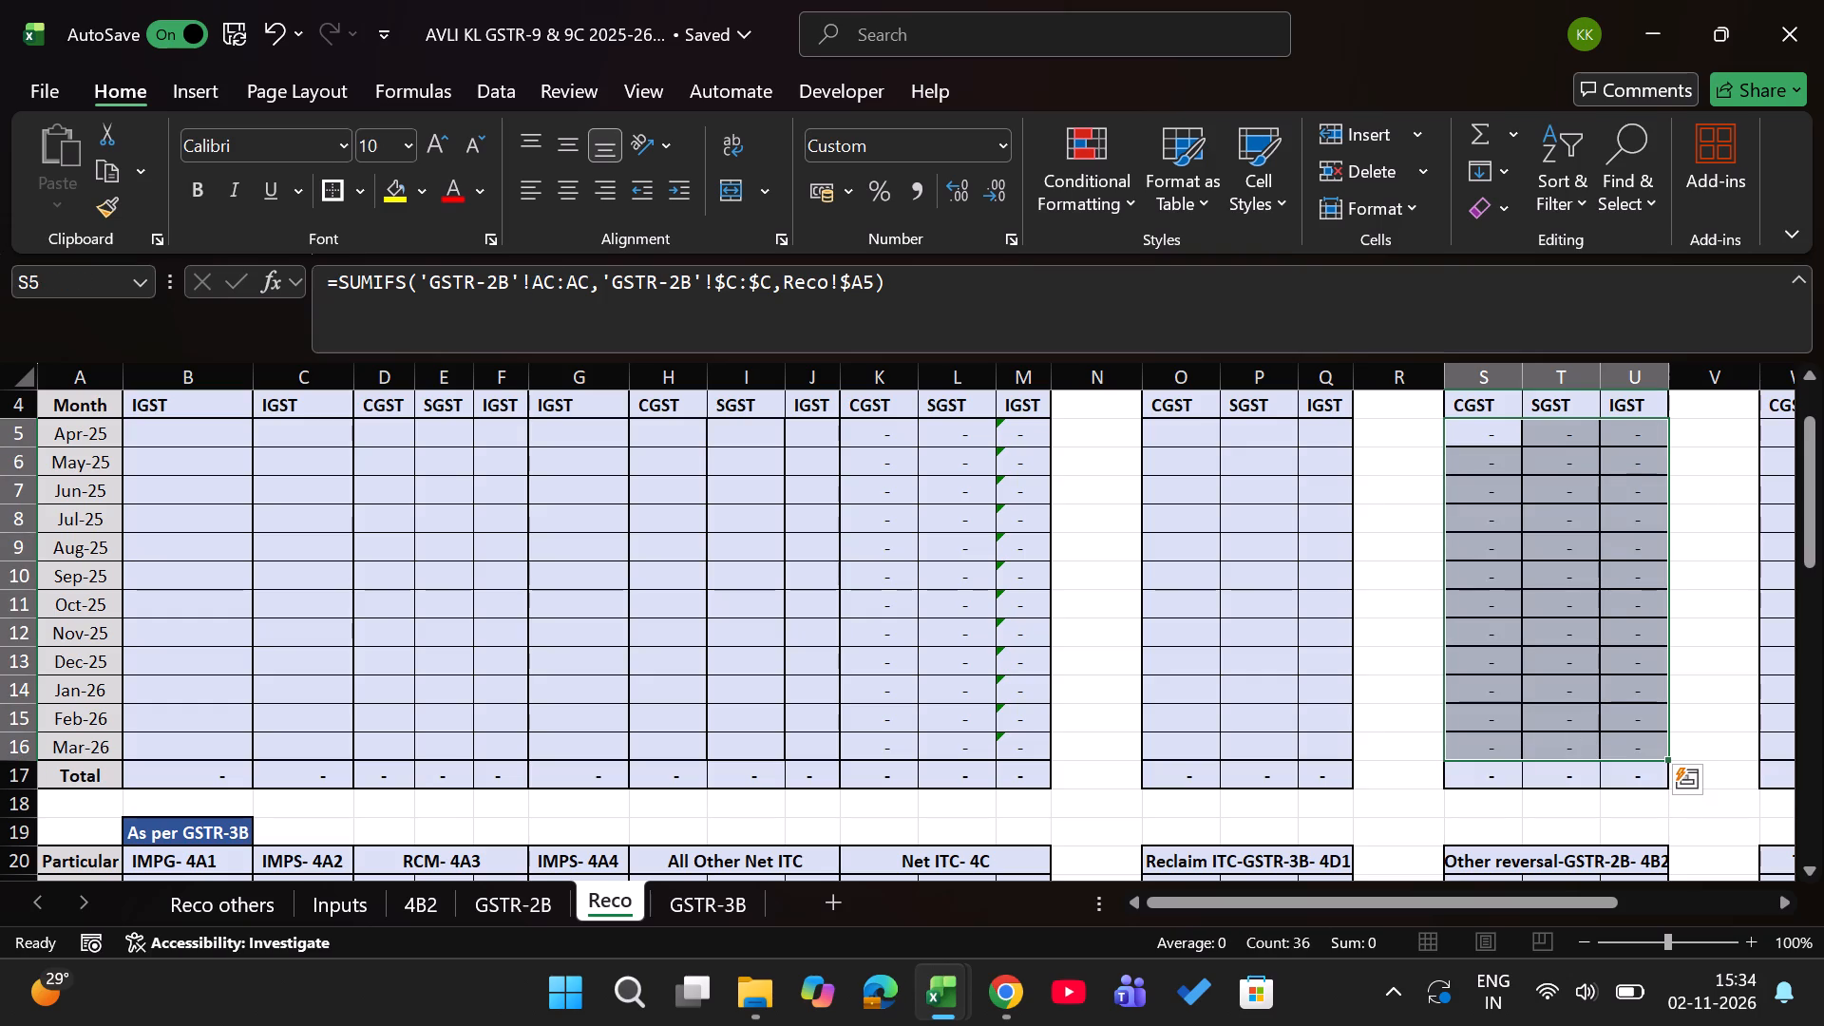
Apply all borders and a thick outside border to the 4B2 reversal cells S5:U16.
{"action": "type", "text": "HBAHBT"}
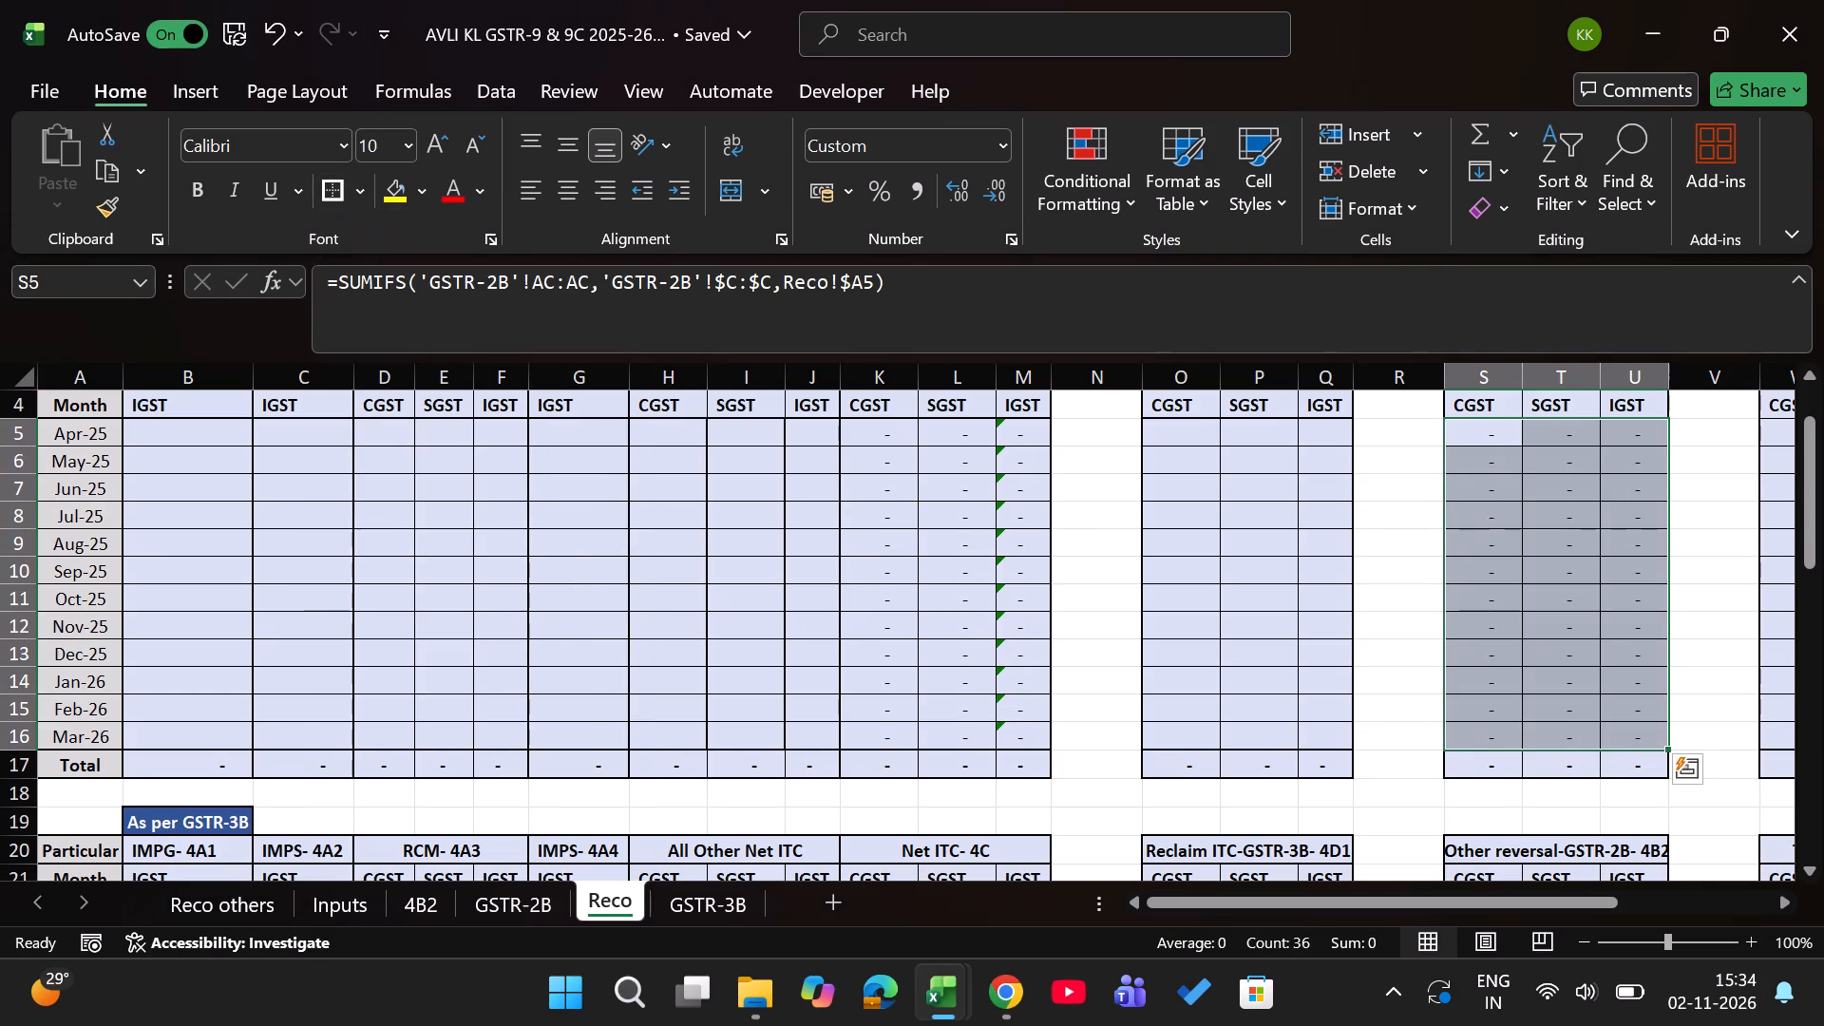
{"action": "key", "text": "Right"}
{"action": "key", "text": "Right"}
{"action": "key", "text": "Left"}
Filter the GSTR-2B sheet's Tax Period column to January 2026 only.
{"action": "key", "text": "ctrl+Page_Up"}
{"action": "key", "text": "Left"}
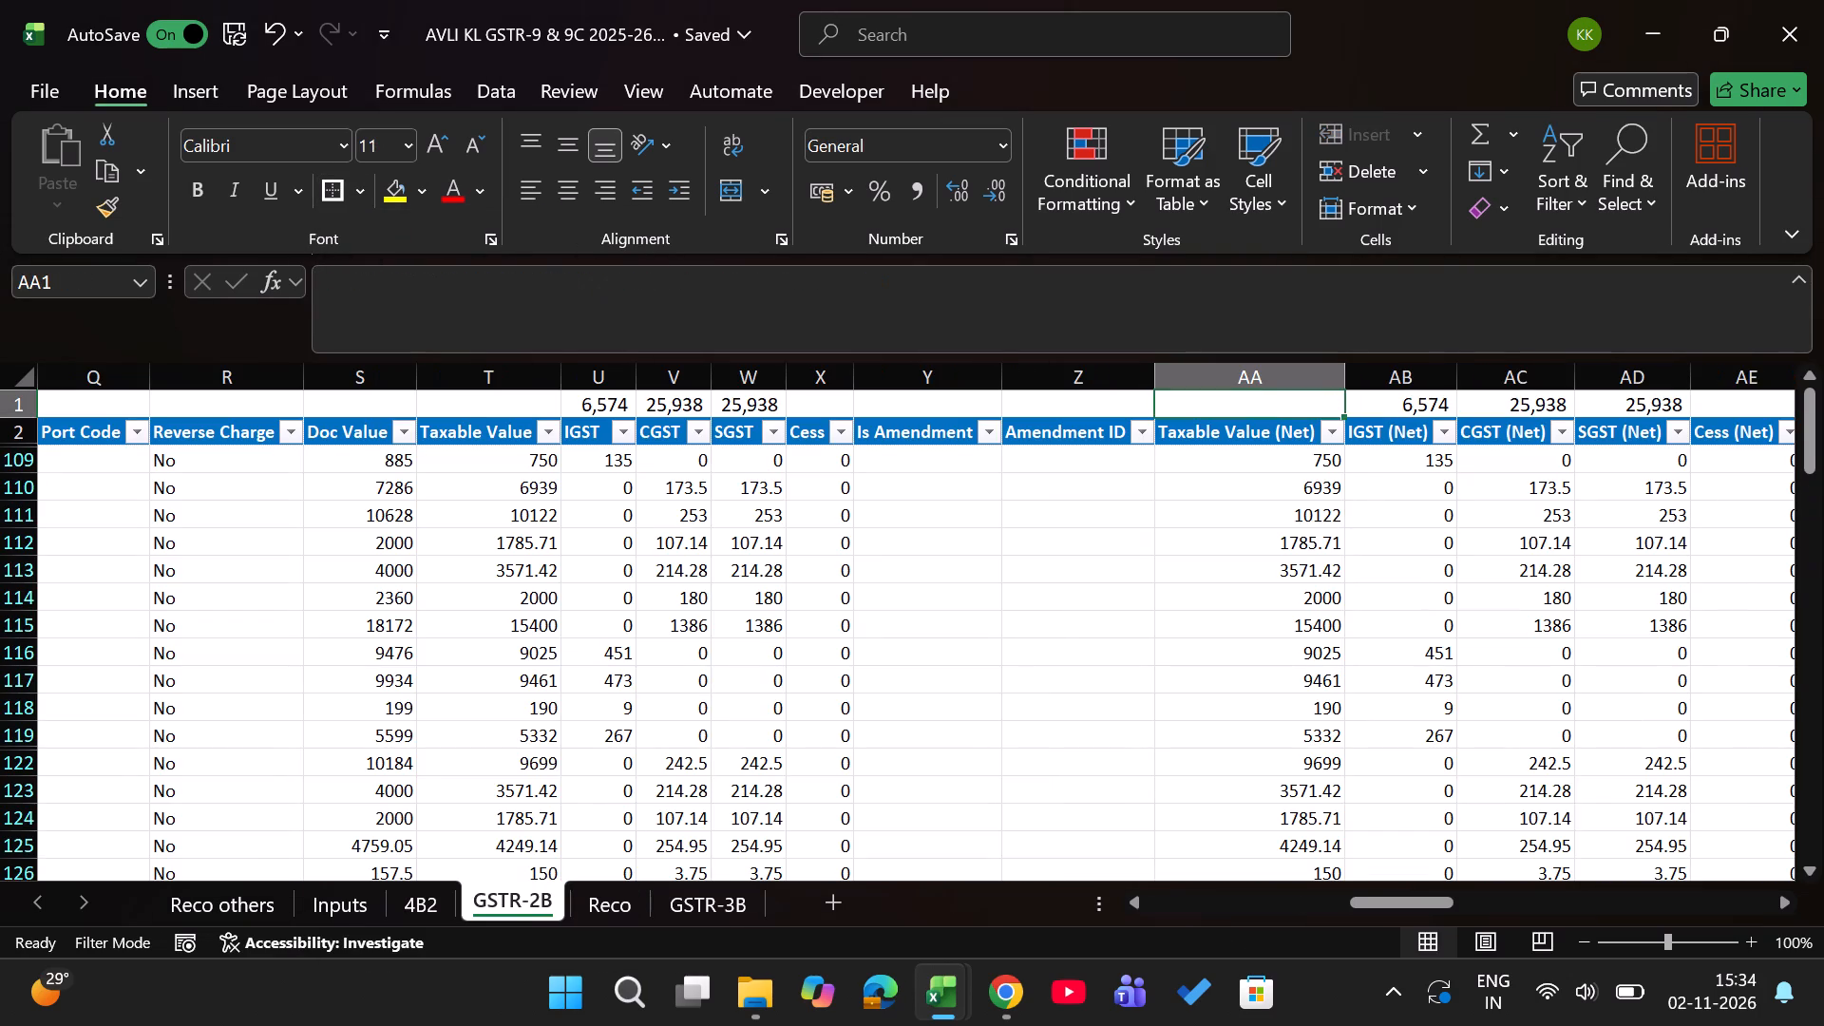
{"action": "key", "text": "ctrl+Down"}
{"action": "key", "text": "ctrl+Left"}
{"action": "key", "text": "Right"}
{"action": "key", "text": "Right"}
{"action": "key", "text": "Right"}
{"action": "key", "text": "Left"}
{"action": "key", "text": "Left"}
{"action": "key", "text": "Down"}
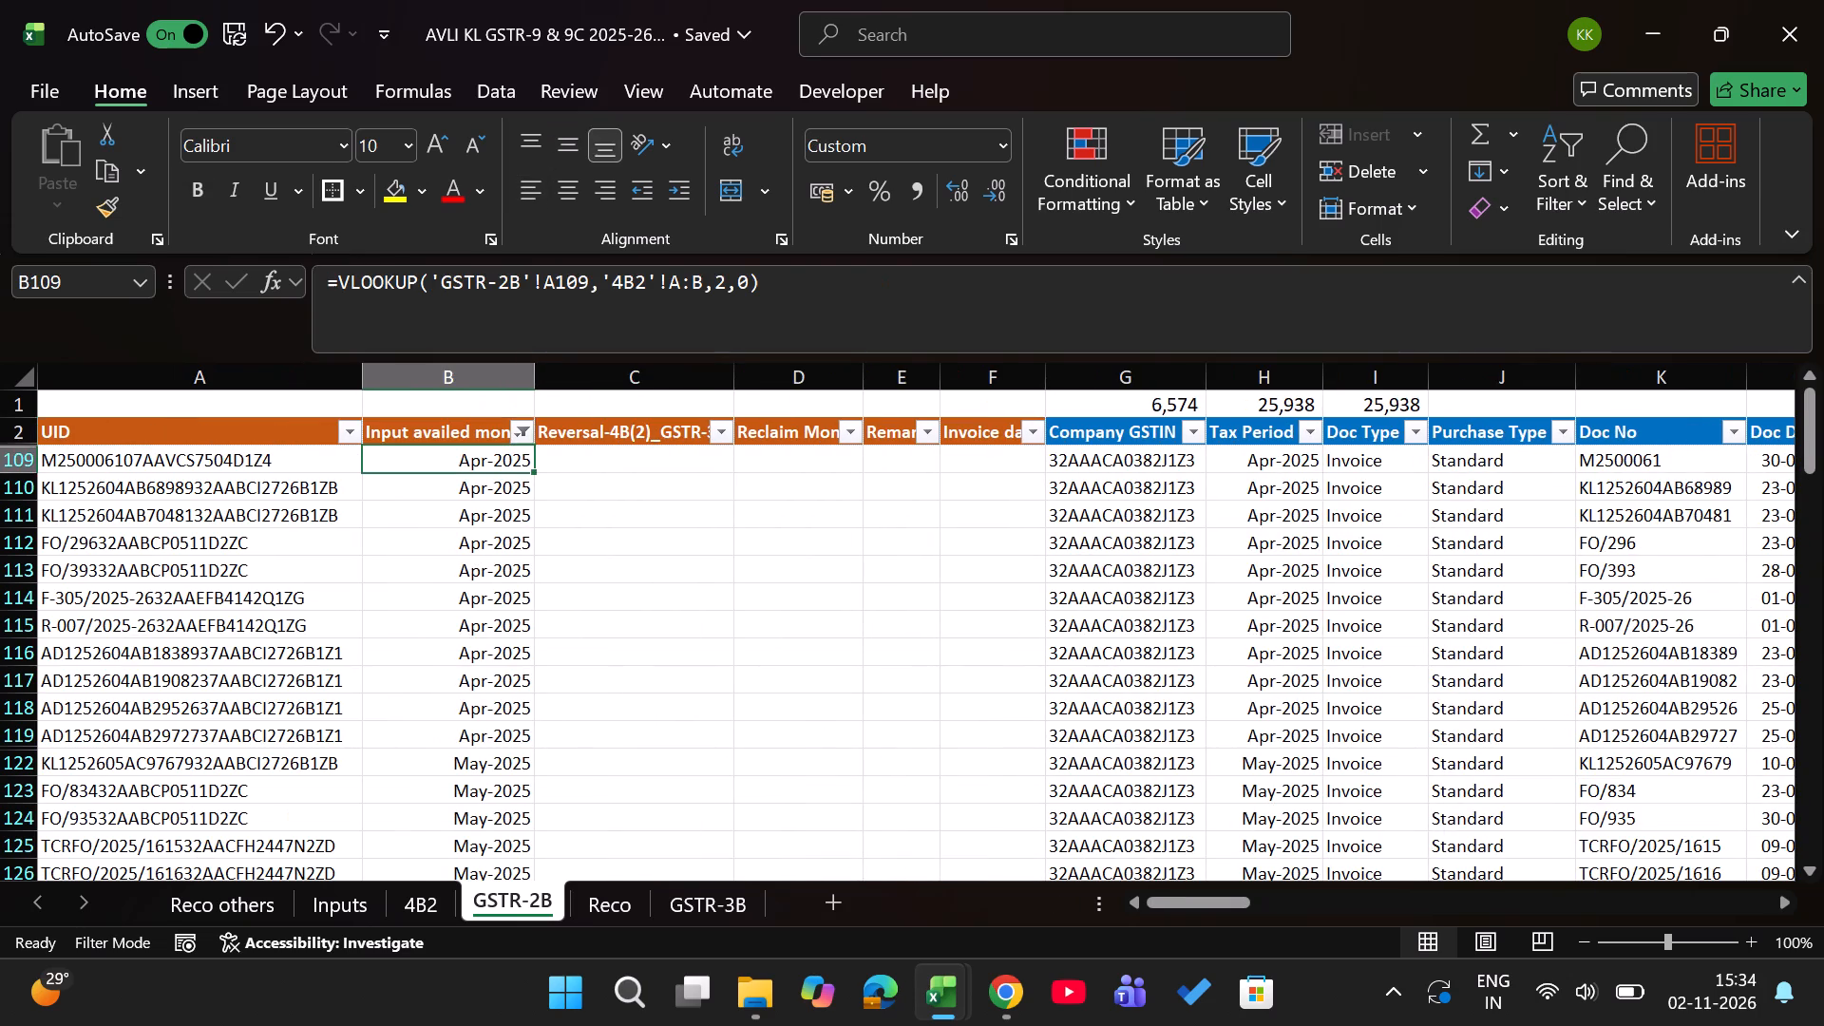
{"action": "key", "text": "Right"}
{"action": "key", "text": "Right"}
{"action": "key", "text": "Right"}
{"action": "key", "text": "Right"}
{"action": "key", "text": "Up"}
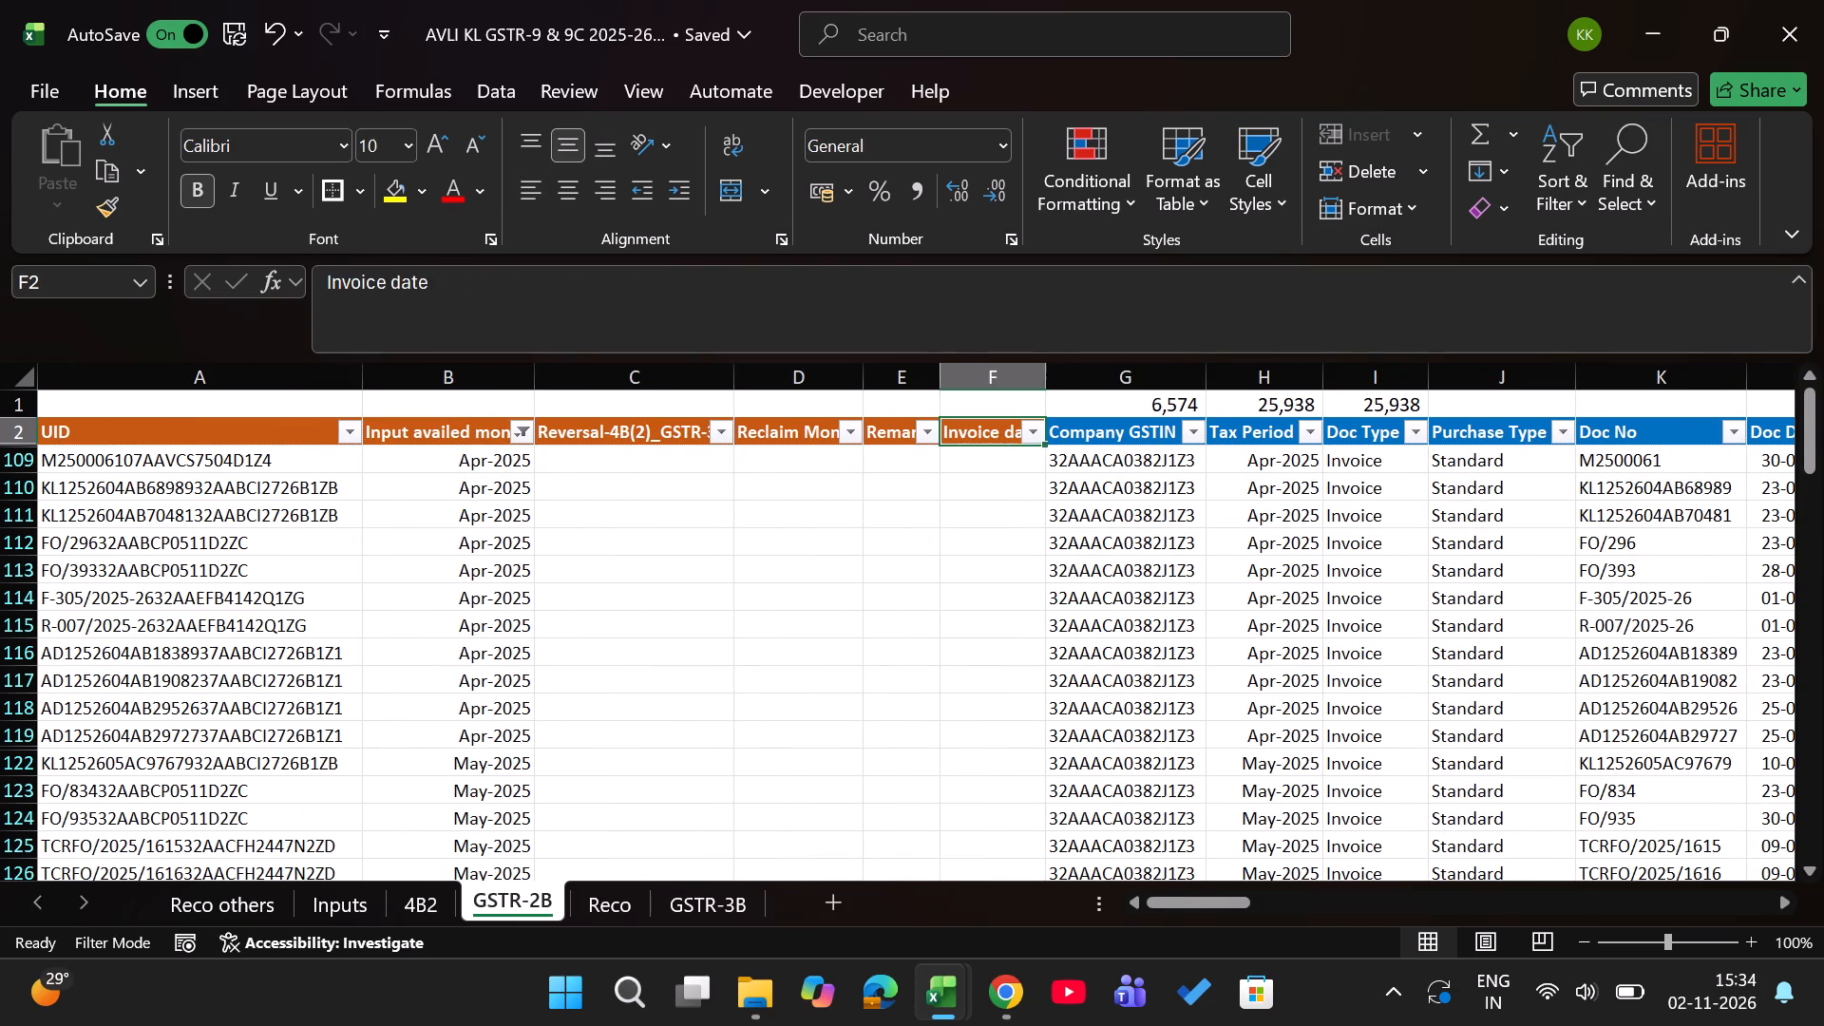
{"action": "key", "text": "Right"}
{"action": "key", "text": "Right"}
{"action": "key", "text": "alt+Down"}
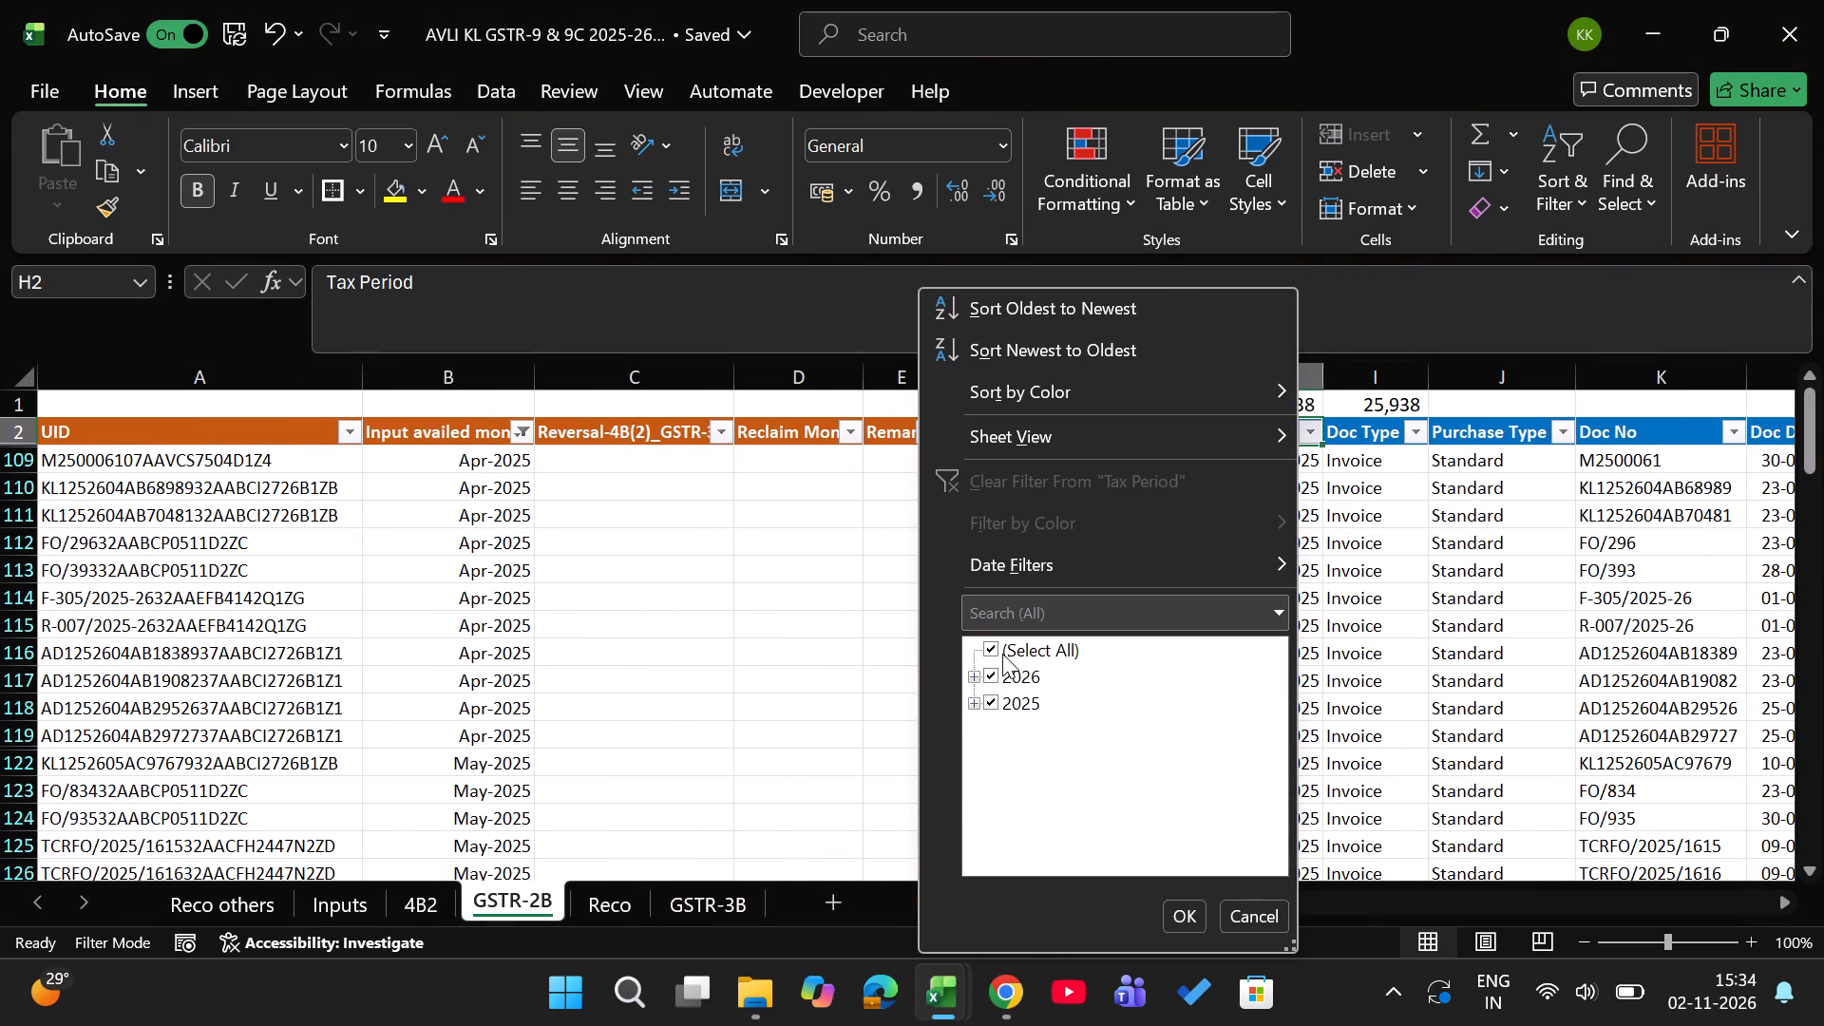
{"action": "left_click", "coordinate": [1002, 654]}
{"action": "key", "text": "Down"}
{"action": "key", "text": "Right"}
{"action": "key", "text": "Down"}
{"action": "key", "text": "space"}
{"action": "key", "text": "Return"}
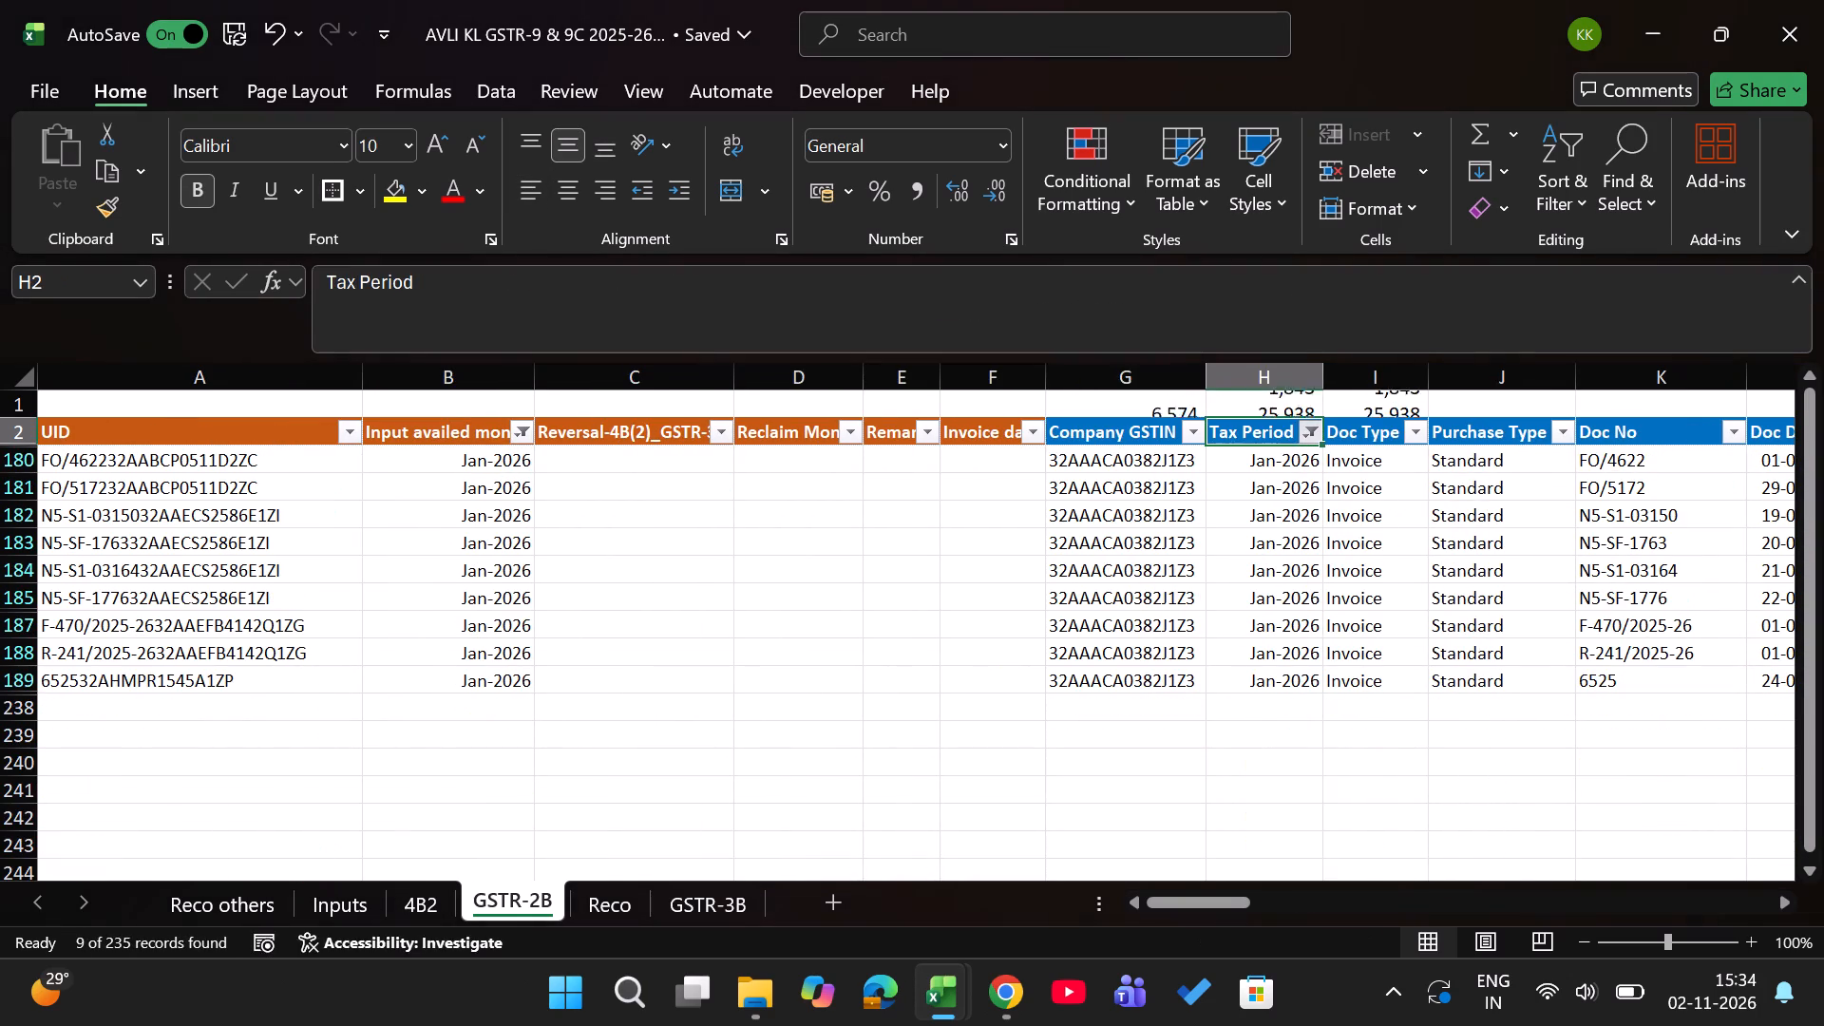
Enter JAN26 in the Reversal-4B(2) column for the first filtered January invoice, cell C180.
{"action": "key", "text": "Left"}
{"action": "key", "text": "Left"}
{"action": "key", "text": "Left"}
{"action": "key", "text": "Down"}
{"action": "key", "text": "Left"}
{"action": "key", "text": "Left"}
{"action": "type", "text": "JAN26'"}
{"action": "key", "text": "BackSpace"}
{"action": "key", "text": "Return"}
{"action": "key", "text": "Return"}
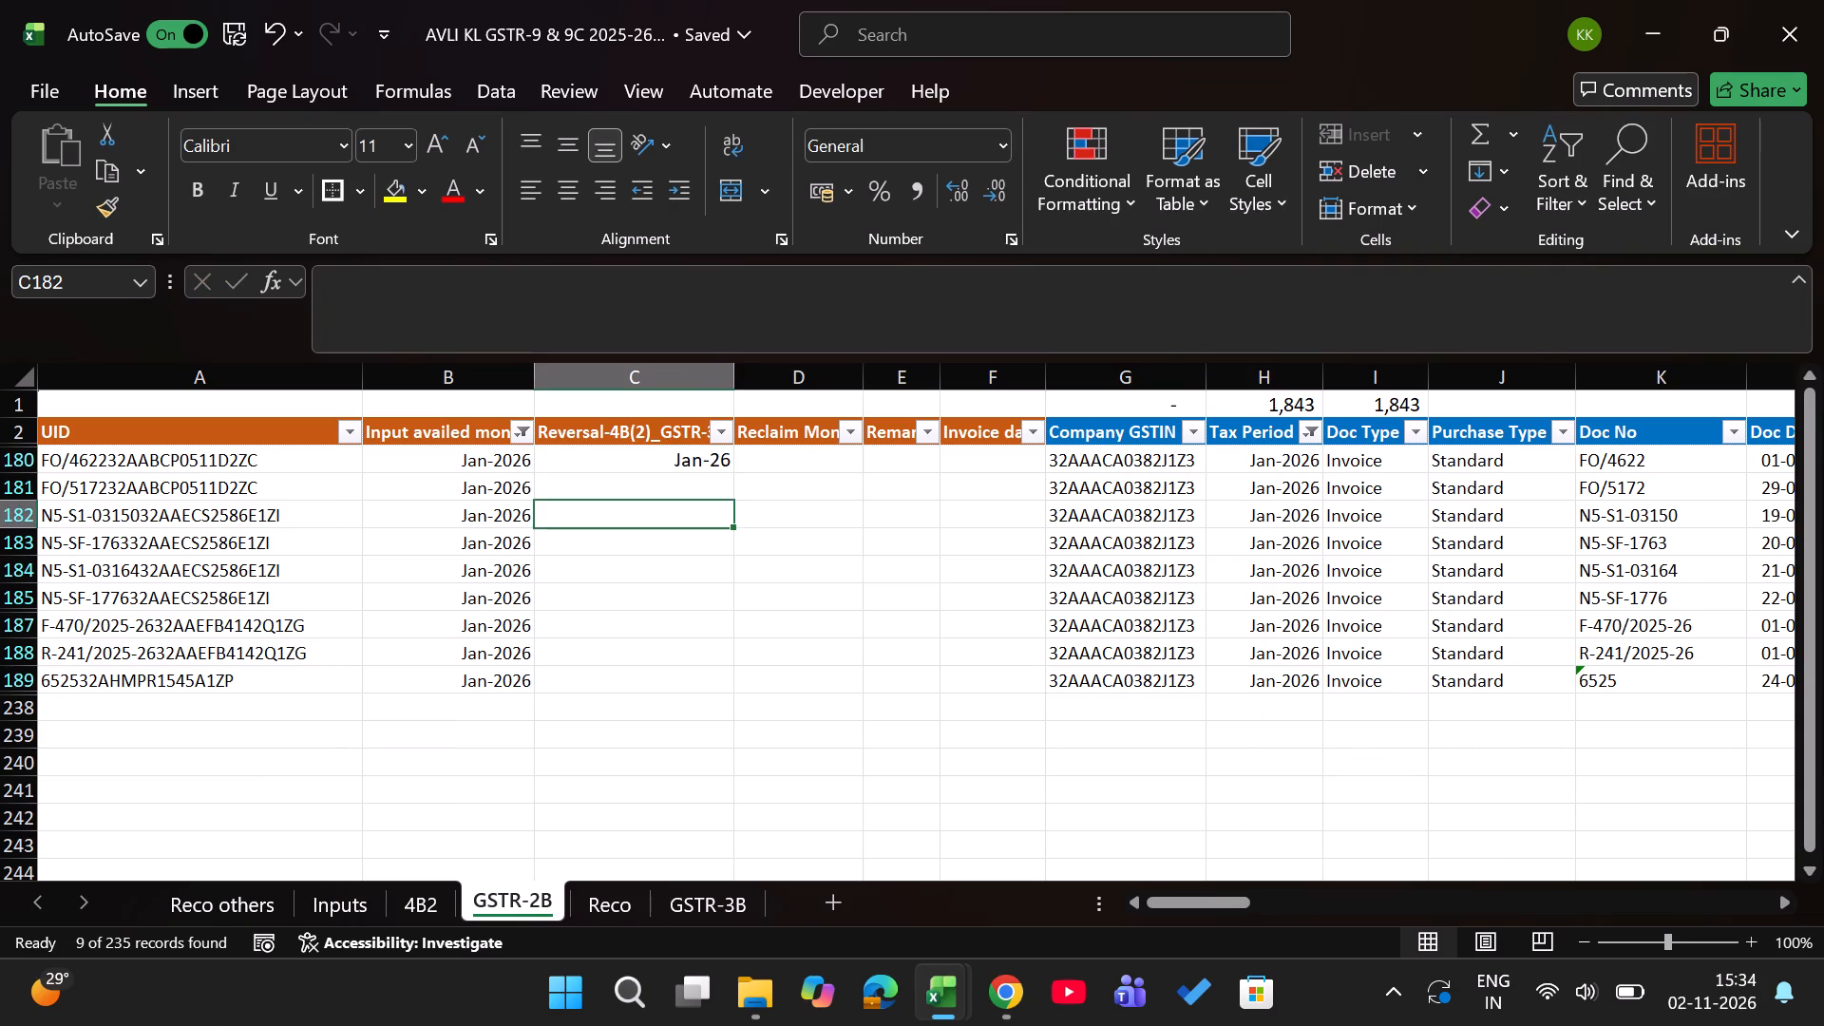
Fill Jan-26 down the visible Reversal-4B(2) cells through row 189.
{"action": "key", "text": "Left"}
{"action": "key", "text": "ctrl+Down"}
{"action": "key", "text": "Right"}
{"action": "key", "text": "ctrl+shift+Up"}
{"action": "key", "text": "alt+semicolon"}
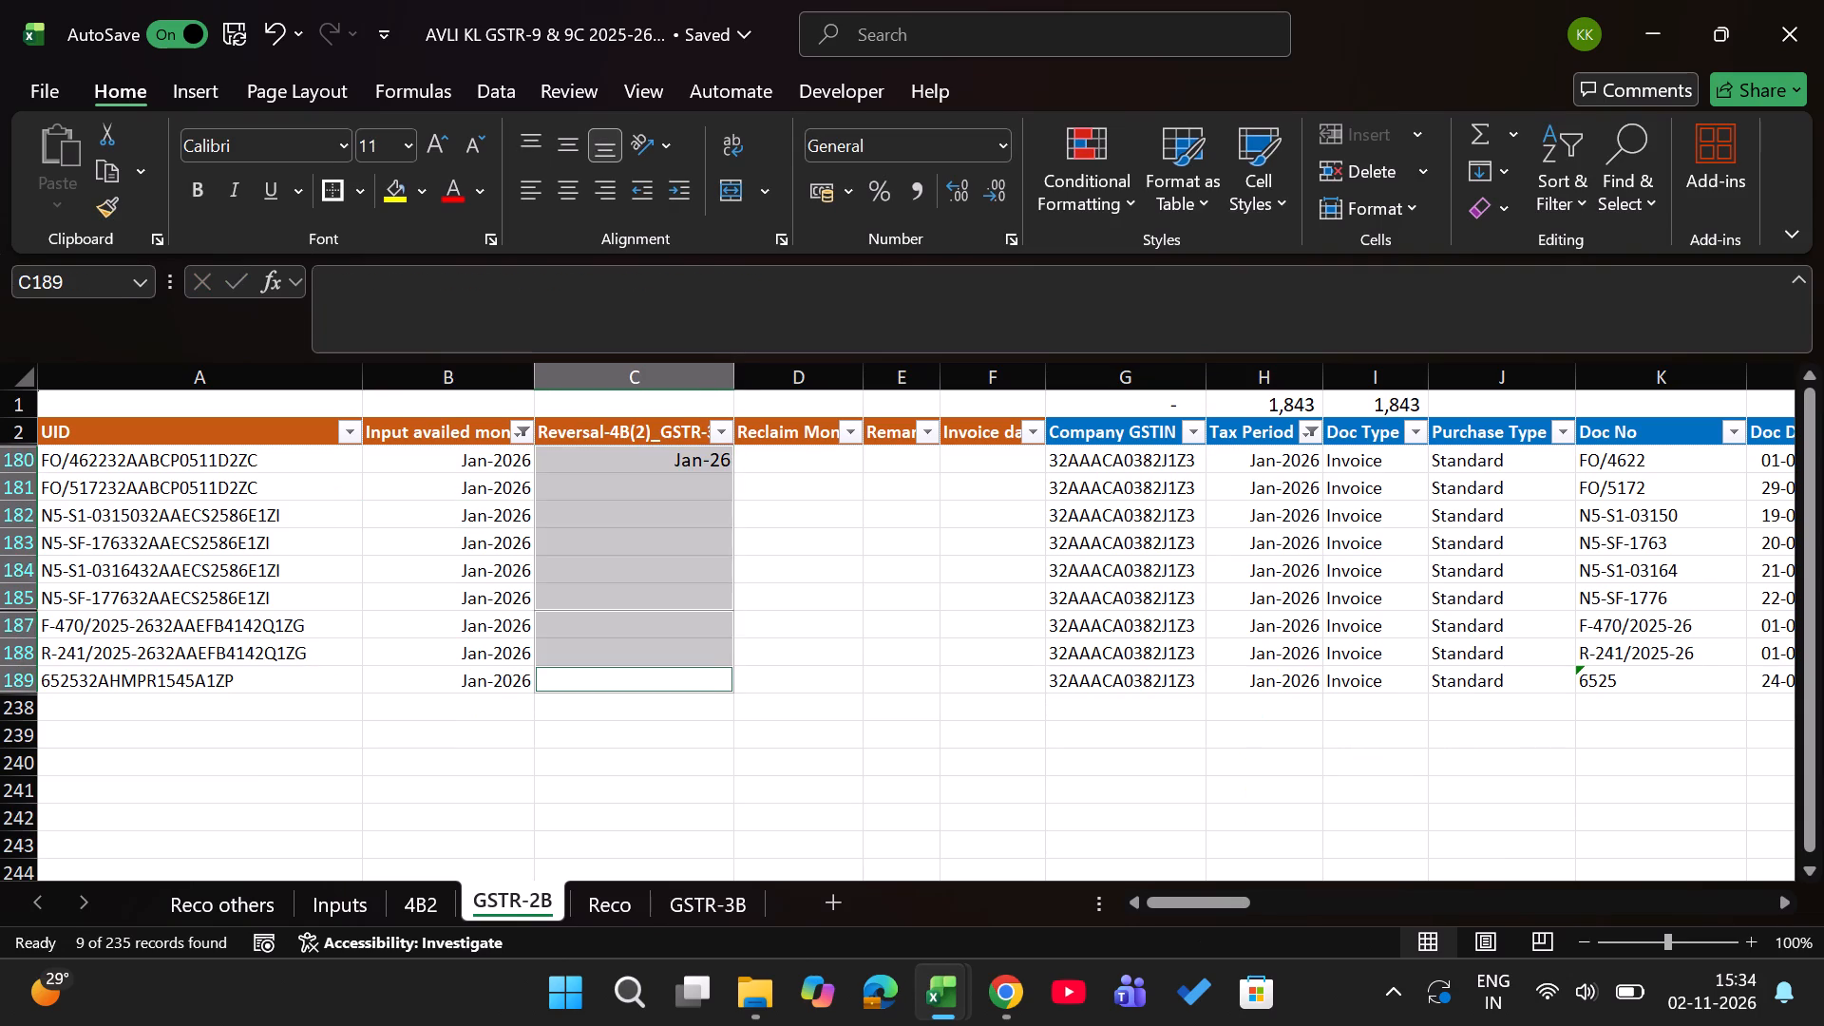
{"action": "key", "text": "ctrl+d"}
Change the Tax Period filter in GSTR-2B to February 2026 only.
{"action": "key", "text": "ctrl+Up"}
{"action": "key", "text": "Right"}
{"action": "key", "text": "Right"}
{"action": "key", "text": "Right"}
{"action": "key", "text": "Right"}
{"action": "key", "text": "Right"}
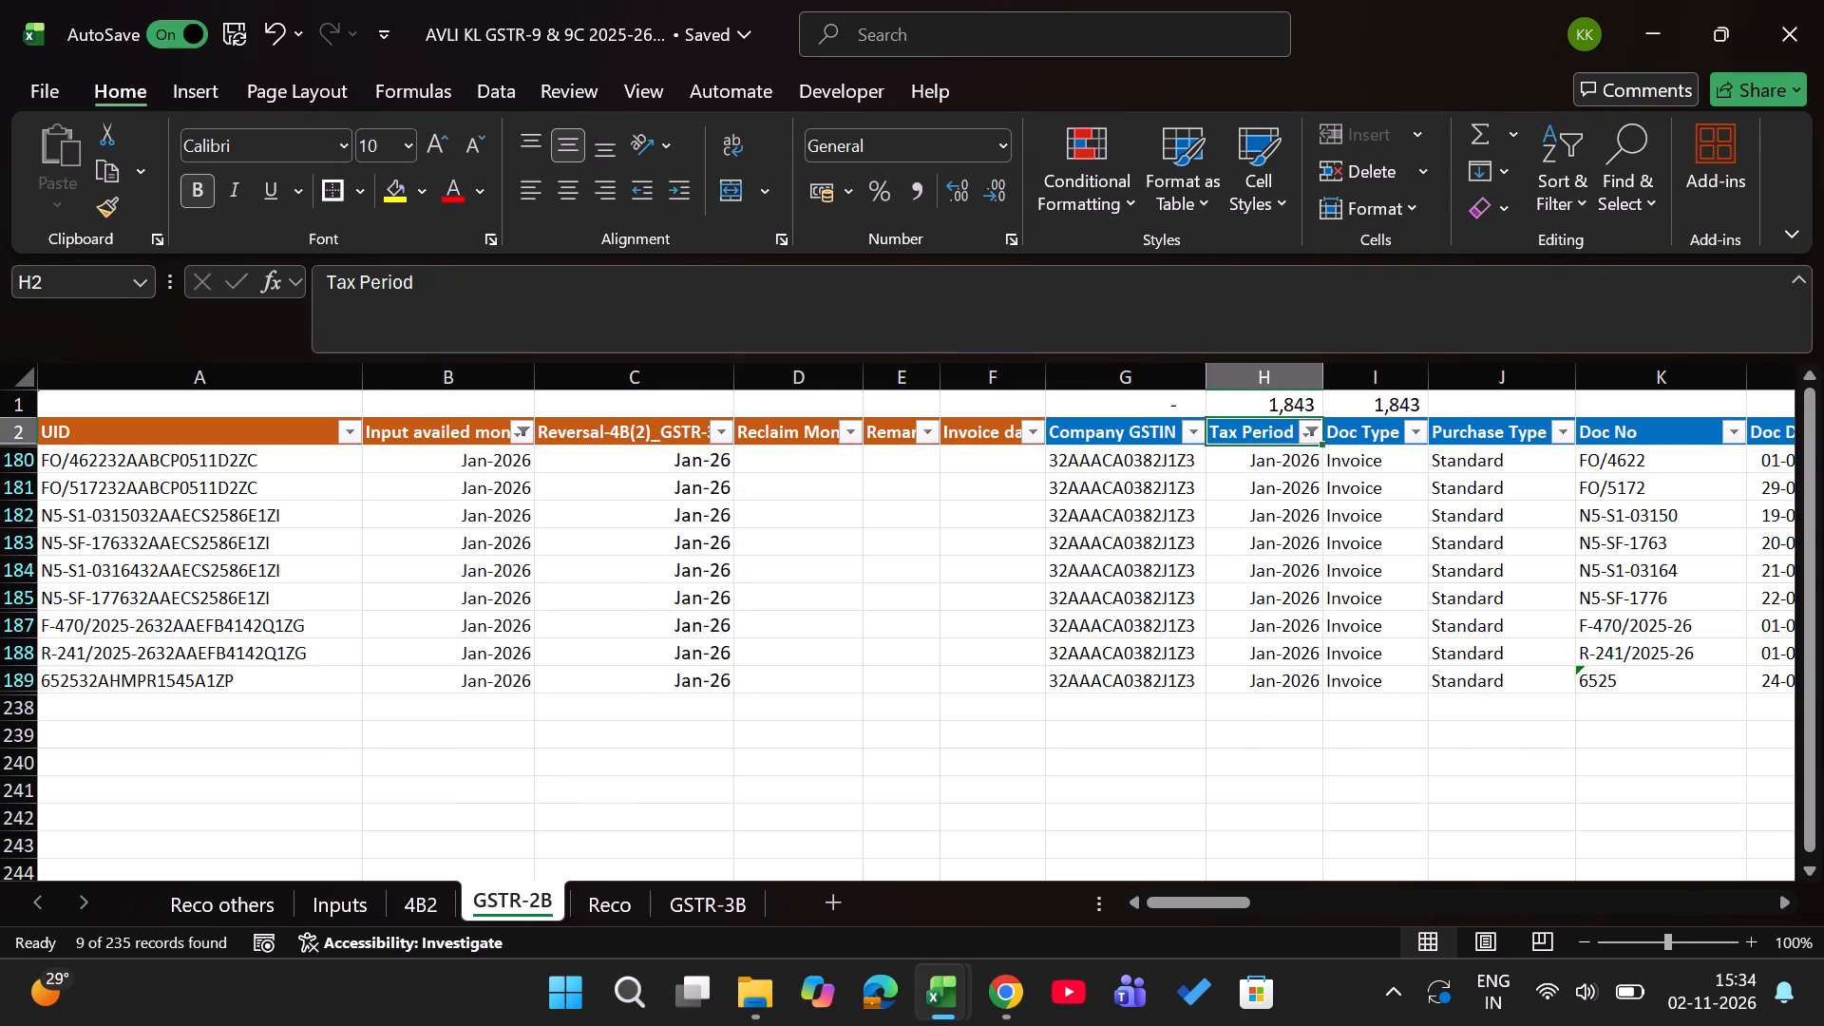
{"action": "key", "text": "alt+Down"}
{"action": "left_click", "coordinate": [983, 677]}
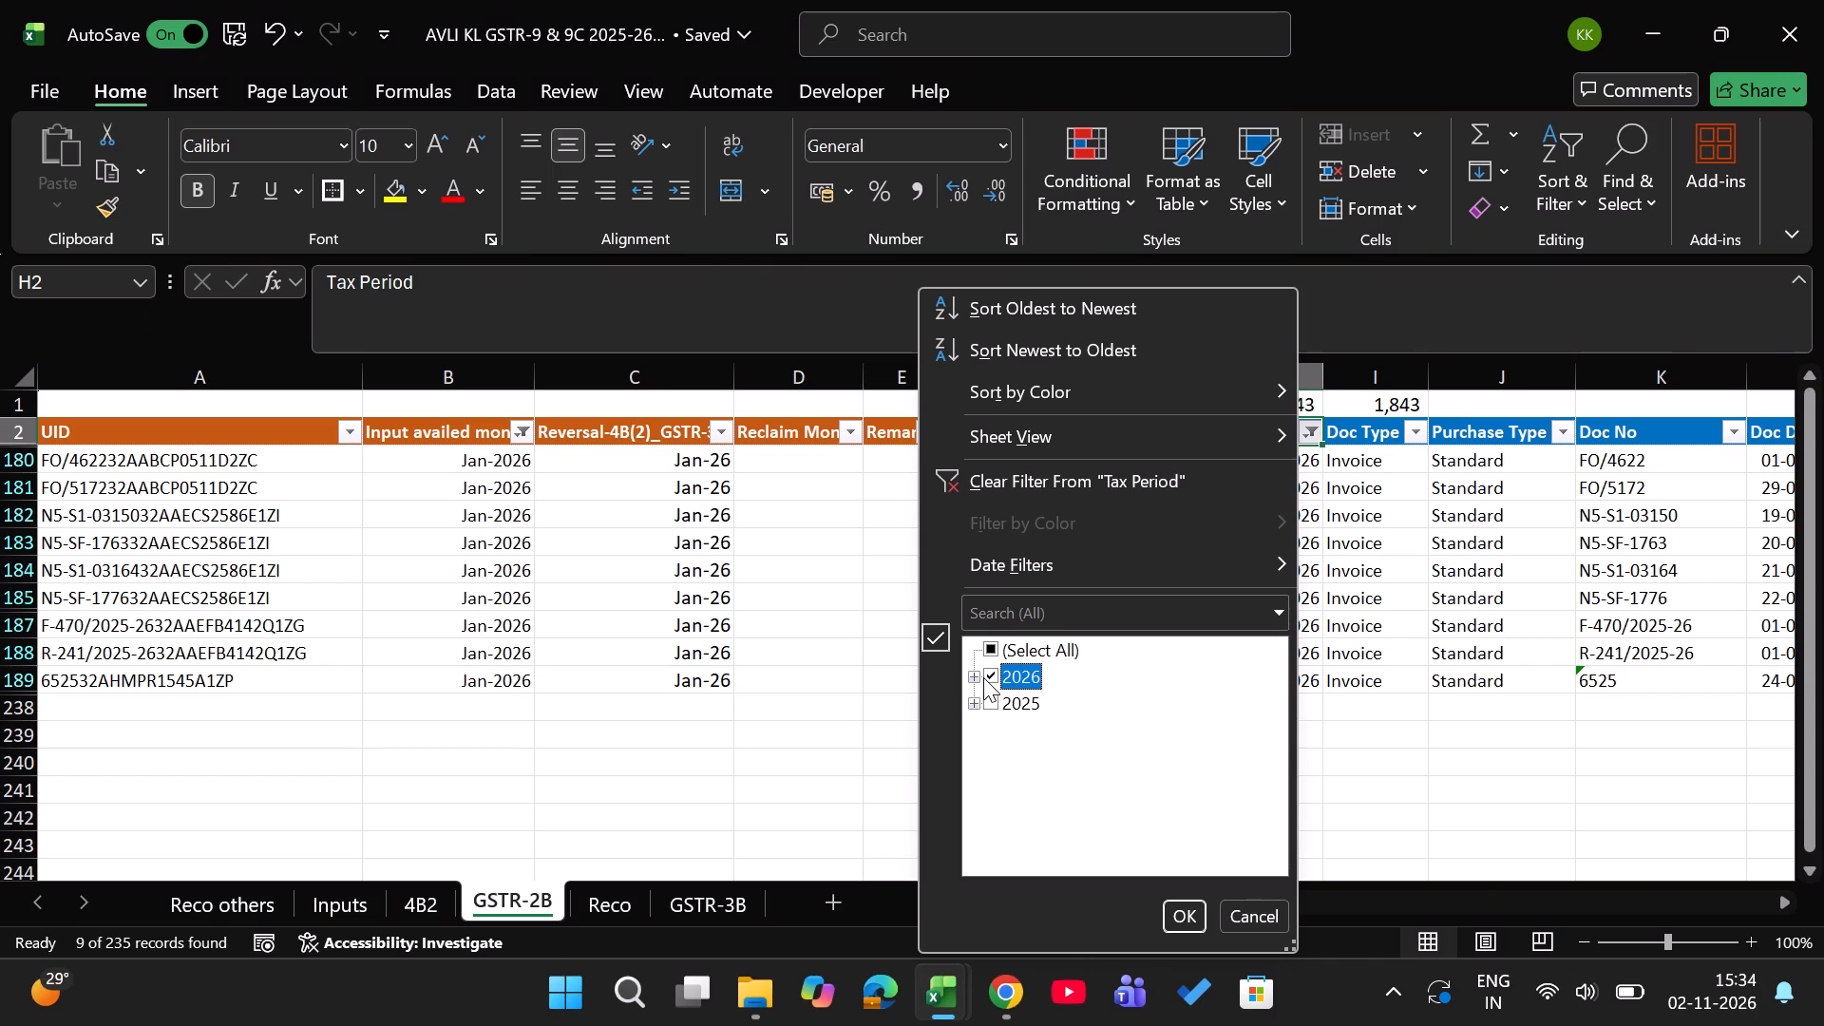
{"action": "key", "text": "Right"}
{"action": "key", "text": "space"}
{"action": "key", "text": "Down"}
{"action": "key", "text": "Down"}
{"action": "key", "text": "space"}
{"action": "key", "text": "Return"}
Enter FEB26 in the Reversal-4B(2) column for the first filtered February invoice, cell C190.
{"action": "key", "text": "Left"}
{"action": "key", "text": "Left"}
{"action": "key", "text": "Left"}
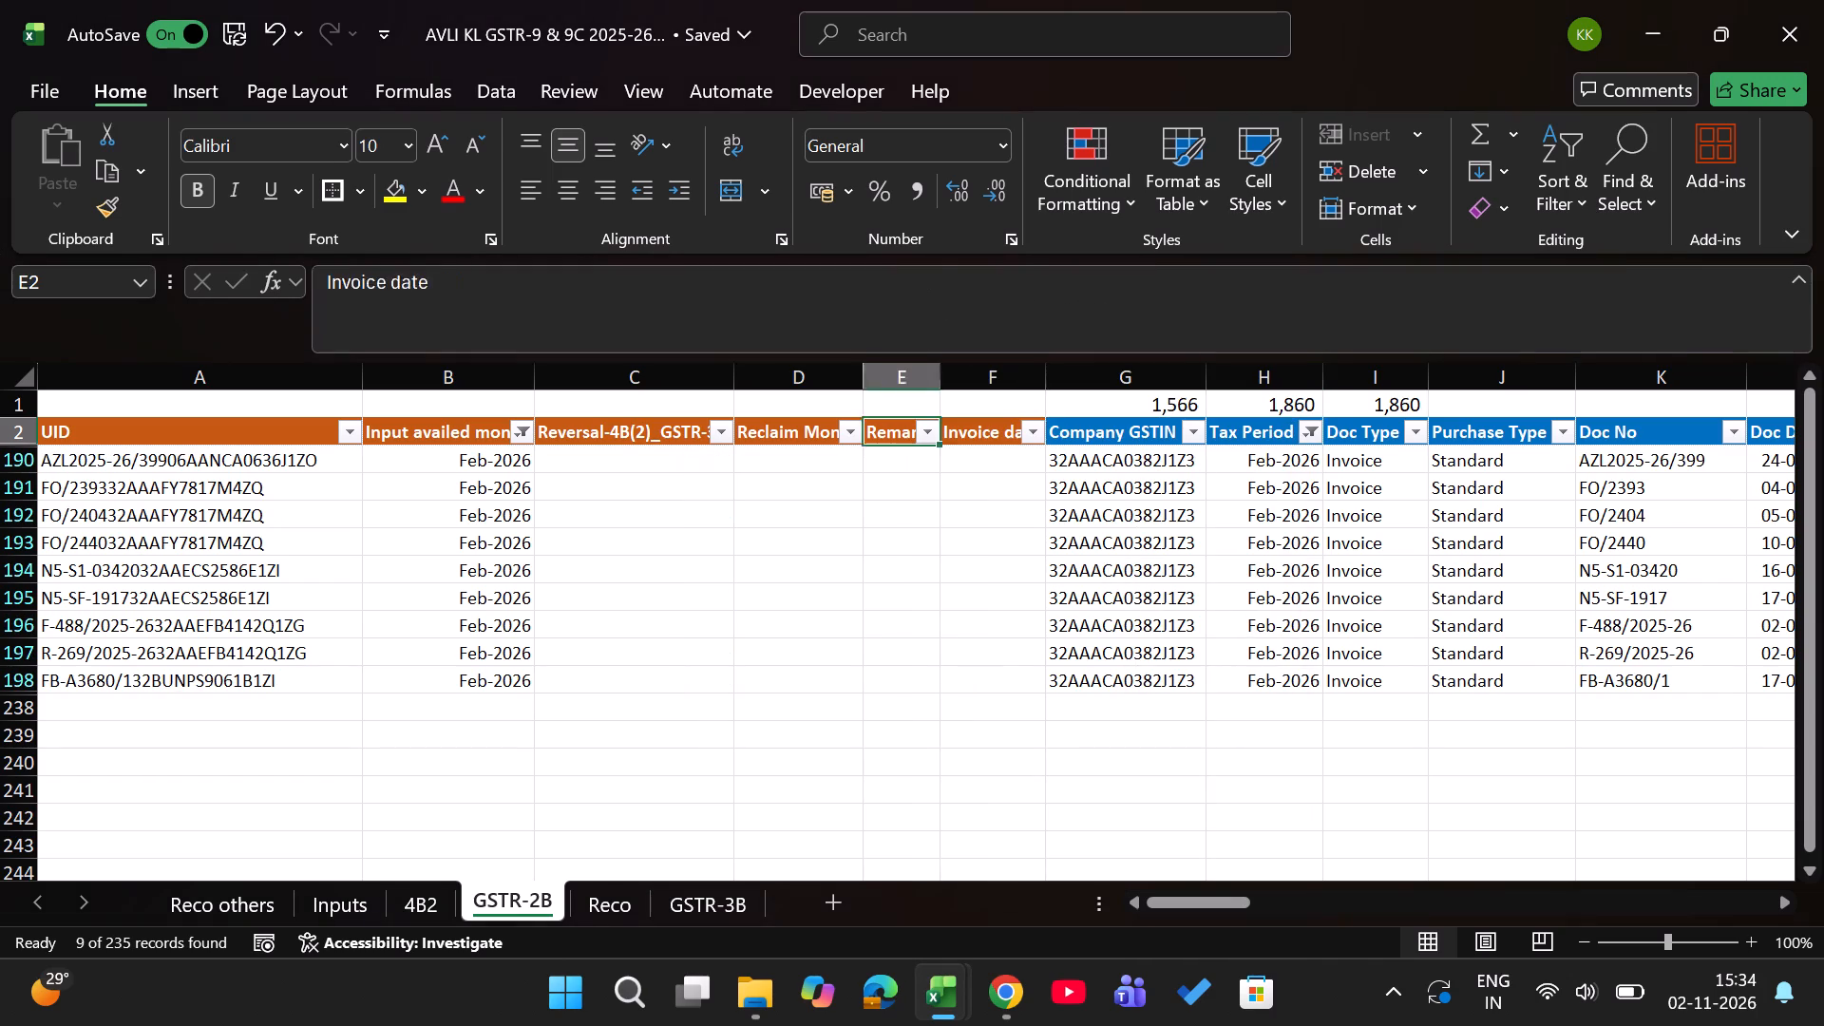
{"action": "key", "text": "Left"}
{"action": "key", "text": "Left"}
{"action": "key", "text": "Left"}
{"action": "key", "text": "Down"}
{"action": "key", "text": "Right"}
{"action": "type", "text": "FEB26"}
{"action": "key", "text": "Return"}
Fill Feb-26 down the visible Reversal-4B(2) cells through row 198.
{"action": "key", "text": "Left"}
{"action": "key", "text": "ctrl+Down"}
{"action": "key", "text": "Right"}
{"action": "key", "text": "ctrl+shift+Up"}
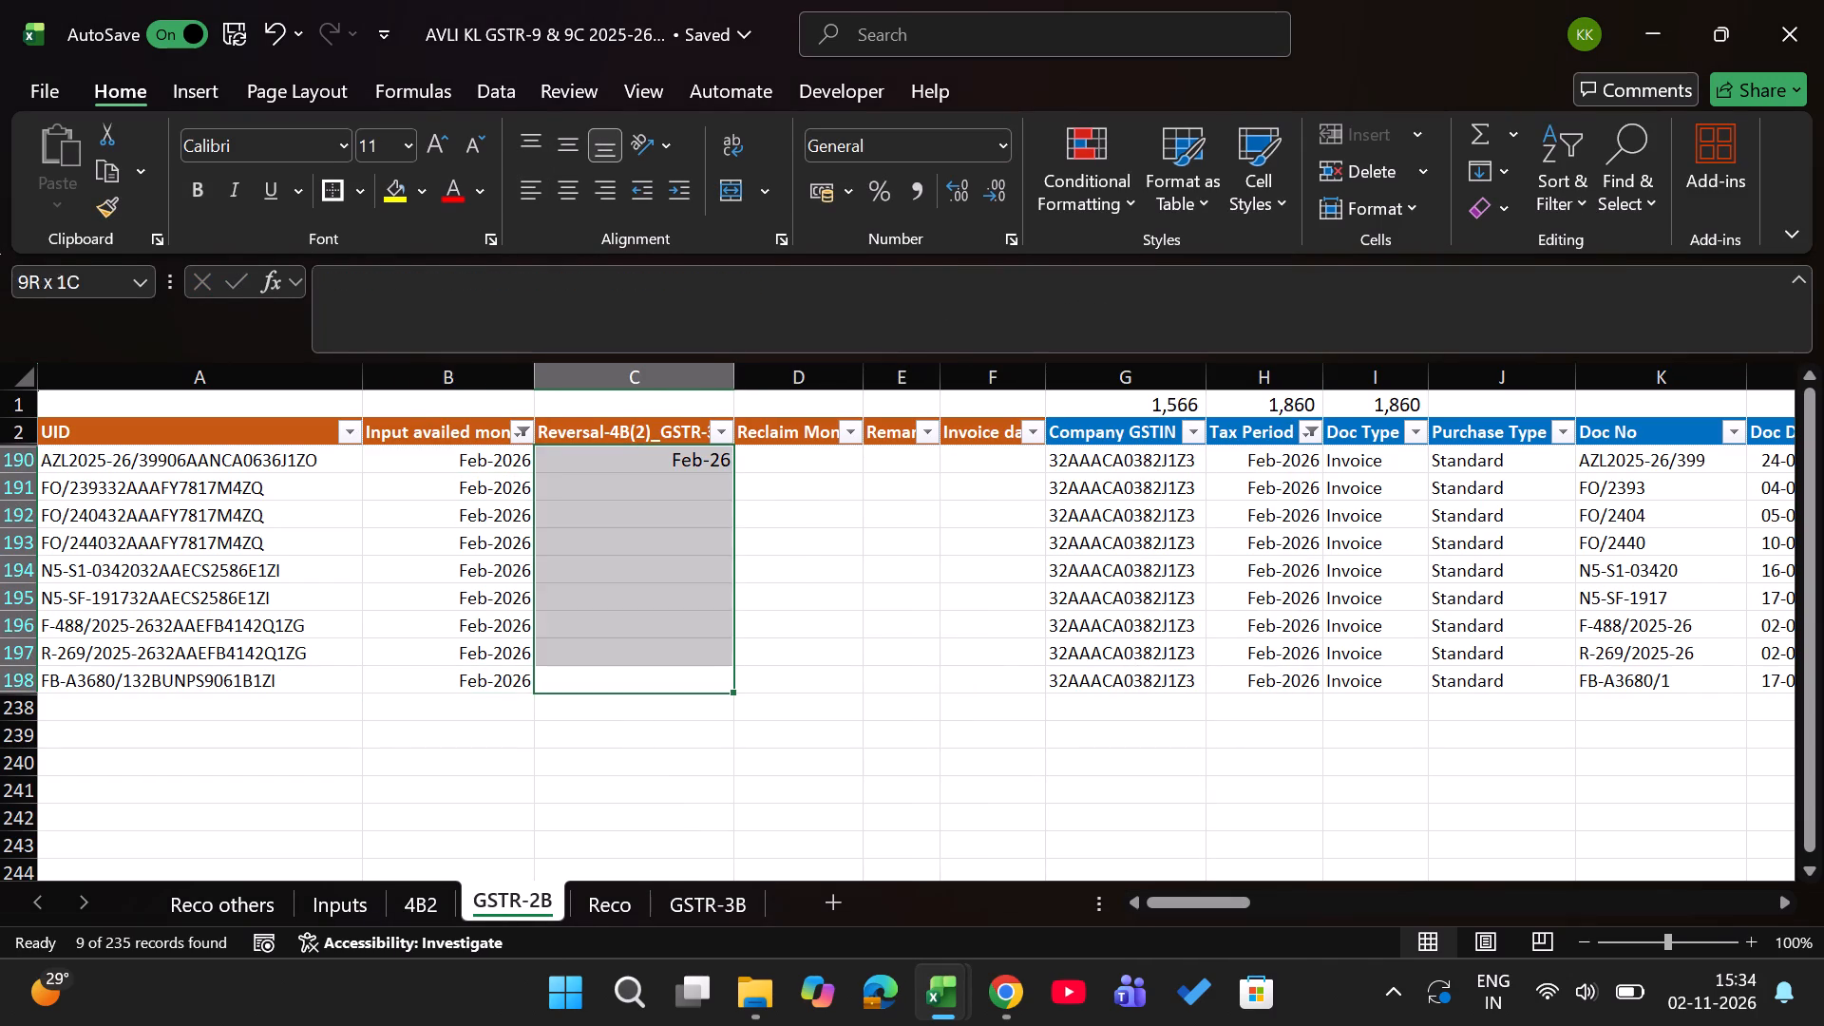
{"action": "key", "text": "alt+semicolon"}
{"action": "key", "text": "ctrl+d"}
Change the Tax Period filter in GSTR-2B to March 2026 only.
{"action": "key", "text": "ctrl+Up"}
{"action": "key", "text": "Right"}
{"action": "key", "text": "Right"}
{"action": "key", "text": "Right"}
{"action": "key", "text": "Right"}
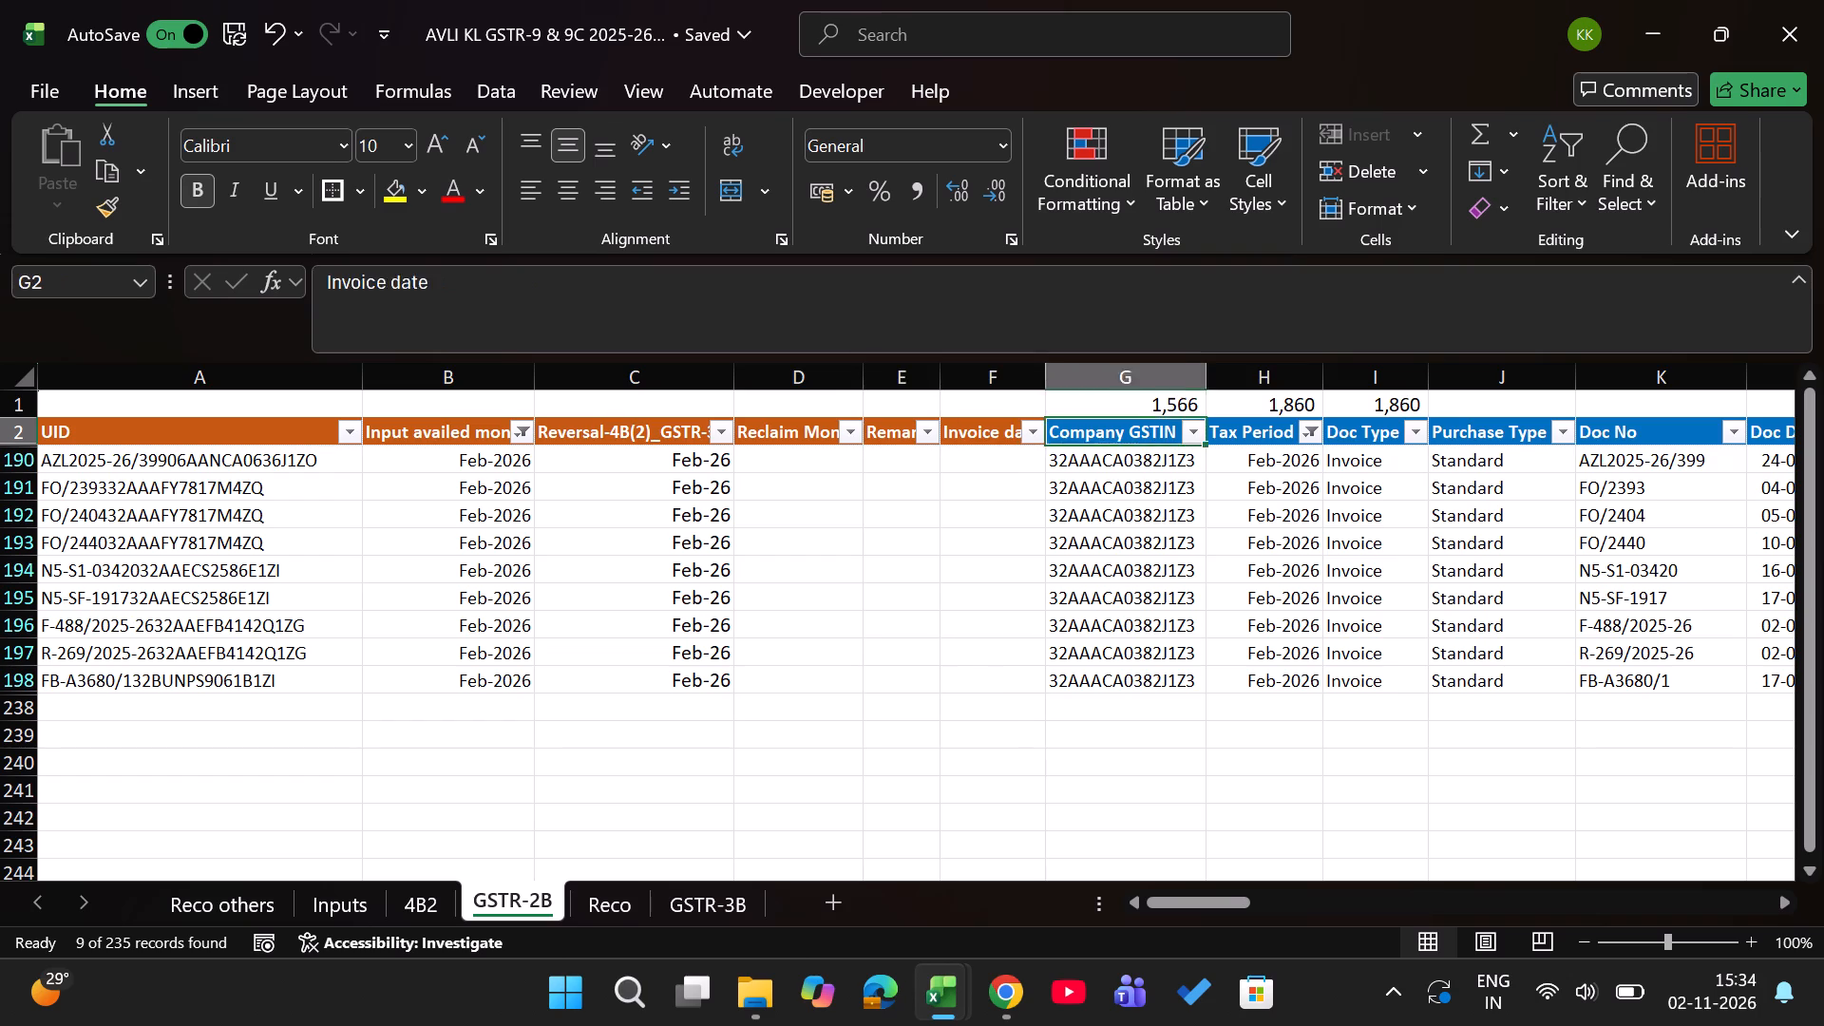
{"action": "key", "text": "Right"}
{"action": "key", "text": "alt+Down"}
{"action": "left_click", "coordinate": [978, 682]}
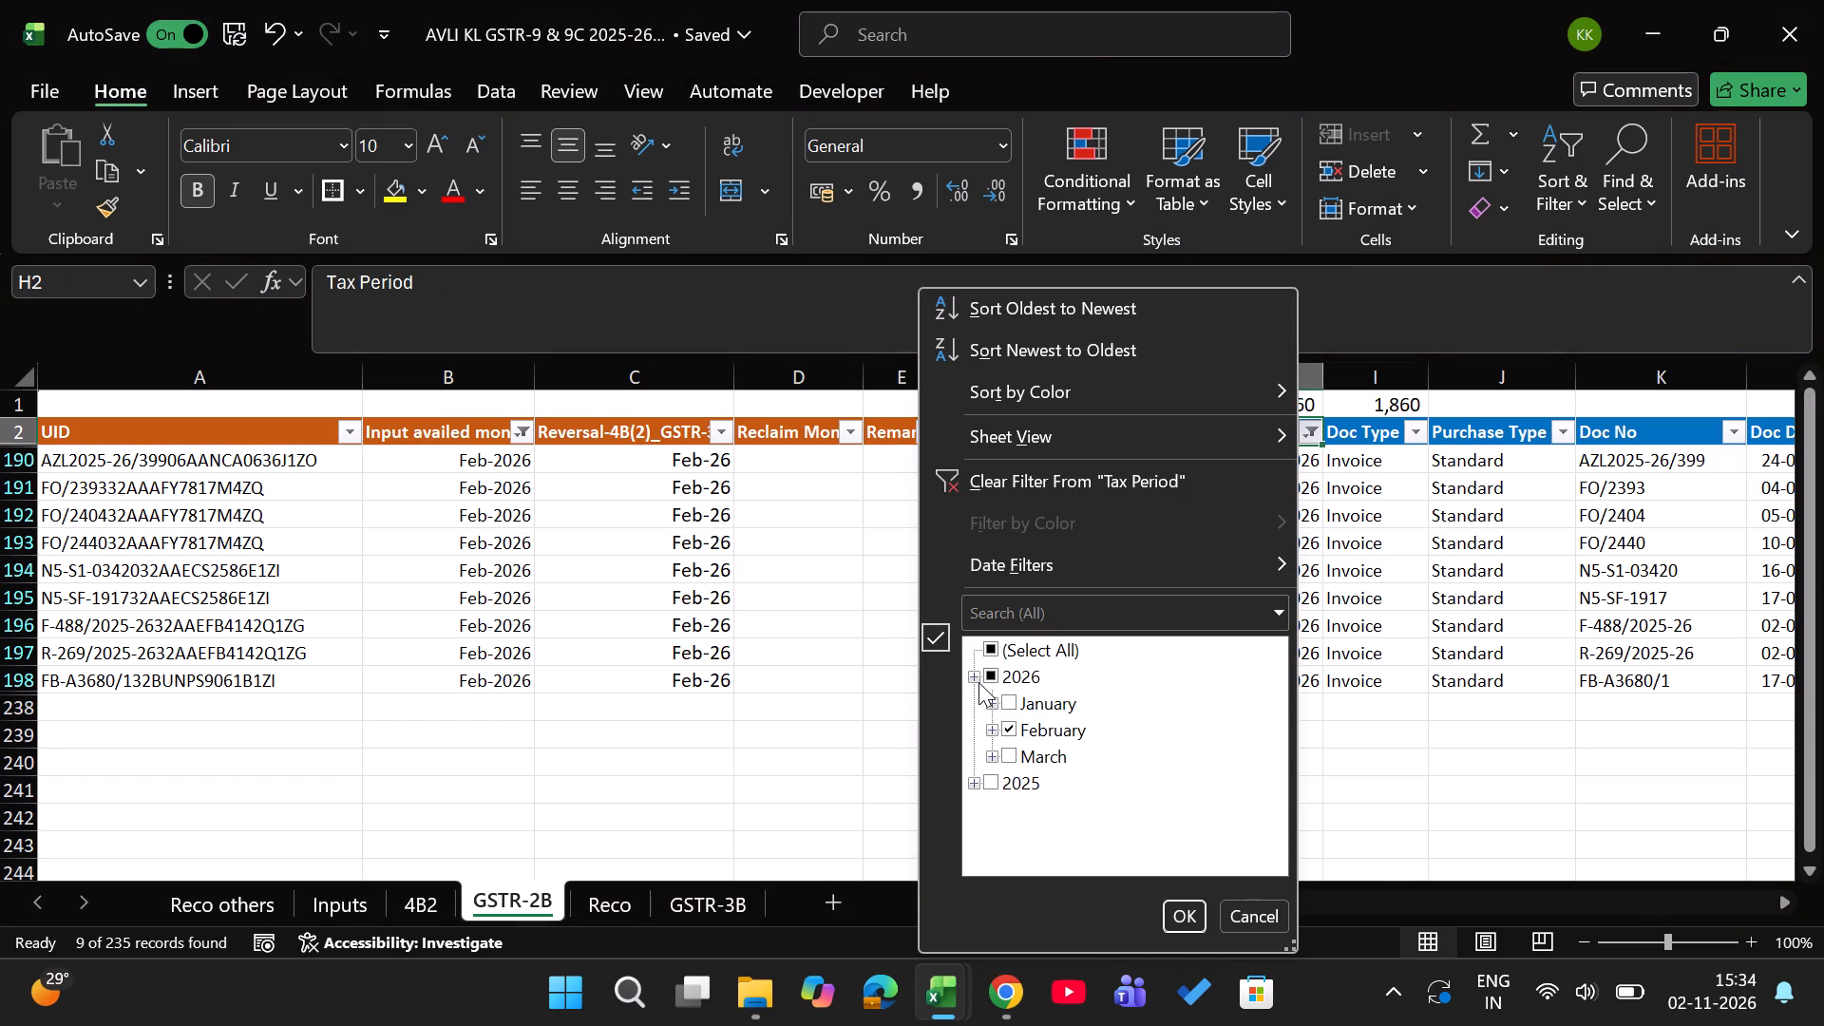
{"action": "key", "text": "Down"}
{"action": "key", "text": "Down"}
{"action": "key", "text": "Down"}
{"action": "key", "text": "space"}
{"action": "key", "text": "Down"}
{"action": "key", "text": "space"}
{"action": "key", "text": "Return"}
Enter MAR26 in the Reversal-4B(2) column for the first filtered March invoice, cell C199.
{"action": "key", "text": "Left"}
{"action": "key", "text": "Left"}
{"action": "key", "text": "Left"}
{"action": "key", "text": "Left"}
{"action": "key", "text": "Left"}
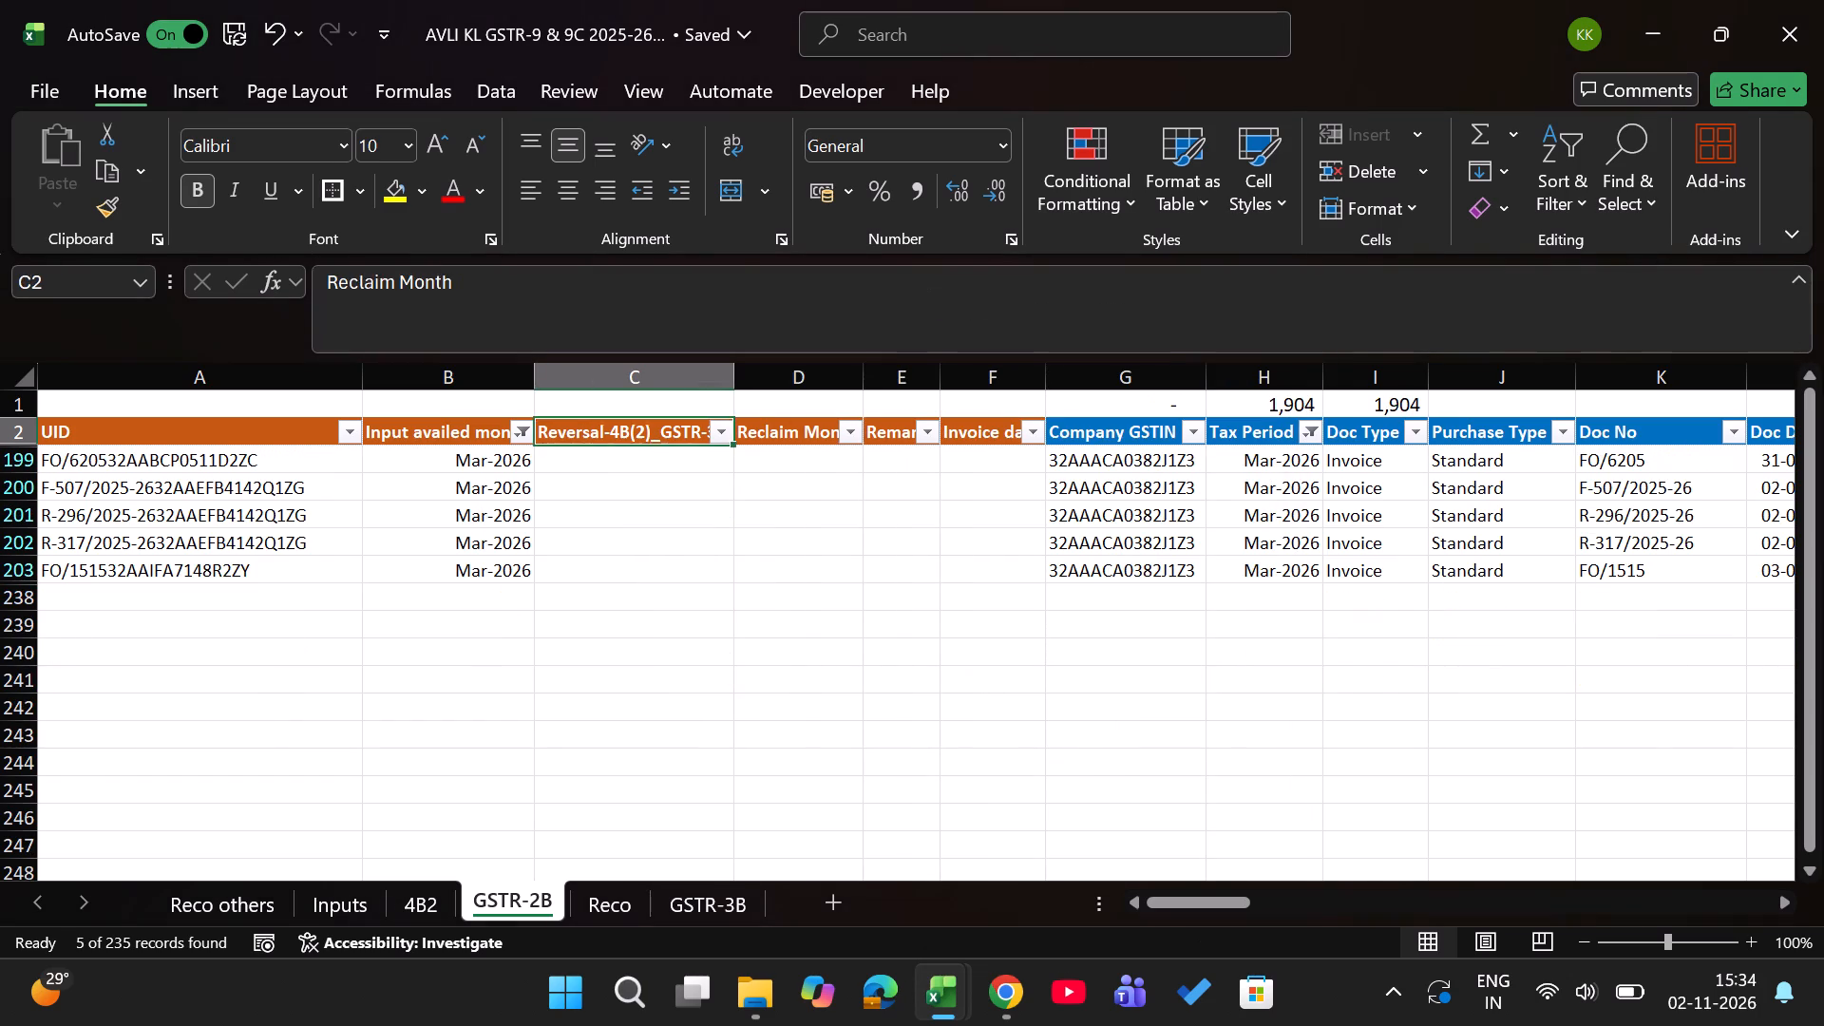
{"action": "key", "text": "Down"}
{"action": "type", "text": "MAR26"}
{"action": "key", "text": "Return"}
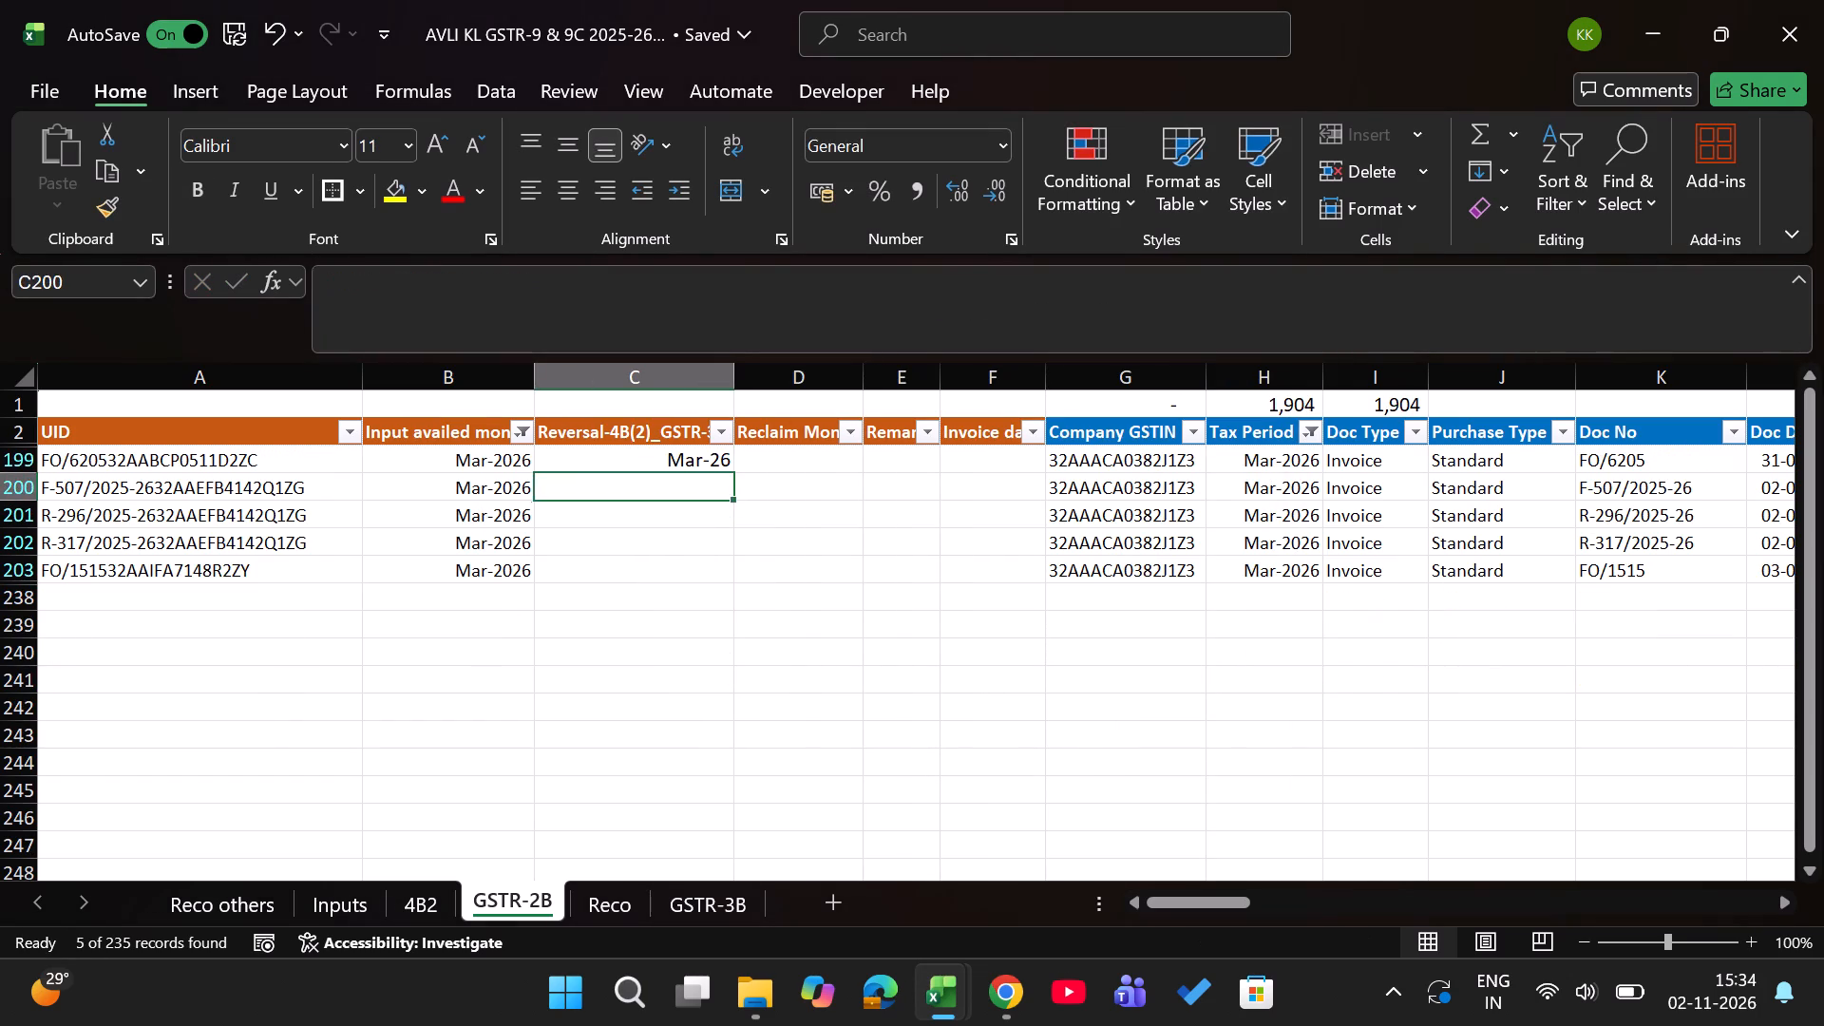
Fill Mar-26 down the visible Reversal-4B(2) cells through row 203.
{"action": "key", "text": "Left"}
{"action": "key", "text": "ctrl+Down"}
{"action": "key", "text": "Right"}
{"action": "key", "text": "ctrl+shift+Up"}
{"action": "key", "text": "alt+semicolon"}
{"action": "key", "text": "ctrl+d"}
Change the Tax Period filter in GSTR-2B to April 2025 only.
{"action": "key", "text": "Up"}
{"action": "key", "text": "Up"}
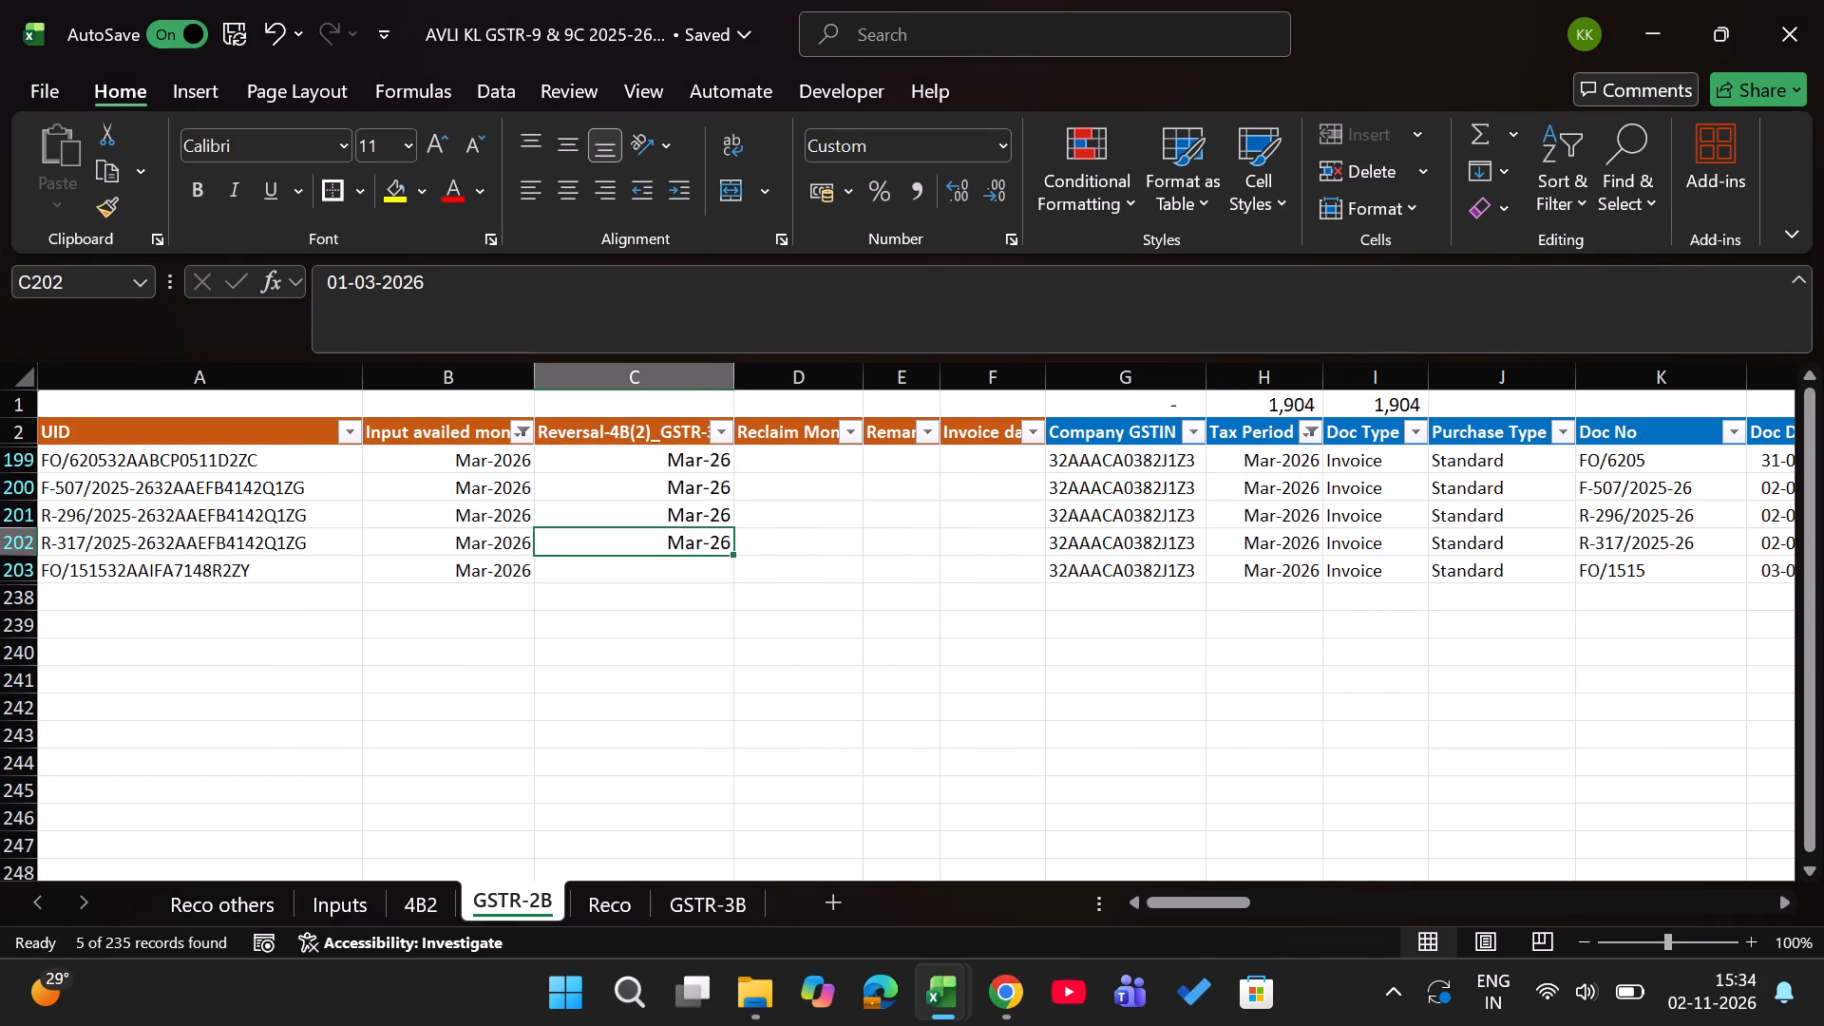
{"action": "key", "text": "Up"}
{"action": "key", "text": "Up"}
{"action": "key", "text": "Up"}
{"action": "key", "text": "Right"}
{"action": "key", "text": "Right"}
{"action": "key", "text": "Right"}
{"action": "key", "text": "Right"}
{"action": "key", "text": "Right"}
{"action": "key", "text": "Right"}
{"action": "key", "text": "alt+Down"}
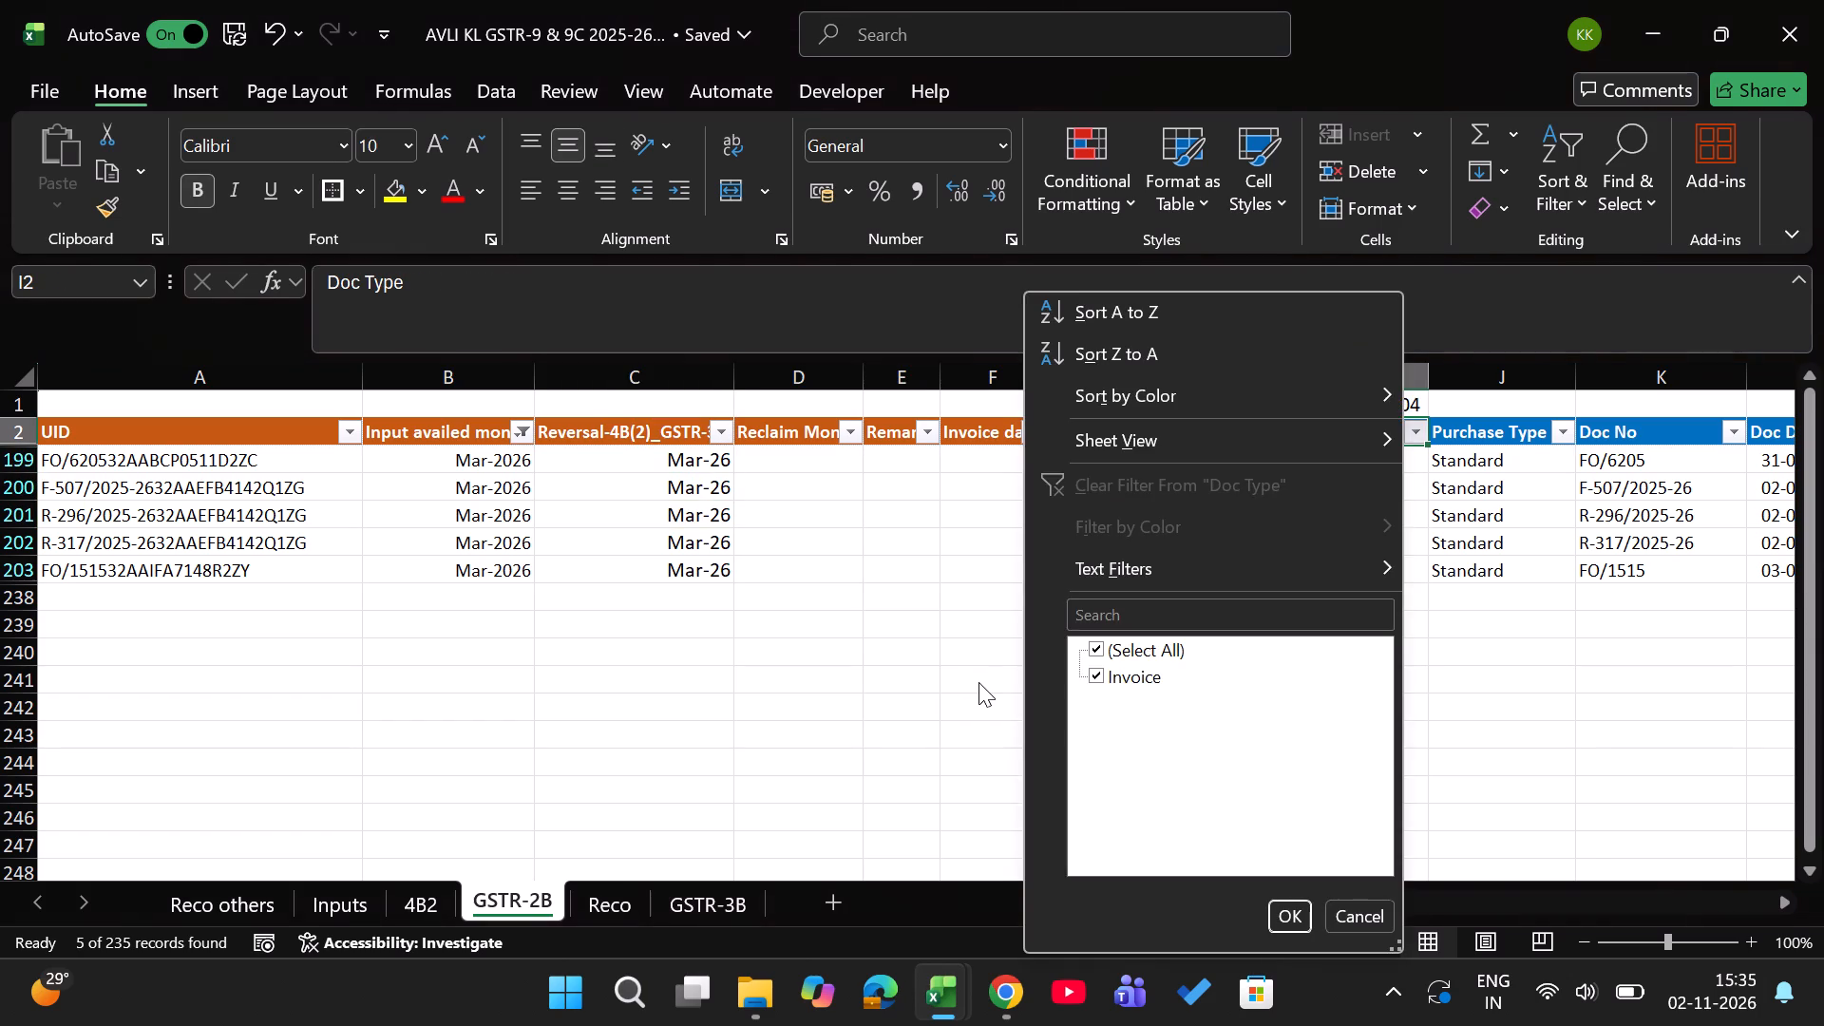
{"action": "key", "text": "Escape"}
{"action": "key", "text": "Left"}
{"action": "key", "text": "alt+Down"}
{"action": "key", "text": "alt+Down"}
{"action": "key", "text": "alt+Down"}
{"action": "key", "text": "alt+Down"}
{"action": "key", "text": "alt+Down"}
{"action": "key", "text": "alt+Down"}
{"action": "key", "text": "alt+Down"}
{"action": "key", "text": "alt+Down"}
{"action": "key", "text": "alt+Down"}
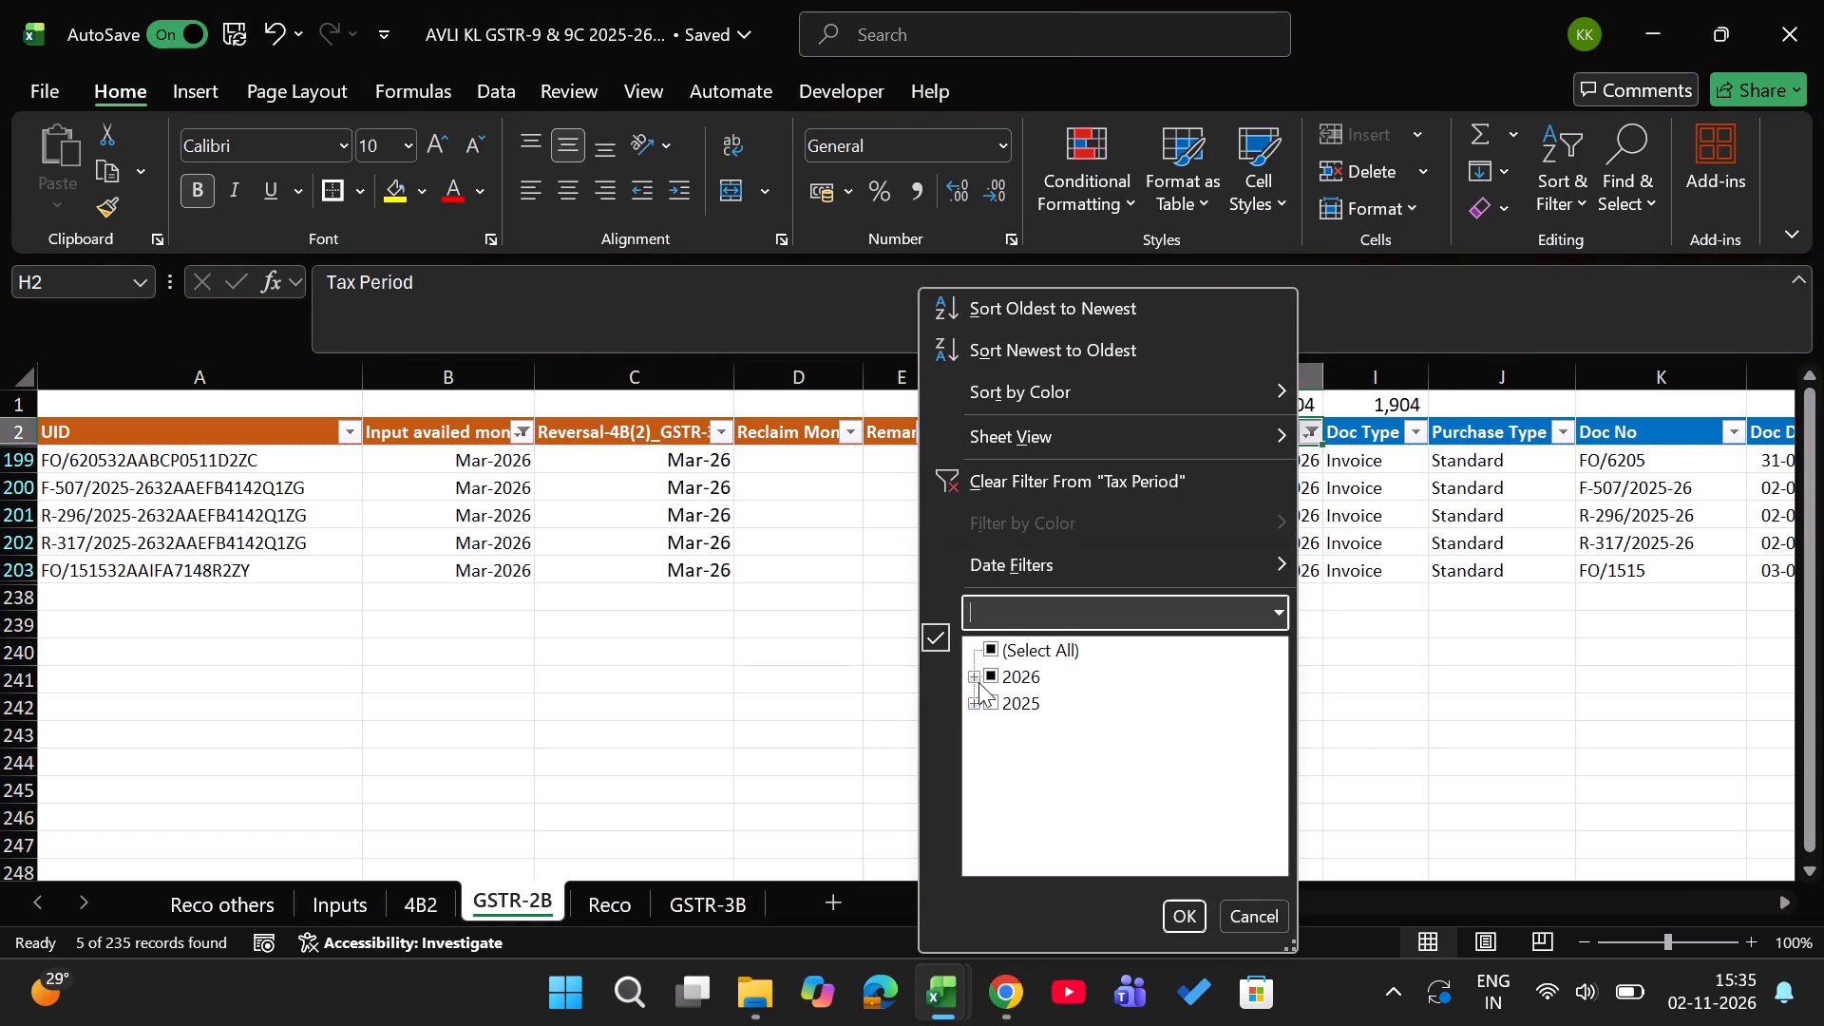
{"action": "key", "text": "Tab"}
{"action": "key", "text": "Tab"}
{"action": "key", "text": "Down"}
{"action": "key", "text": "space"}
{"action": "key", "text": "space"}
{"action": "key", "text": "Down"}
{"action": "key", "text": "Right"}
{"action": "key", "text": "Down"}
{"action": "key", "text": "space"}
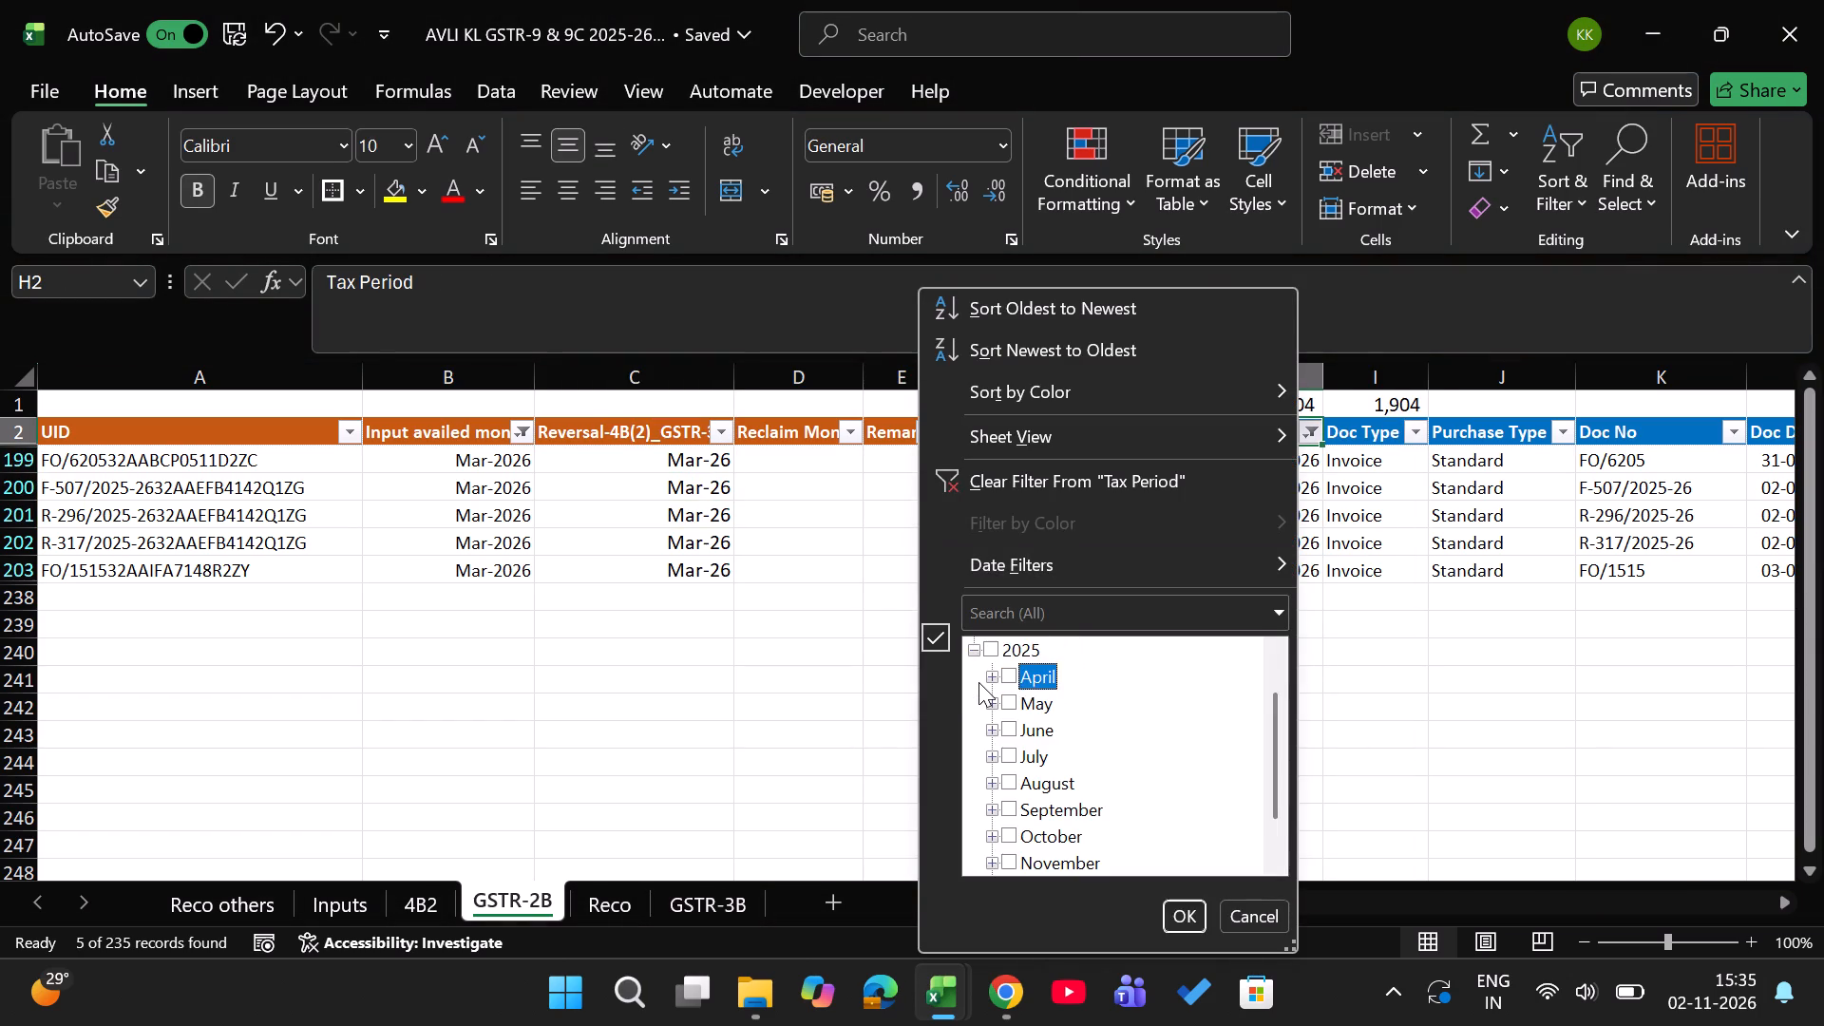
{"action": "key", "text": "Return"}
Enter APR25 in the Reversal-4B(2) column for the first filtered April invoice, cell C109.
{"action": "key", "text": "Right"}
{"action": "key", "text": "Left"}
{"action": "key", "text": "Left"}
{"action": "key", "text": "Left"}
{"action": "key", "text": "Left"}
{"action": "key", "text": "Left"}
{"action": "key", "text": "Down"}
{"action": "key", "text": "Left"}
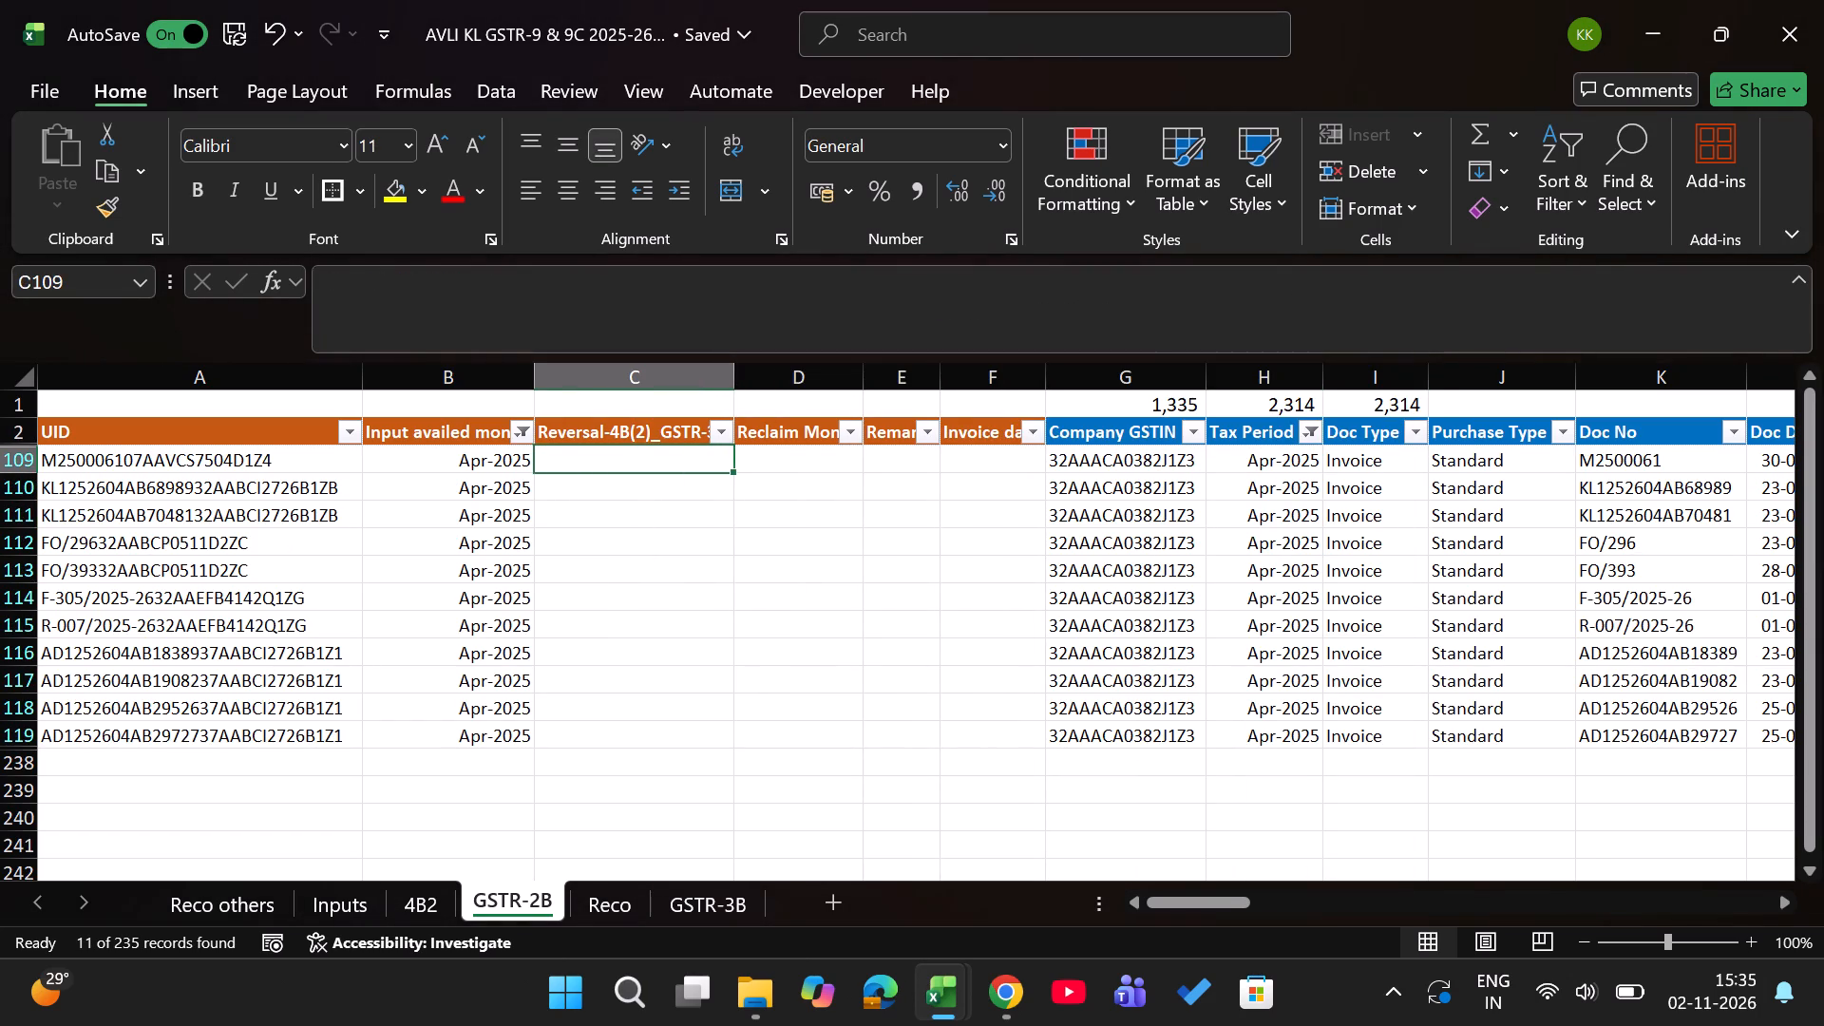
{"action": "type", "text": "APR25"}
{"action": "key", "text": "Return"}
Fill Apr-25 down the visible Reversal-4B(2) cells through row 119.
{"action": "key", "text": "Left"}
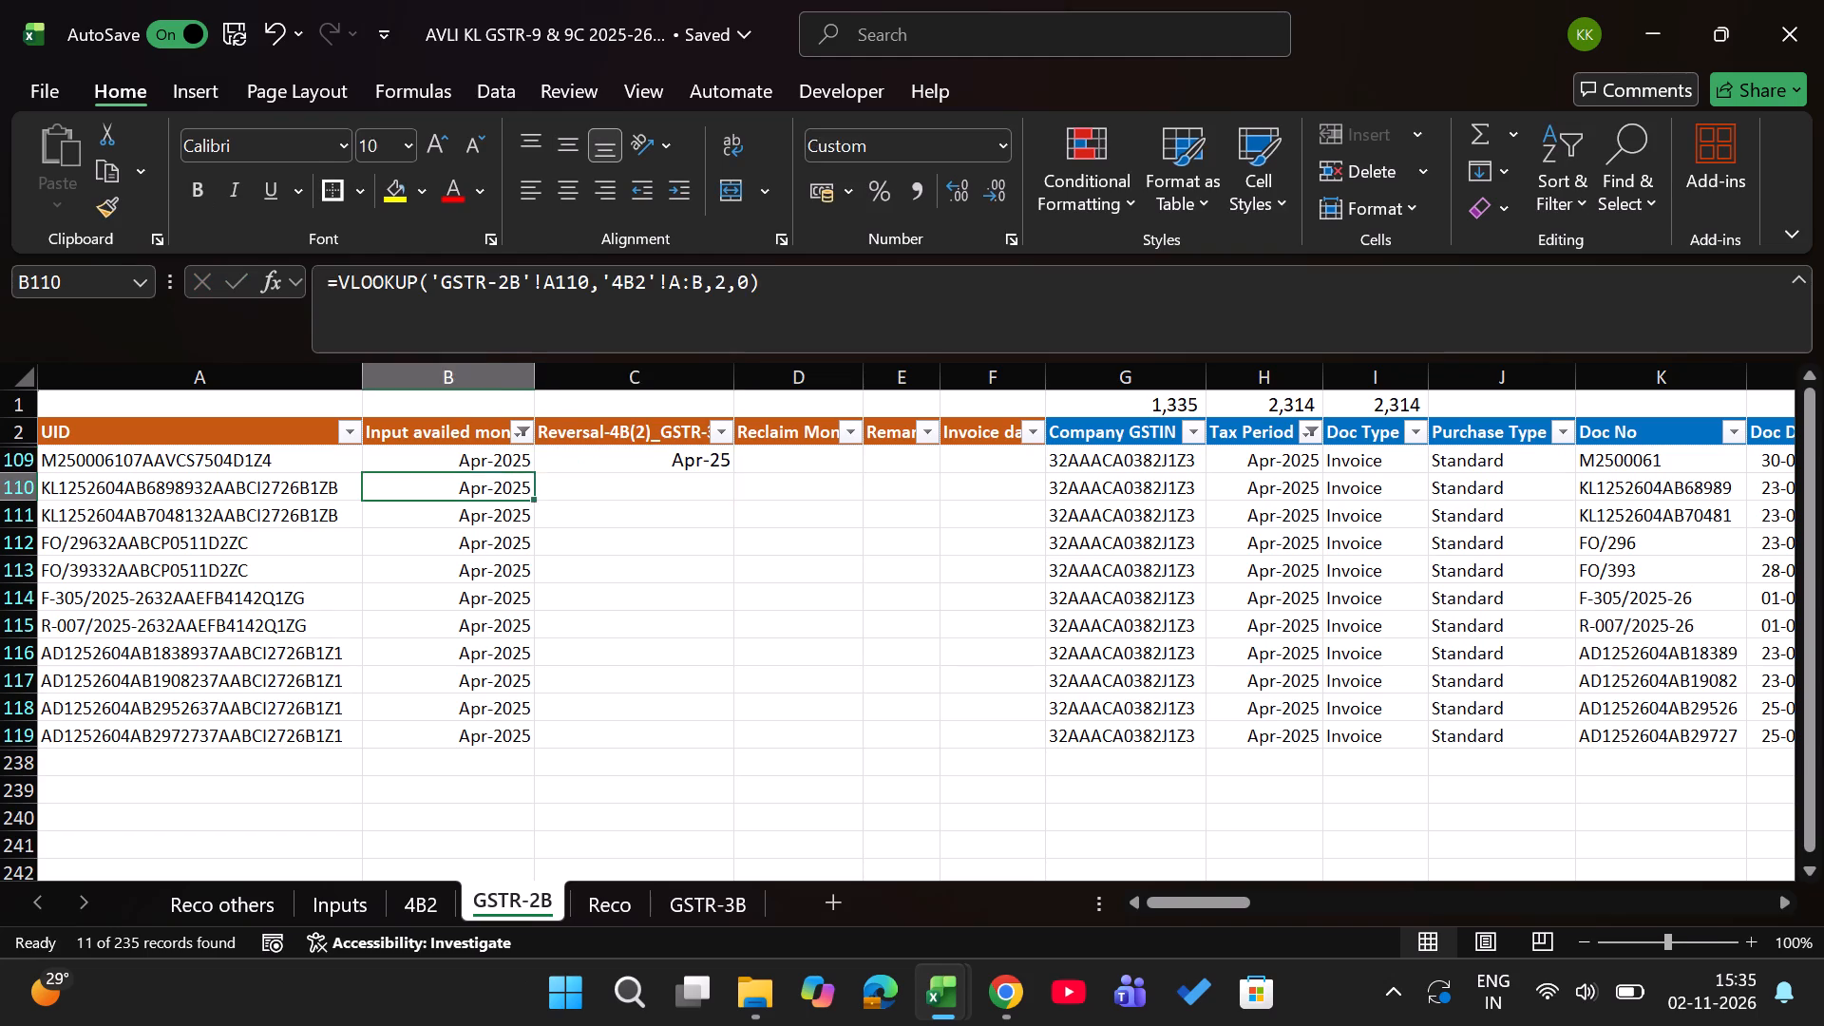
{"action": "key", "text": "ctrl+Down"}
{"action": "key", "text": "Right"}
{"action": "key", "text": "ctrl+shift+Up"}
{"action": "key", "text": "alt+semicolon"}
{"action": "key", "text": "ctrl+d"}
Change the Tax Period filter in GSTR-2B to May 2025 only.
{"action": "key", "text": "ctrl+Up"}
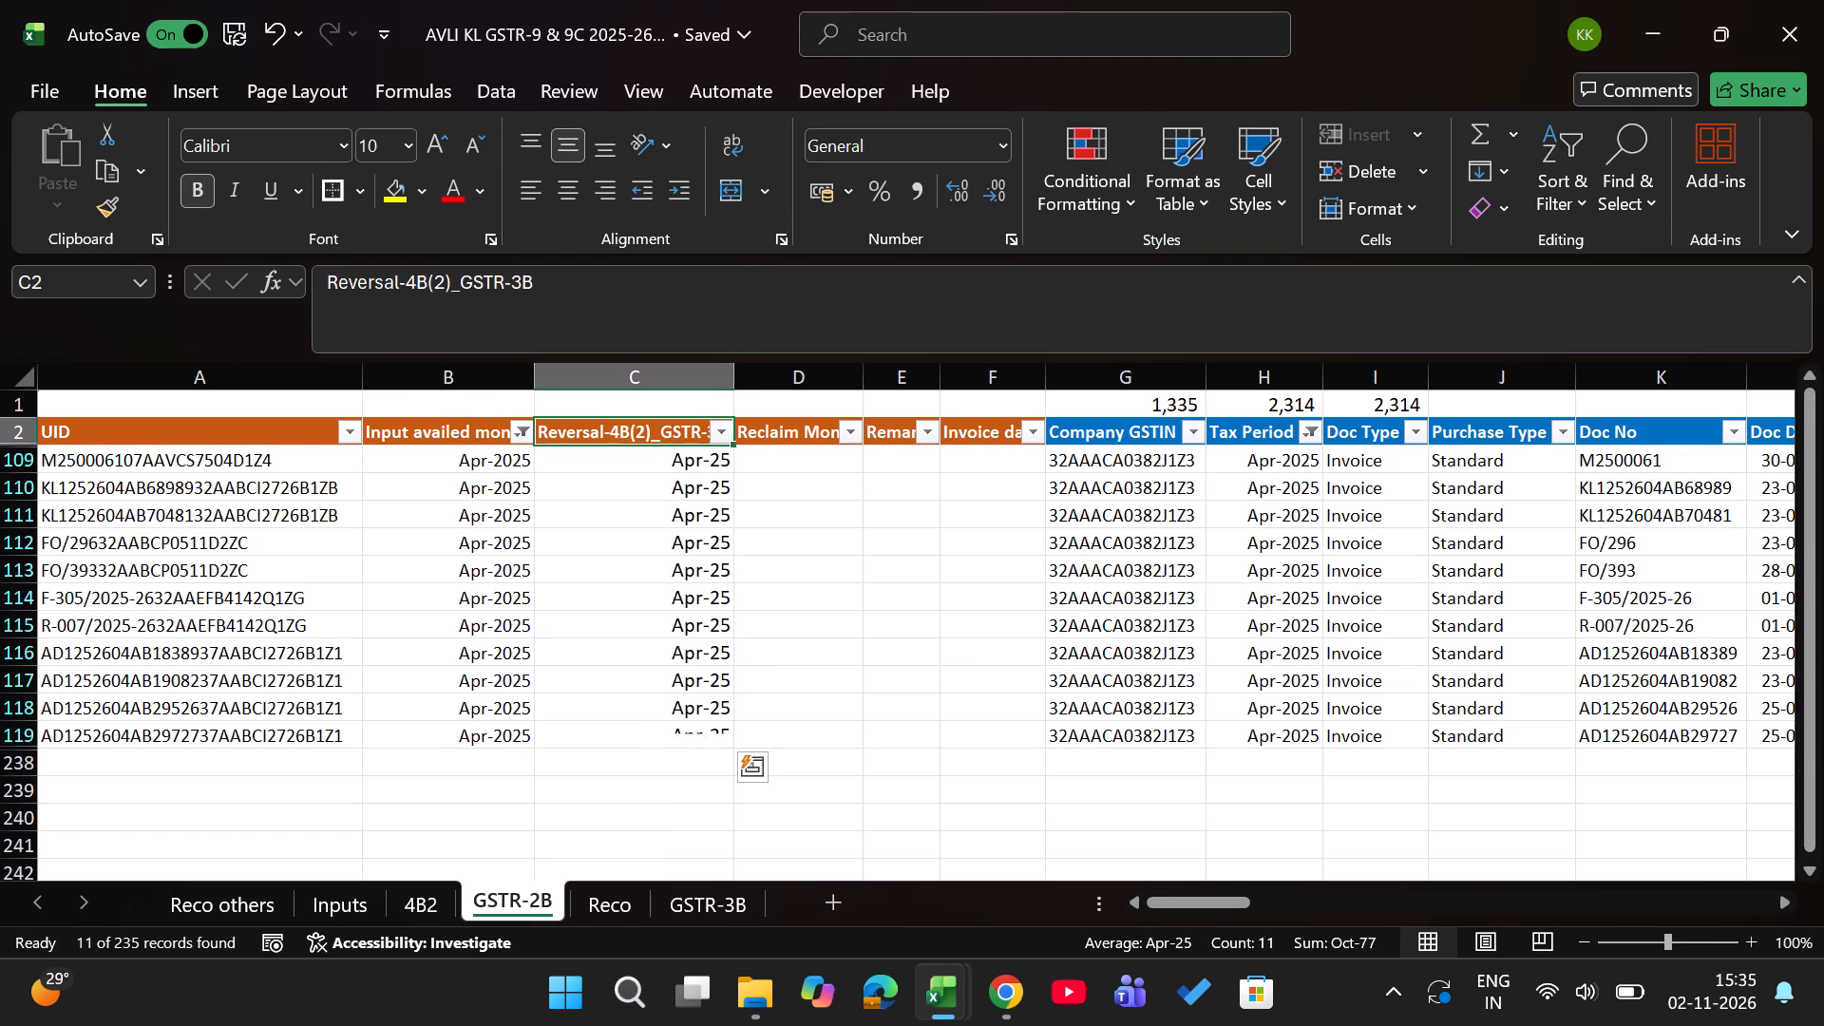
{"action": "key", "text": "Right"}
{"action": "key", "text": "Right"}
{"action": "key", "text": "Right"}
{"action": "key", "text": "Right"}
{"action": "key", "text": "Right"}
{"action": "key", "text": "alt+Down"}
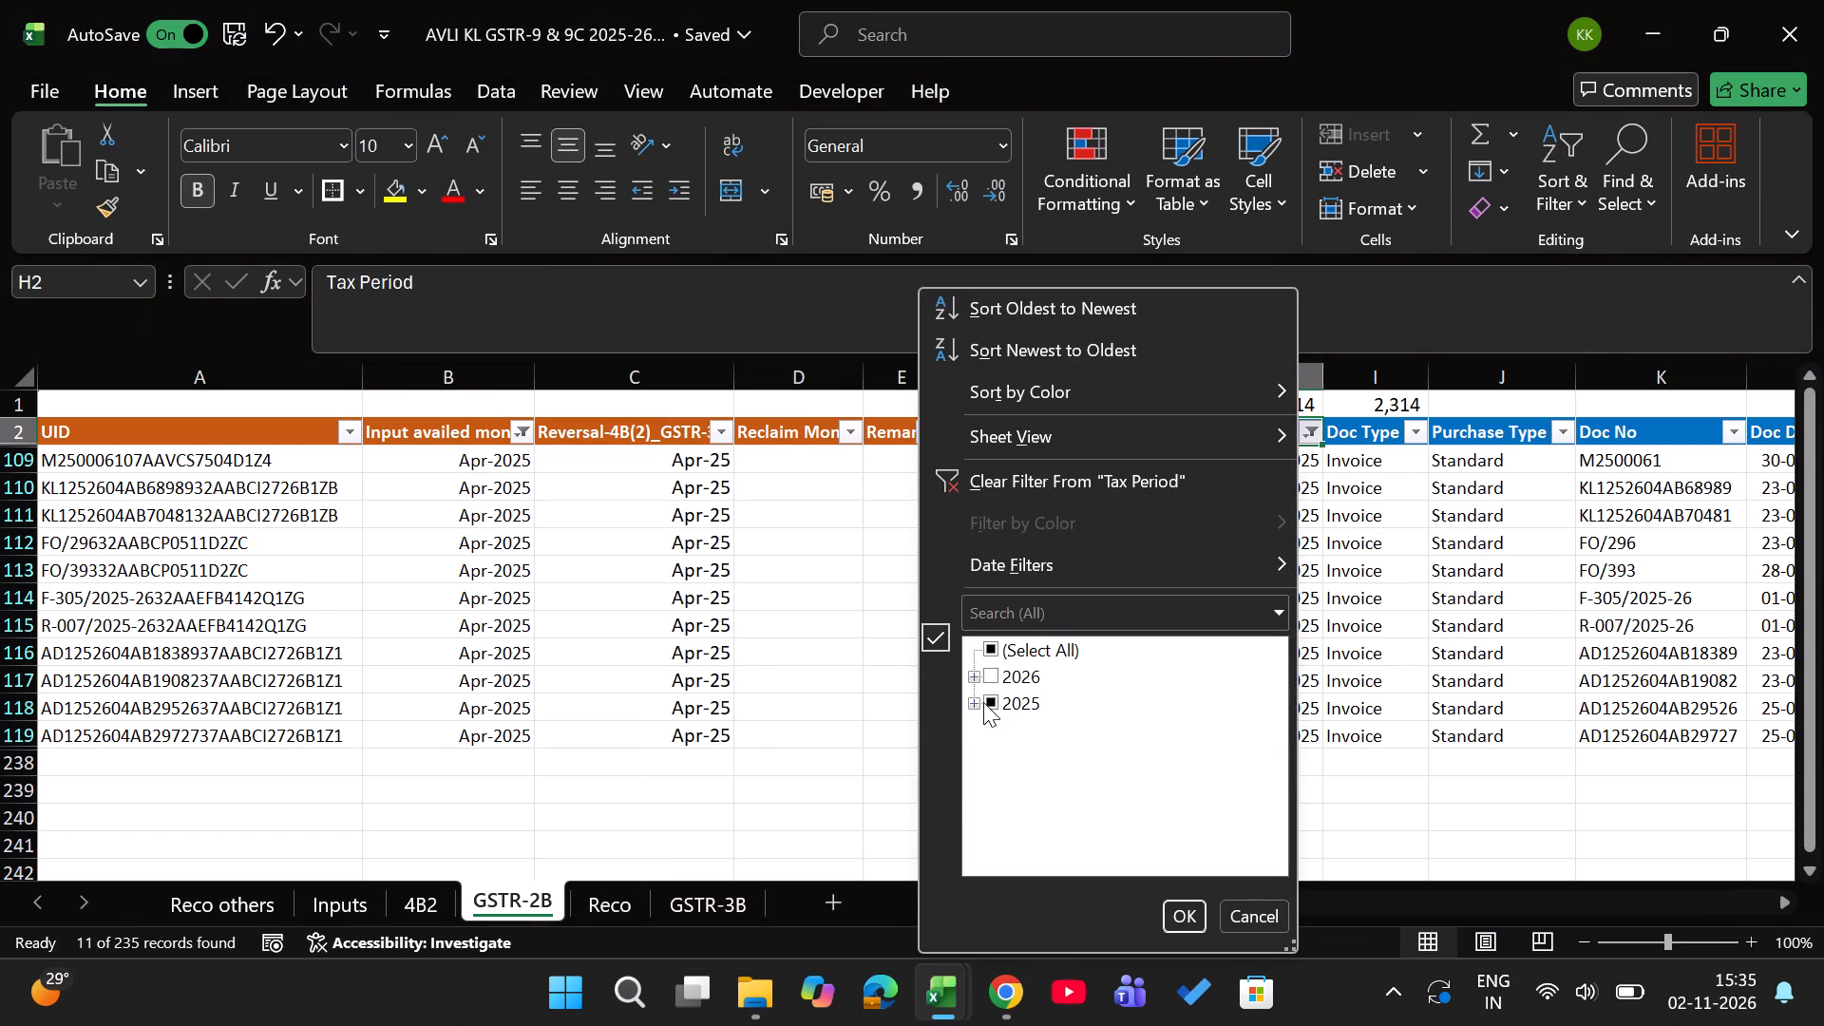
{"action": "left_click", "coordinate": [978, 698]}
{"action": "key", "text": "Down"}
{"action": "key", "text": "Down"}
{"action": "key", "text": "space"}
{"action": "key", "text": "Up"}
{"action": "key", "text": "space"}
{"action": "key", "text": "Return"}
Enter MAY25 in the Reversal-4B(2) column for the first filtered May invoice, cell C122.
{"action": "key", "text": "Left"}
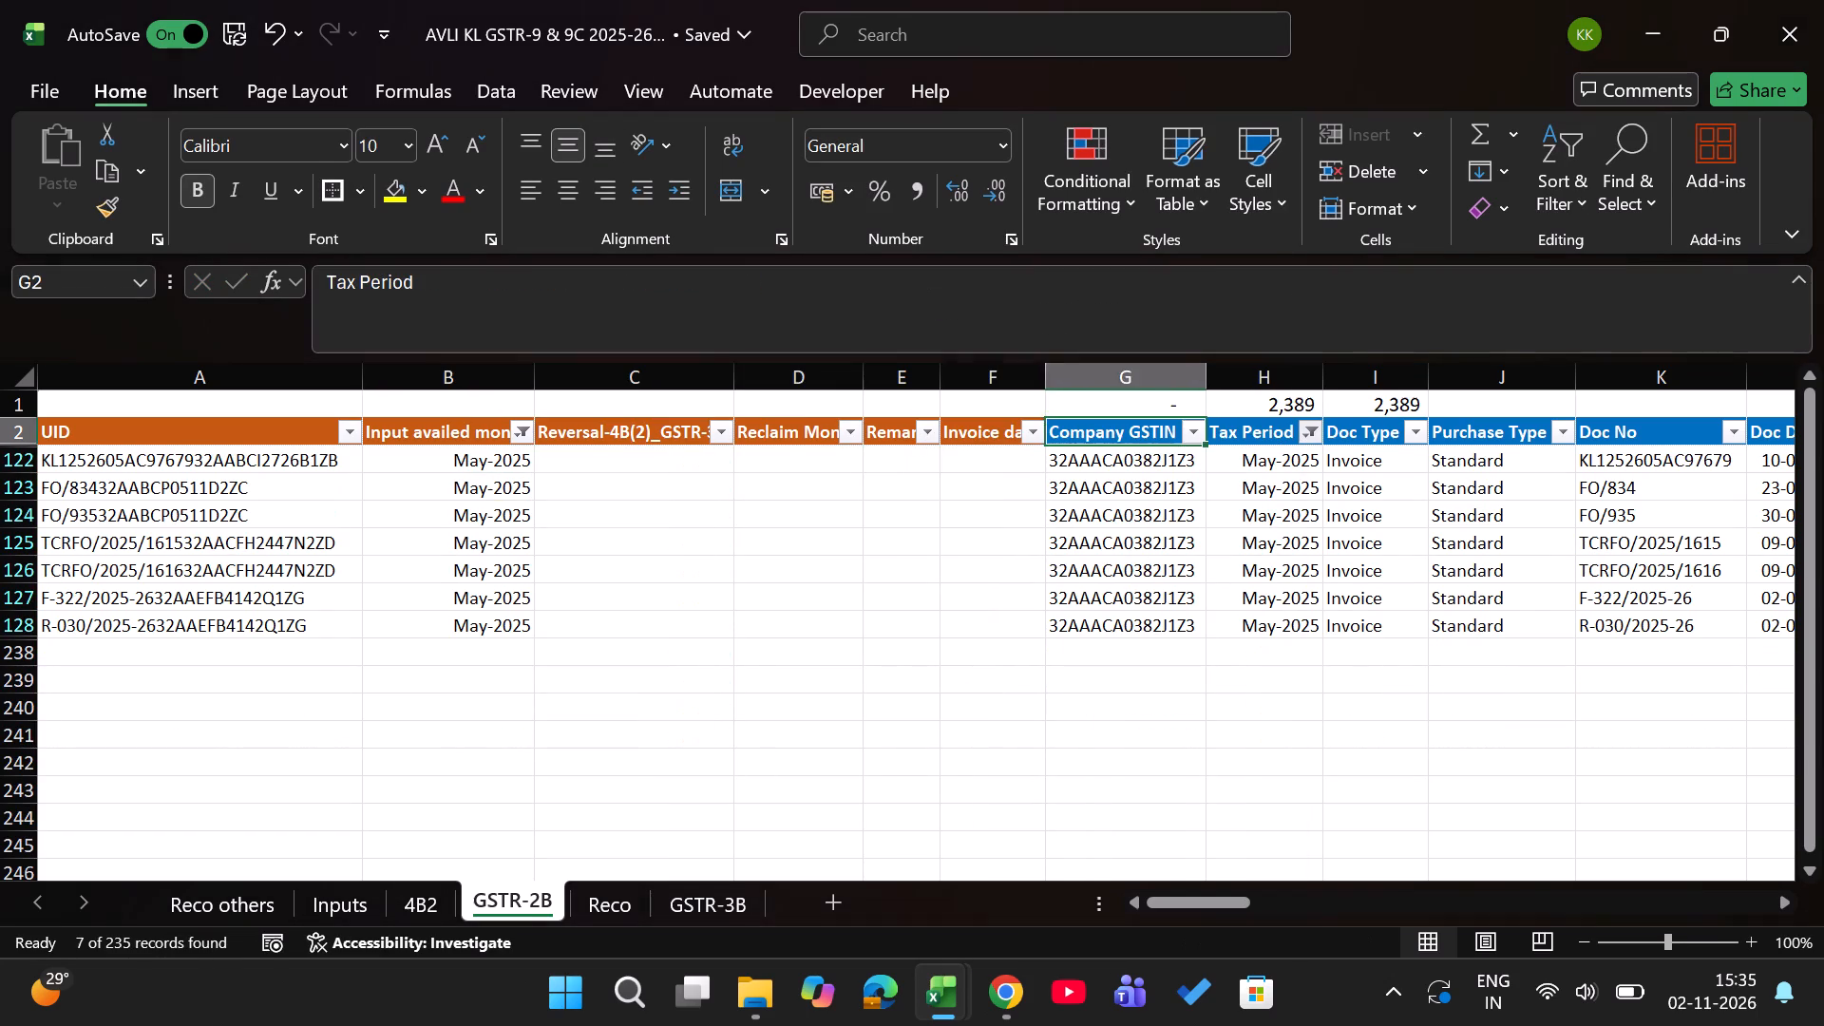
{"action": "key", "text": "Left"}
{"action": "key", "text": "Left"}
{"action": "key", "text": "Left"}
{"action": "key", "text": "Left"}
{"action": "key", "text": "Down"}
{"action": "type", "text": "MAY25"}
{"action": "key", "text": "Return"}
Fill May-25 down the visible Reversal-4B(2) cells through row 128.
{"action": "key", "text": "Left"}
{"action": "key", "text": "ctrl+Down"}
{"action": "key", "text": "Right"}
{"action": "key", "text": "ctrl+shift+Up"}
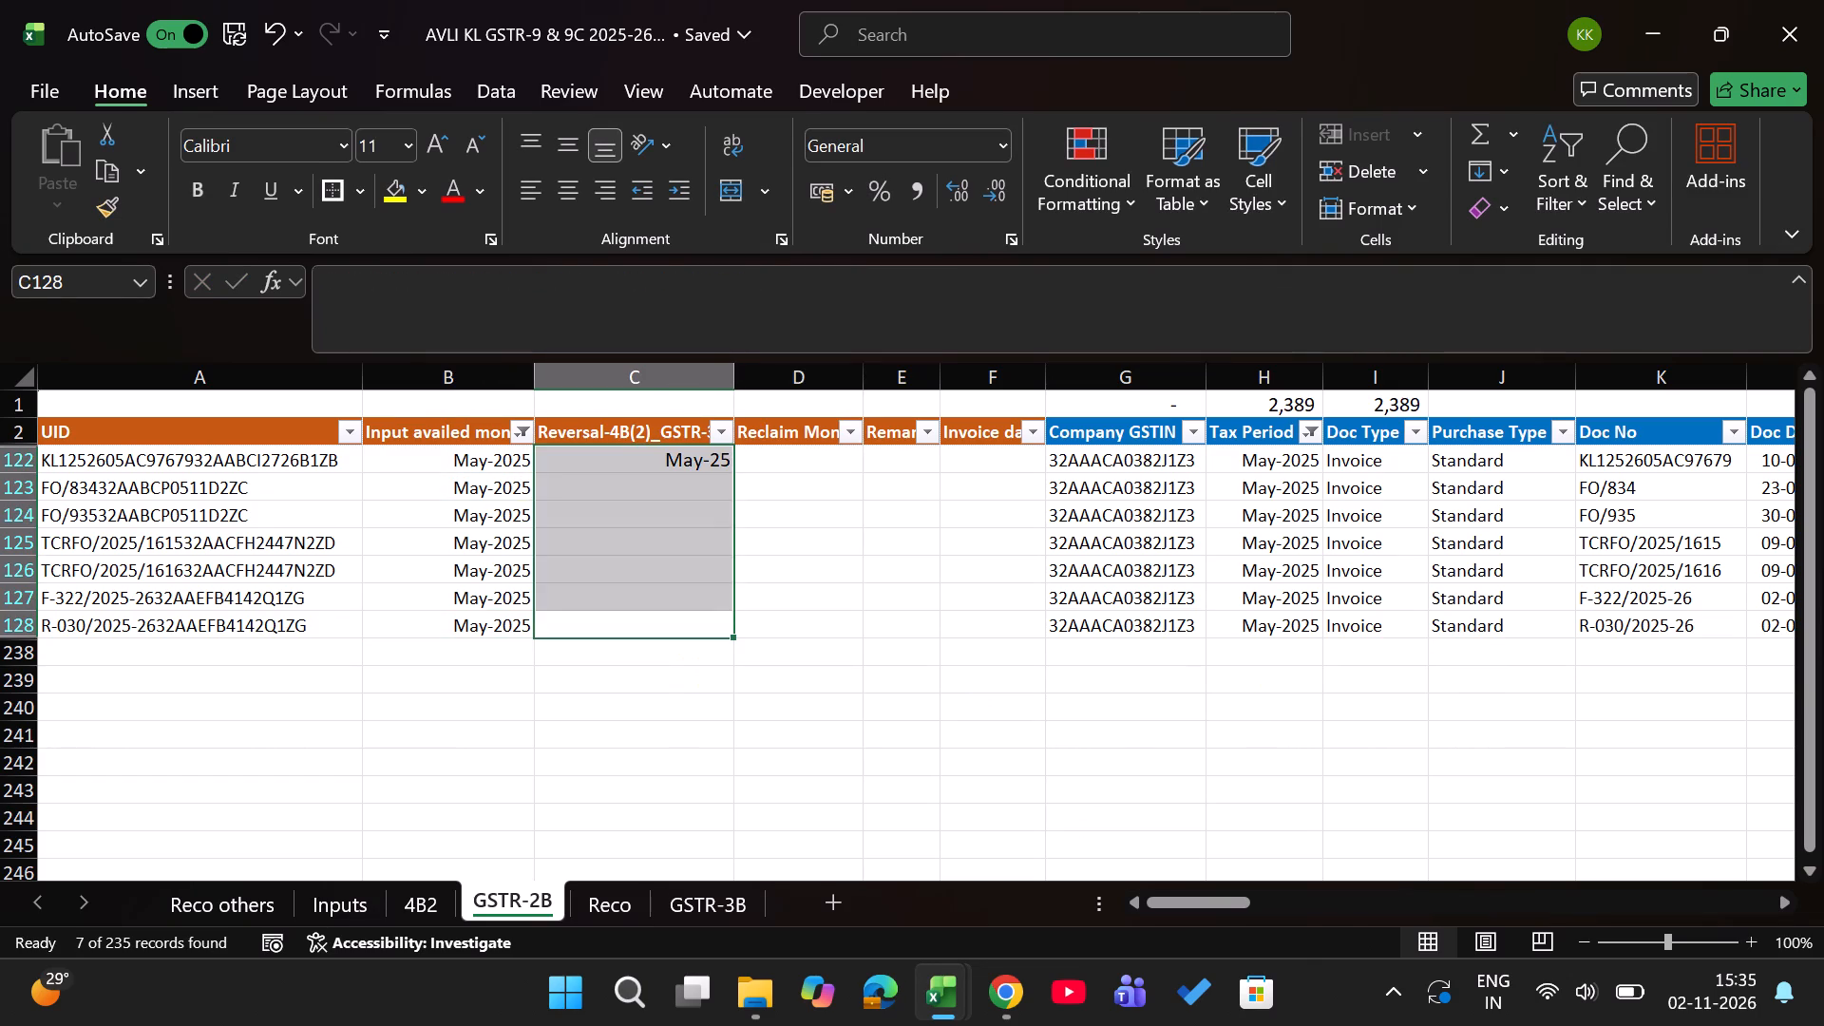
{"action": "key", "text": "alt+semicolon"}
{"action": "key", "text": "ctrl+d"}
Change the Tax Period filter in GSTR-2B to June 2025 only.
{"action": "key", "text": "ctrl+Up"}
{"action": "key", "text": "Right"}
{"action": "key", "text": "Right"}
{"action": "key", "text": "Right"}
{"action": "key", "text": "Right"}
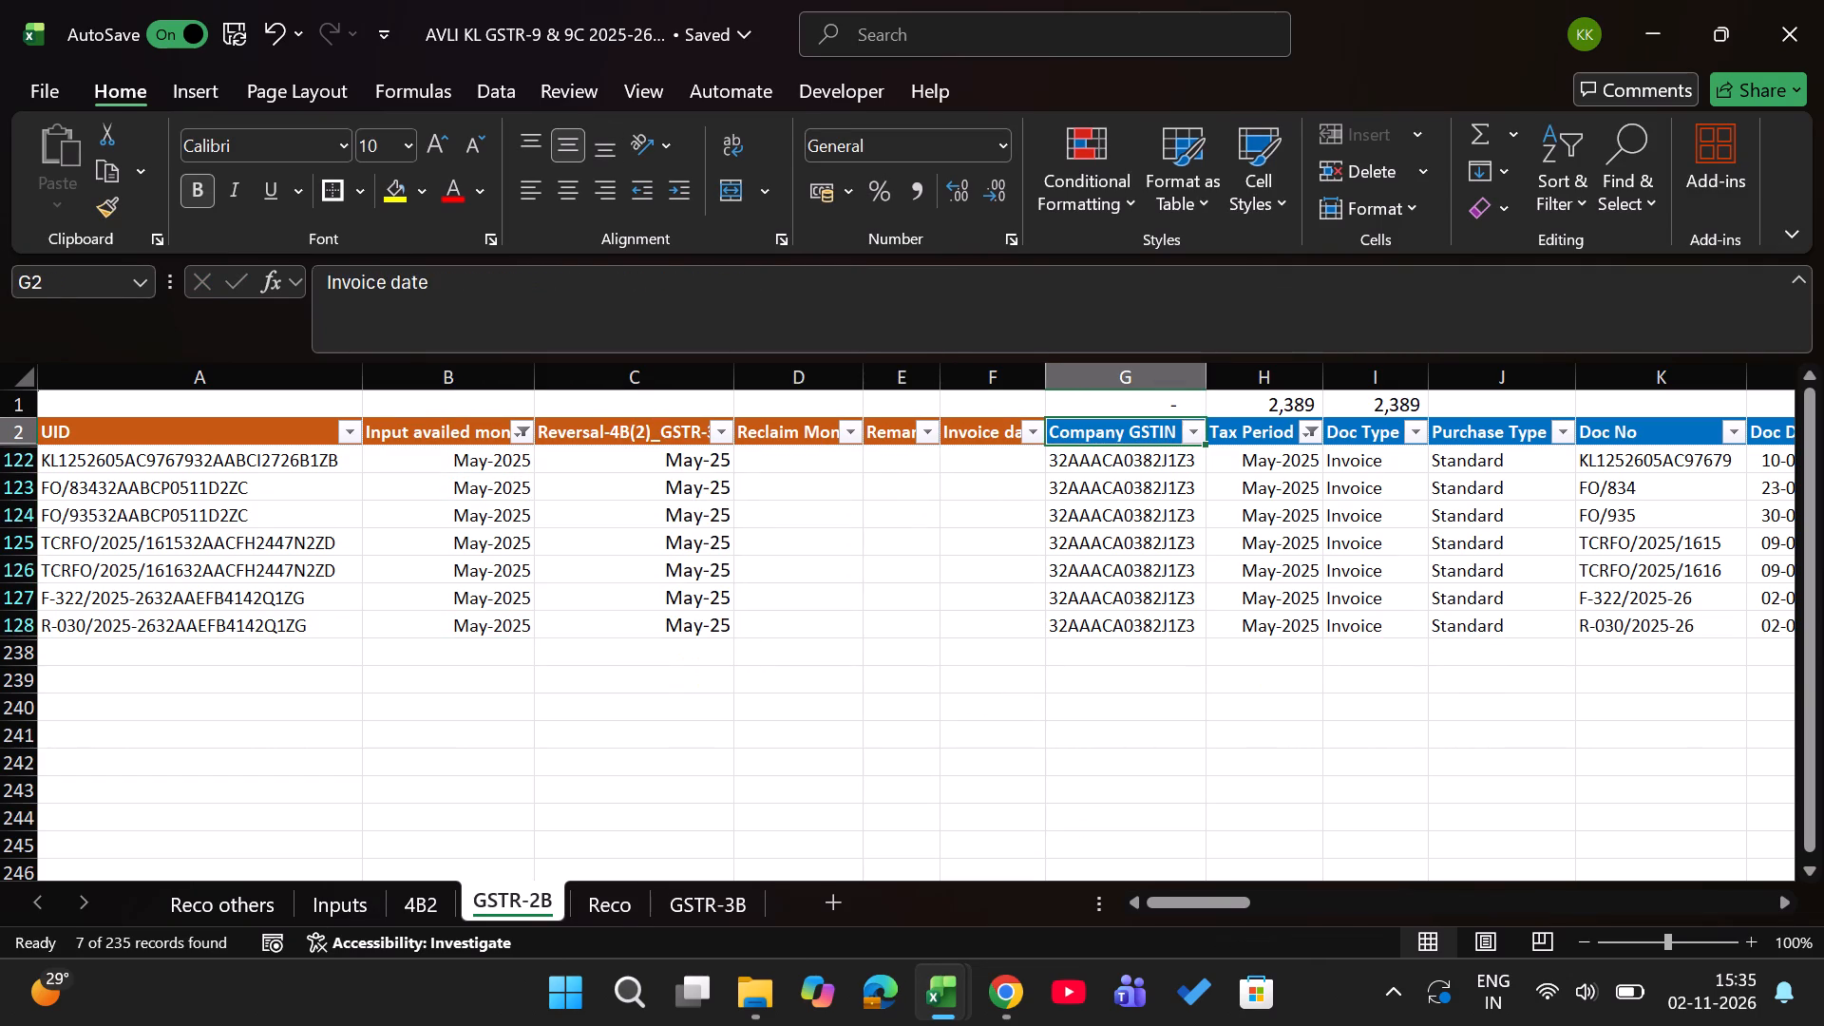
{"action": "key", "text": "alt+Down"}
{"action": "key", "text": "Escape"}
{"action": "key", "text": "Right"}
{"action": "key", "text": "alt+Down"}
{"action": "key", "text": "alt+Down"}
{"action": "key", "text": "alt+Down"}
{"action": "key", "text": "alt+Down"}
{"action": "key", "text": "alt+Down"}
{"action": "key", "text": "alt+Down"}
{"action": "key", "text": "alt+Down"}
{"action": "key", "text": "alt+Down"}
{"action": "key", "text": "alt+Down"}
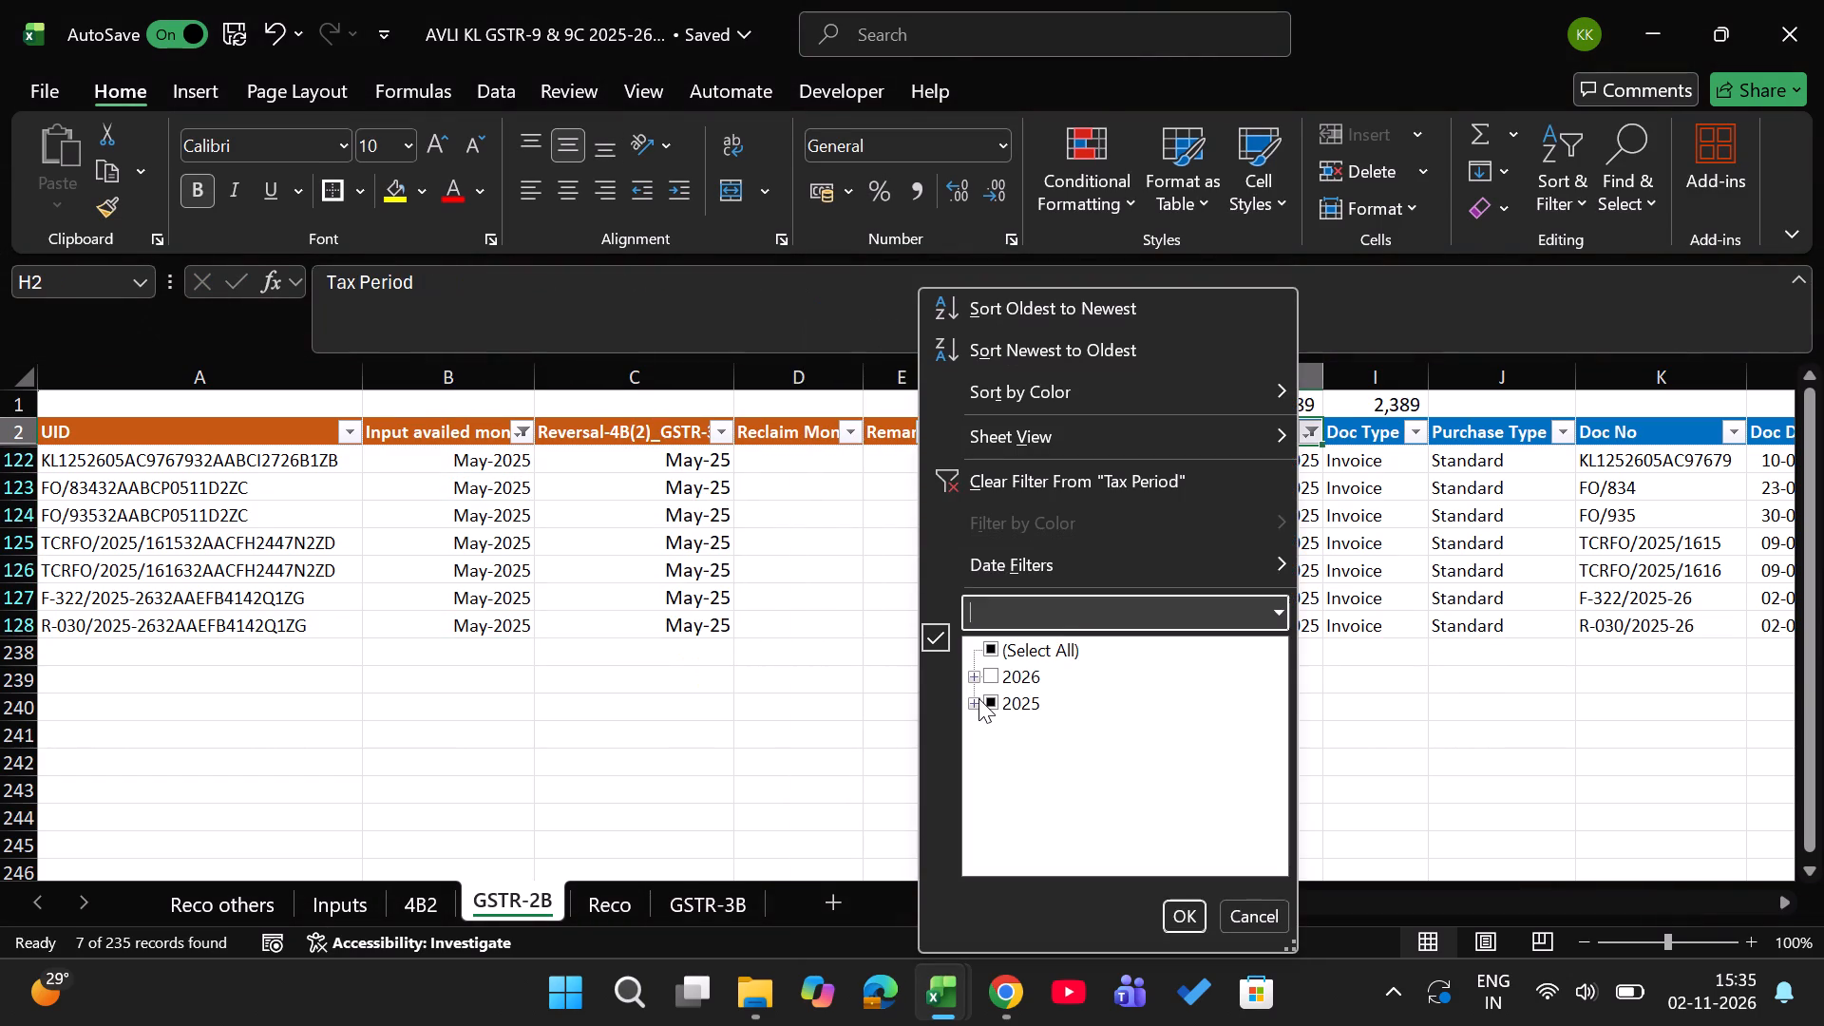
{"action": "key", "text": "Tab"}
{"action": "key", "text": "Tab"}
{"action": "key", "text": "space"}
{"action": "key", "text": "space"}
{"action": "key", "text": "Down"}
{"action": "key", "text": "Down"}
{"action": "key", "text": "Right"}
{"action": "key", "text": "Down"}
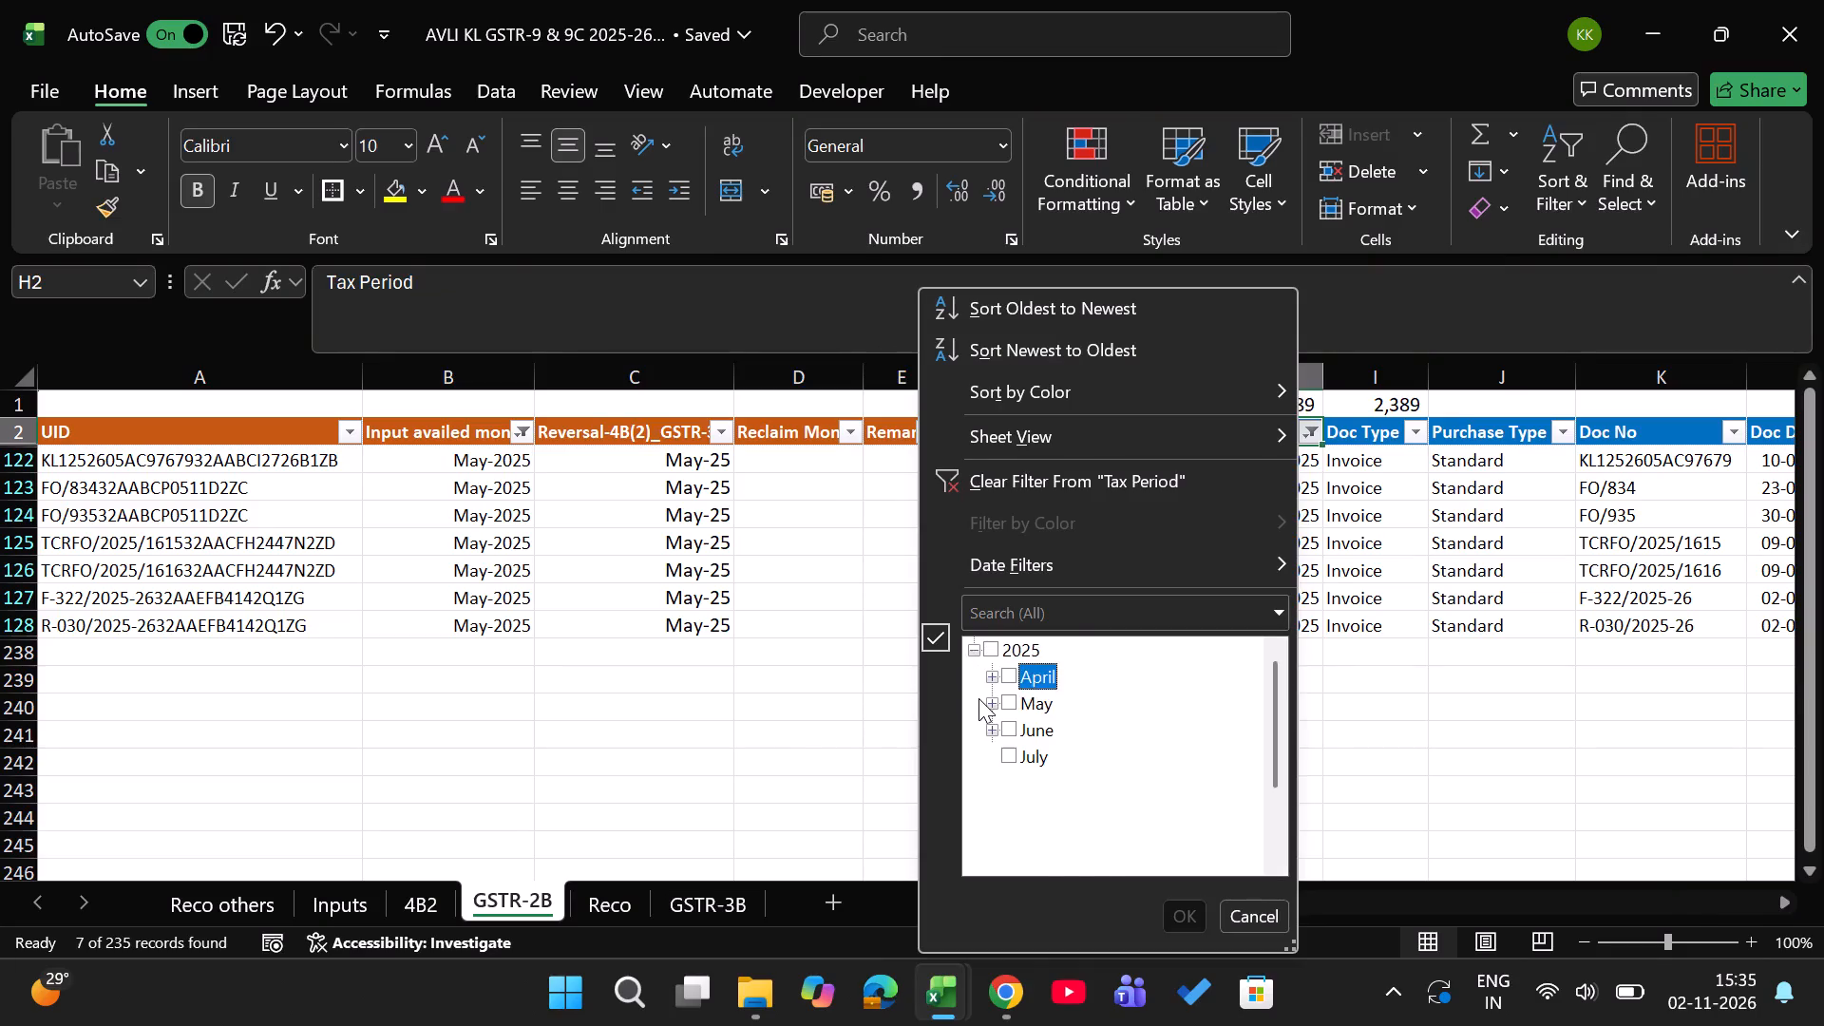
{"action": "key", "text": "Down"}
{"action": "key", "text": "Down"}
{"action": "key", "text": "space"}
{"action": "key", "text": "Return"}
Enter JUN25 in the Reversal-4B(2) column for the first filtered June invoice, cell C129.
{"action": "key", "text": "Left"}
{"action": "key", "text": "Left"}
{"action": "key", "text": "Left"}
{"action": "key", "text": "Left"}
{"action": "key", "text": "Left"}
{"action": "key", "text": "Down"}
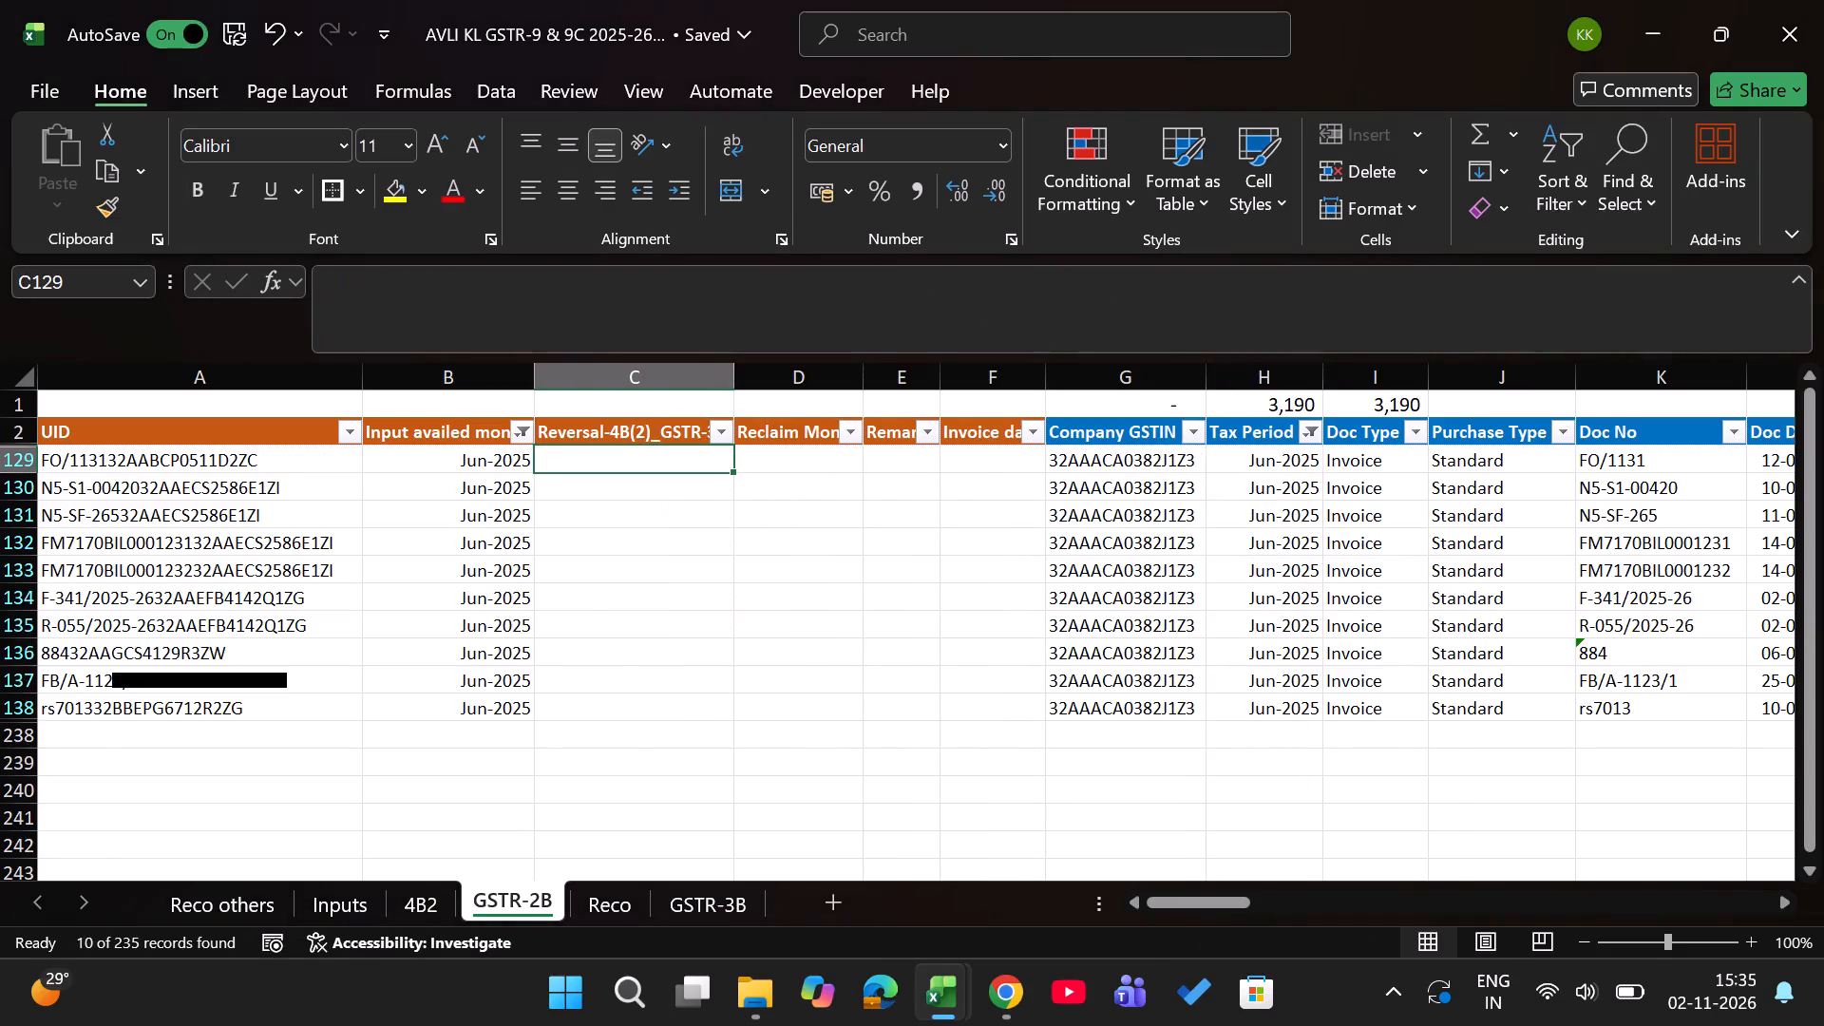
{"action": "type", "text": "JUN2"}
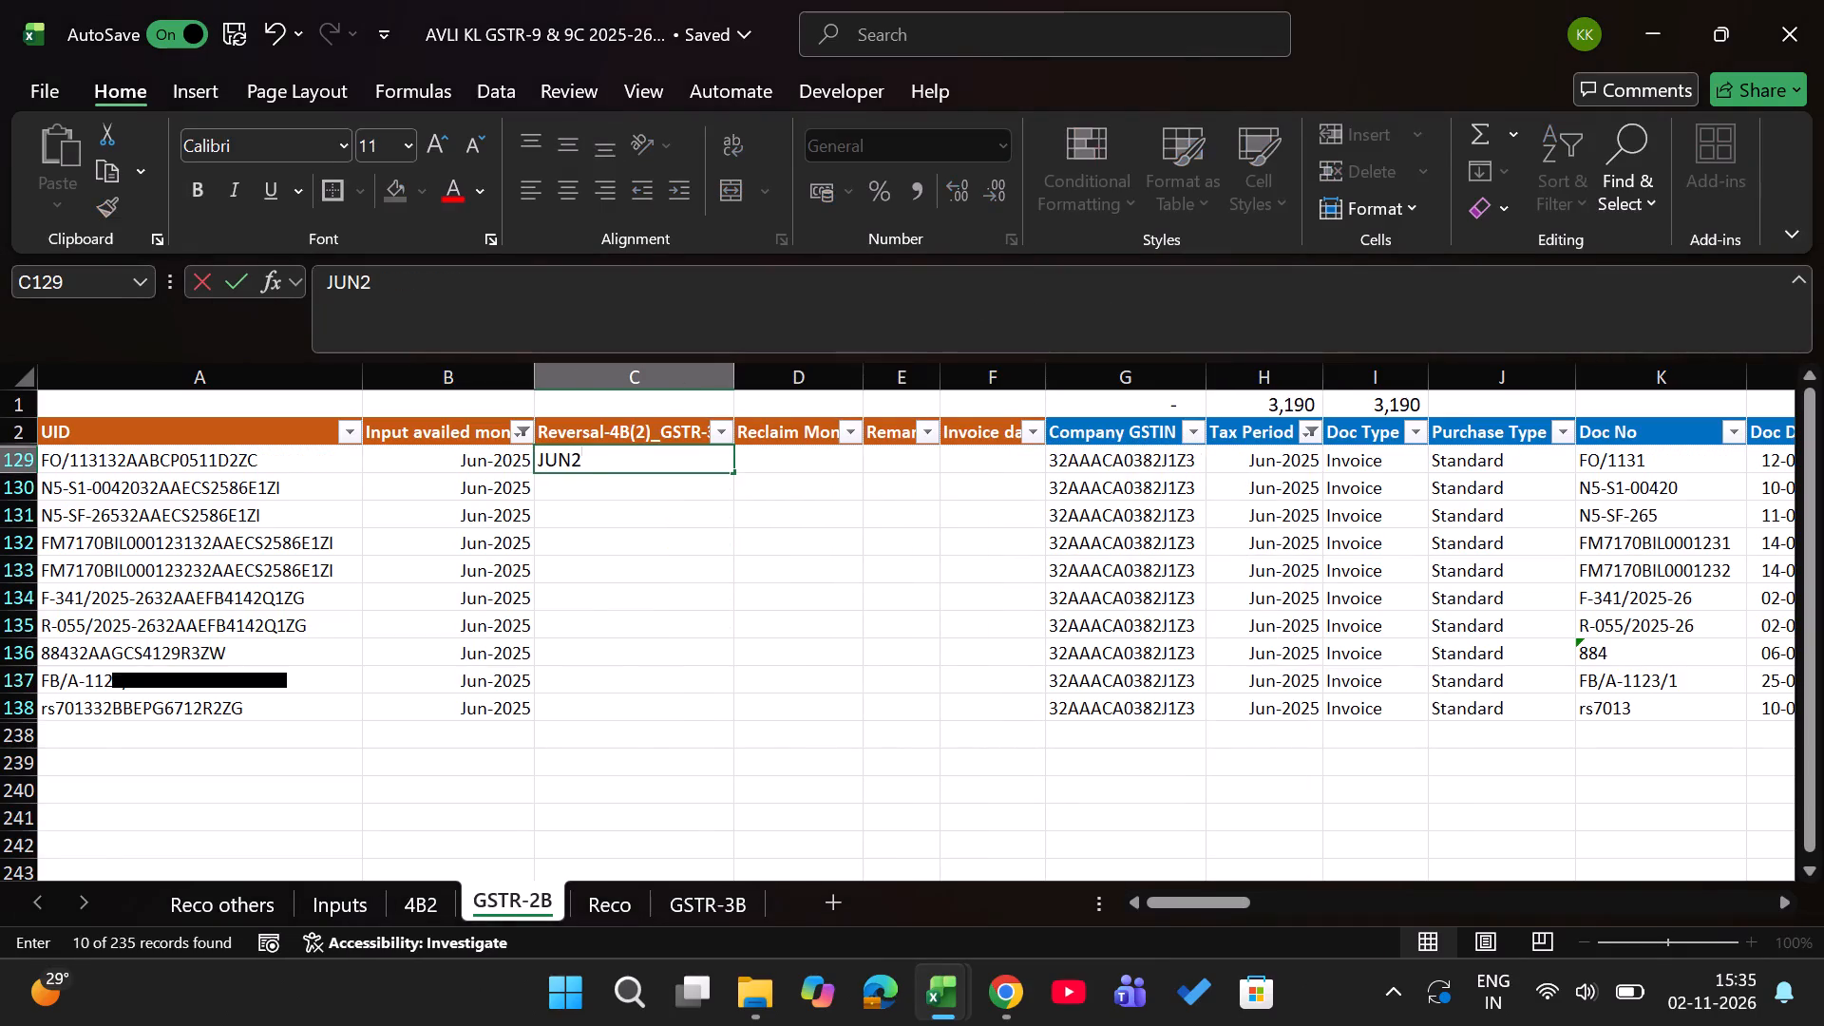
{"action": "key", "text": "4"}
{"action": "key", "text": "BackSpace"}
{"action": "key", "text": "5"}
{"action": "key", "text": "Return"}
Fill Jun-25 down the visible Reversal-4B(2) cells through row 138.
{"action": "key", "text": "Left"}
{"action": "key", "text": "ctrl+Down"}
{"action": "key", "text": "Right"}
{"action": "key", "text": "ctrl+shift+Up"}
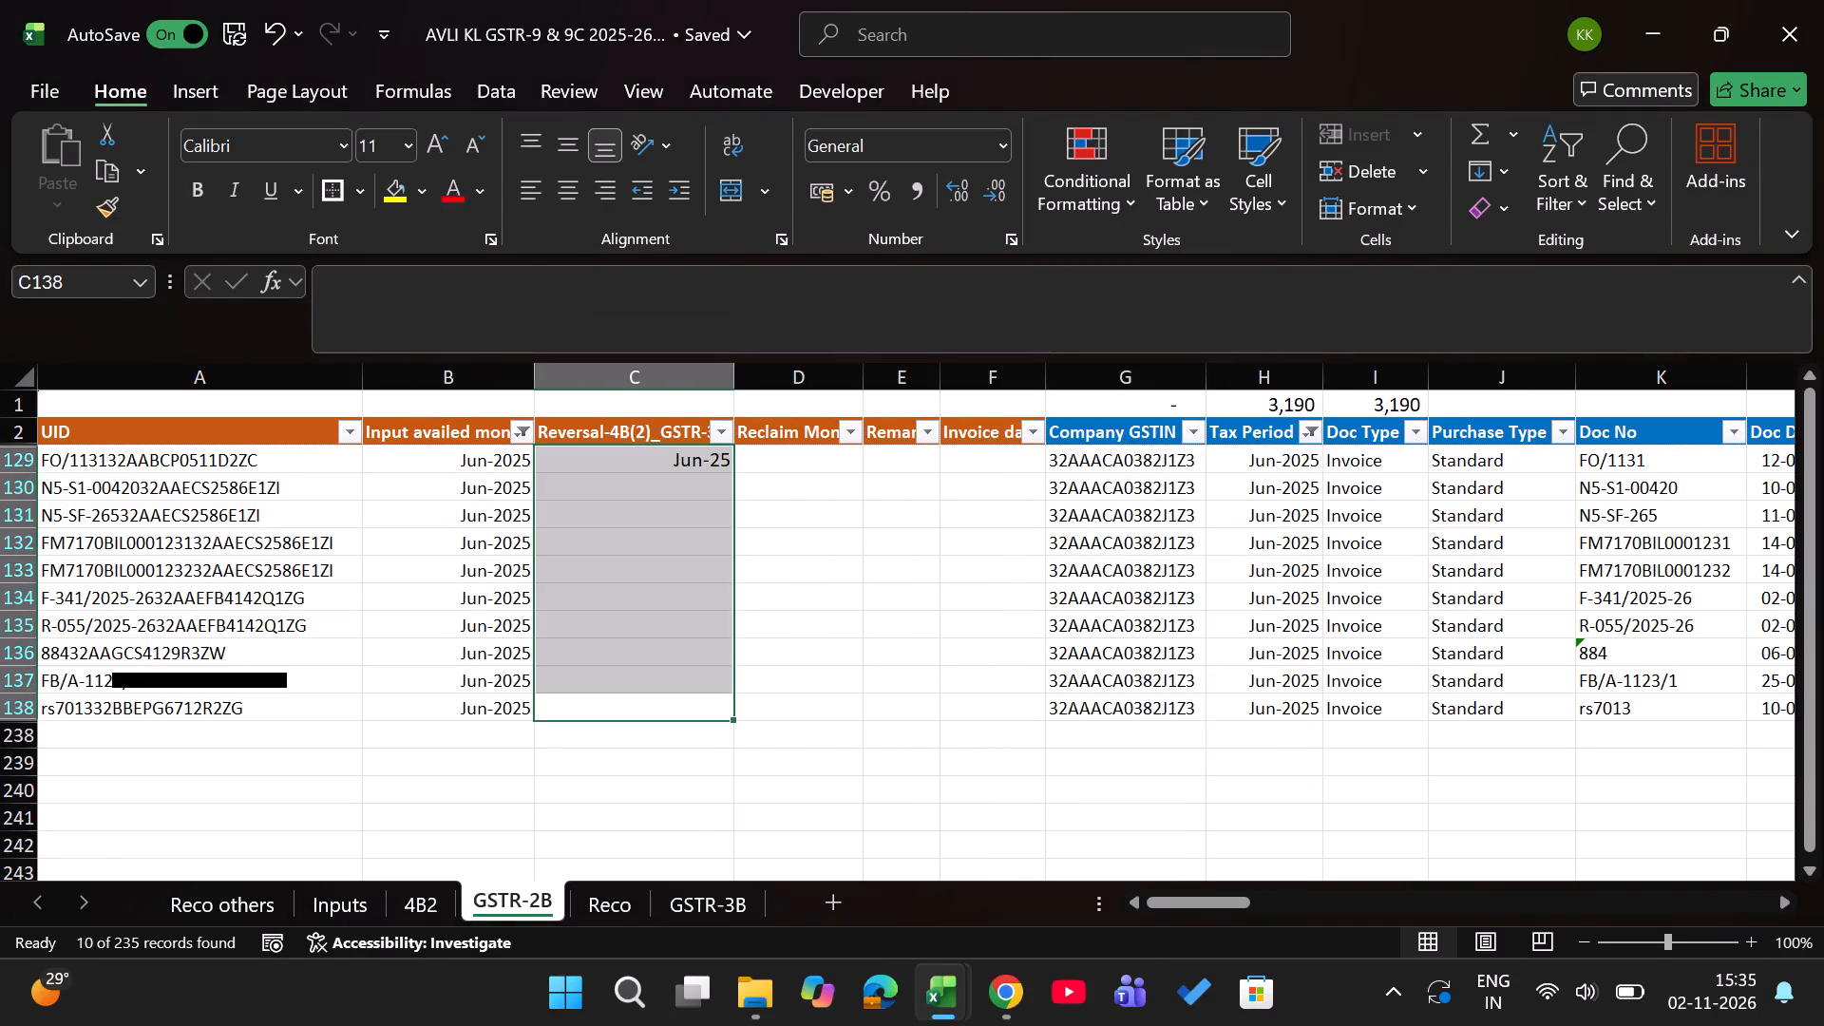
{"action": "key", "text": "alt+semicolon"}
{"action": "key", "text": "ctrl+d"}
Change the Tax Period filter in GSTR-2B to July 2025 only.
{"action": "key", "text": "Up"}
{"action": "key", "text": "Up"}
{"action": "key", "text": "ctrl+Up"}
{"action": "key", "text": "Right"}
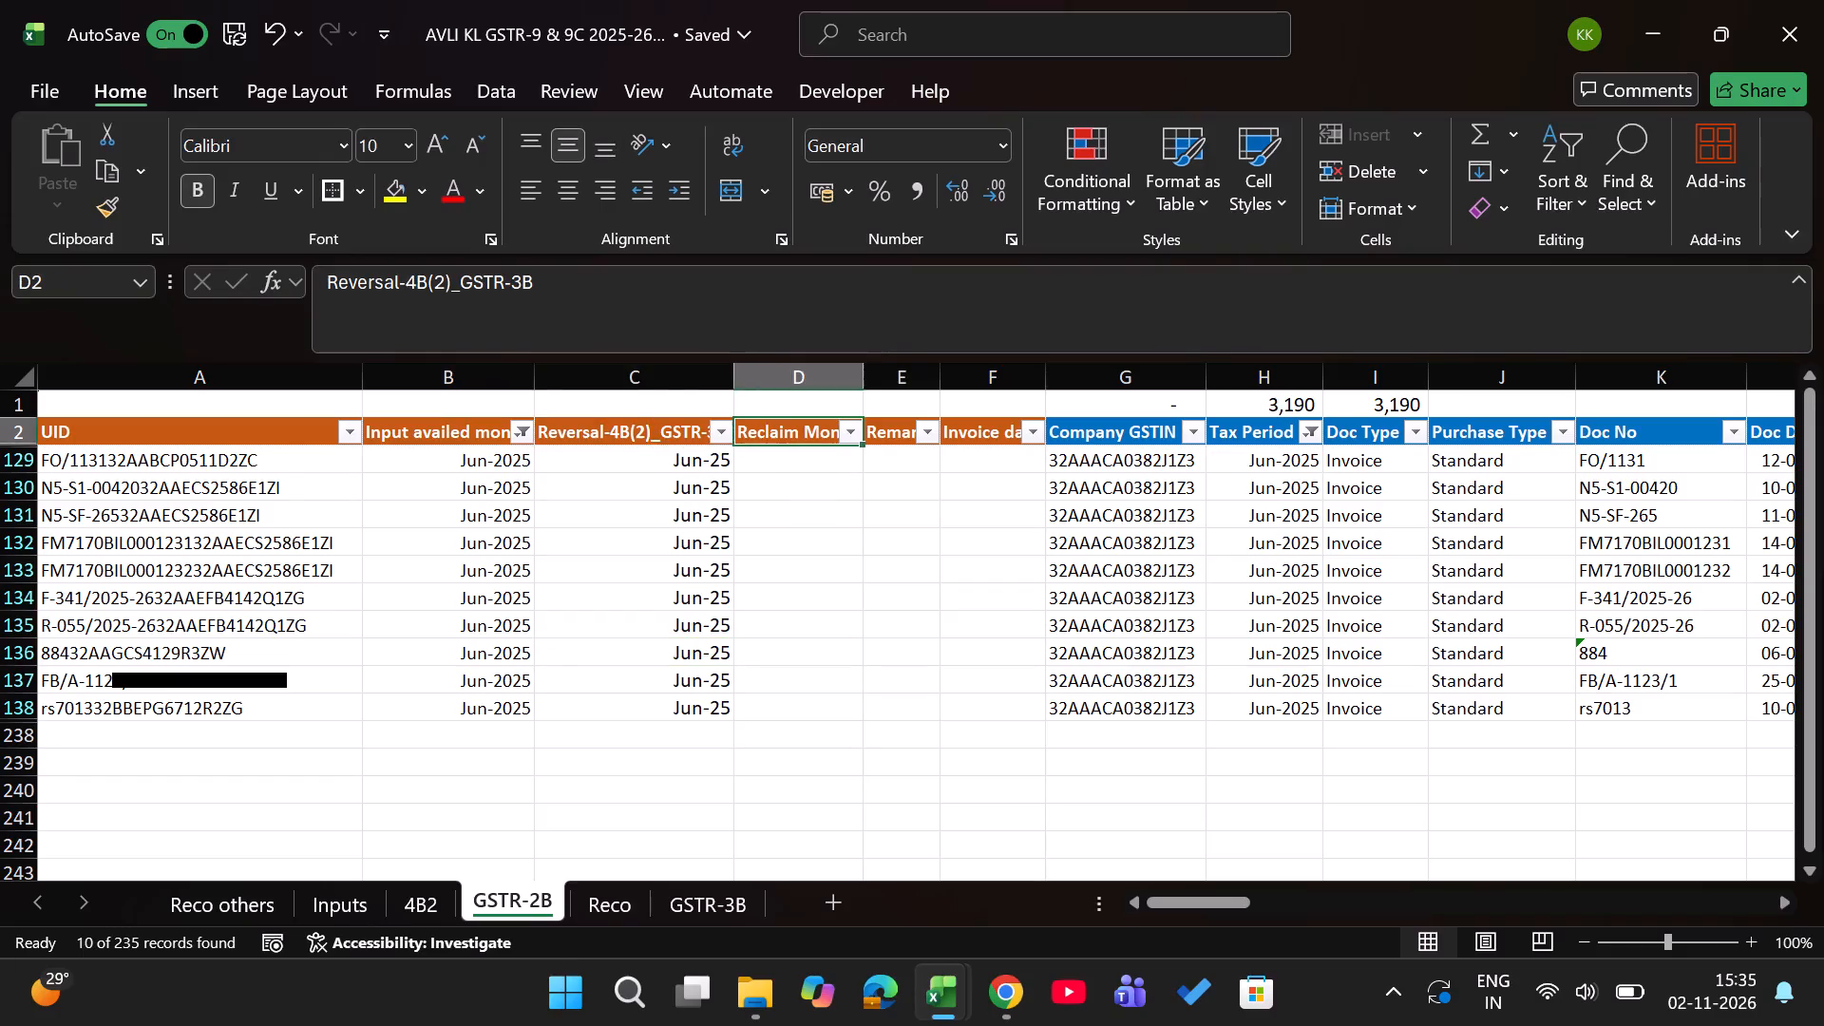
{"action": "key", "text": "Right"}
{"action": "key", "text": "Right"}
{"action": "key", "text": "Right"}
{"action": "key", "text": "Right"}
{"action": "key", "text": "Right"}
{"action": "key", "text": "alt+Down"}
{"action": "key", "text": "Escape"}
{"action": "key", "text": "Left"}
{"action": "key", "text": "alt+Down"}
{"action": "key", "text": "alt+Down"}
{"action": "key", "text": "alt+Down"}
{"action": "key", "text": "alt+Down"}
{"action": "key", "text": "alt+Down"}
{"action": "key", "text": "alt+Down"}
{"action": "key", "text": "alt+Down"}
{"action": "key", "text": "alt+Down"}
{"action": "key", "text": "alt+Down"}
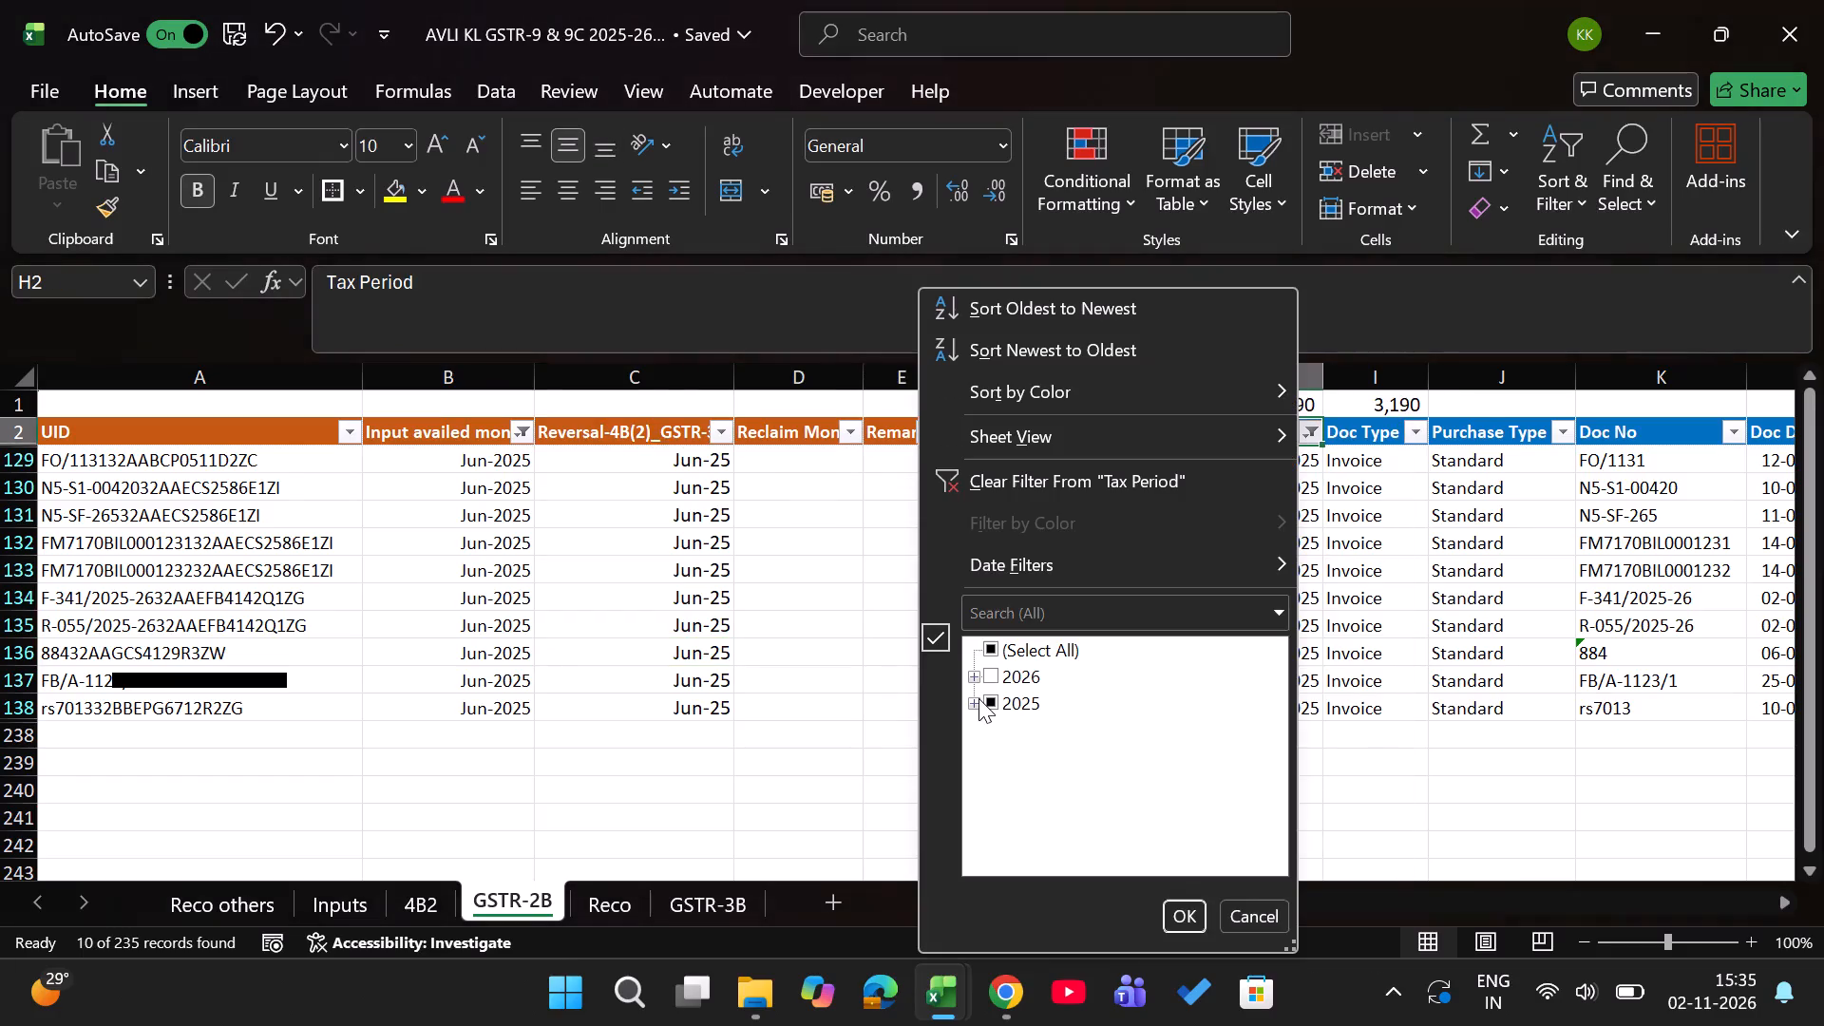
{"action": "key", "text": "Tab"}
{"action": "key", "text": "Tab"}
{"action": "key", "text": "space"}
{"action": "key", "text": "space"}
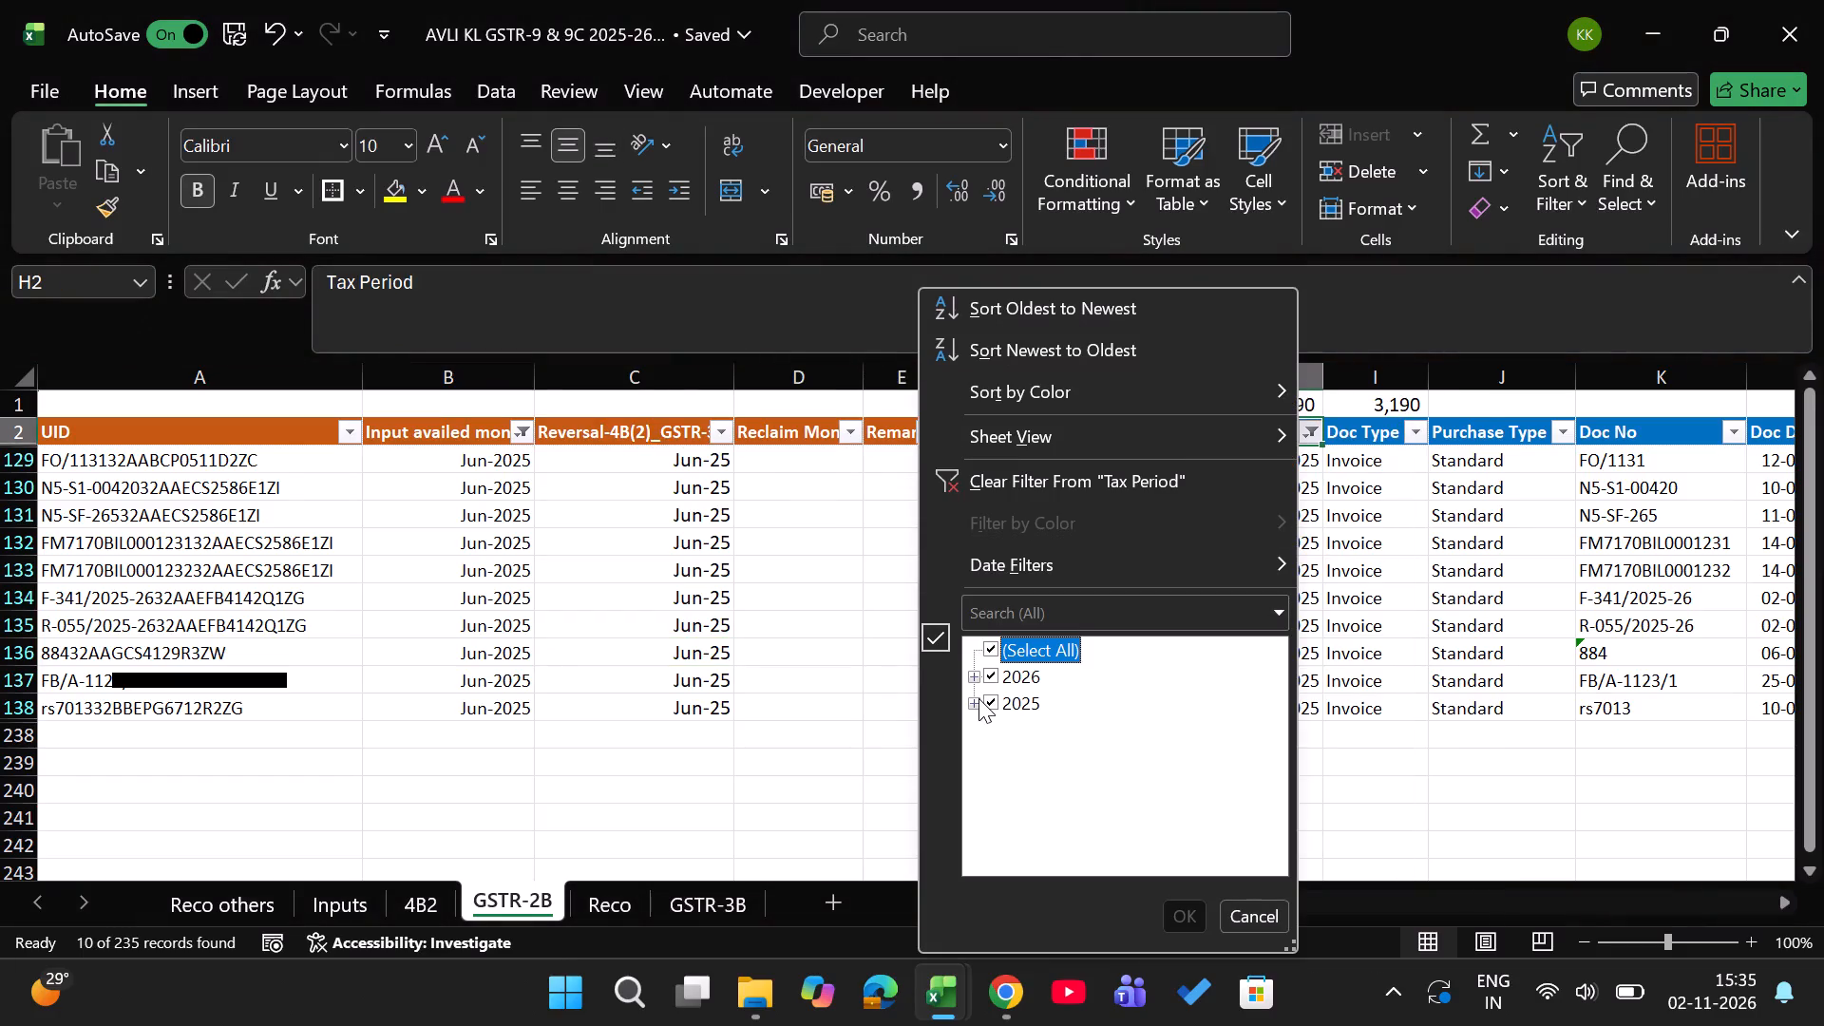
{"action": "key", "text": "Down"}
{"action": "key", "text": "Down"}
{"action": "key", "text": "Right"}
{"action": "key", "text": "Down"}
{"action": "key", "text": "Down"}
{"action": "key", "text": "Down"}
{"action": "key", "text": "Down"}
{"action": "key", "text": "space"}
{"action": "key", "text": "Return"}
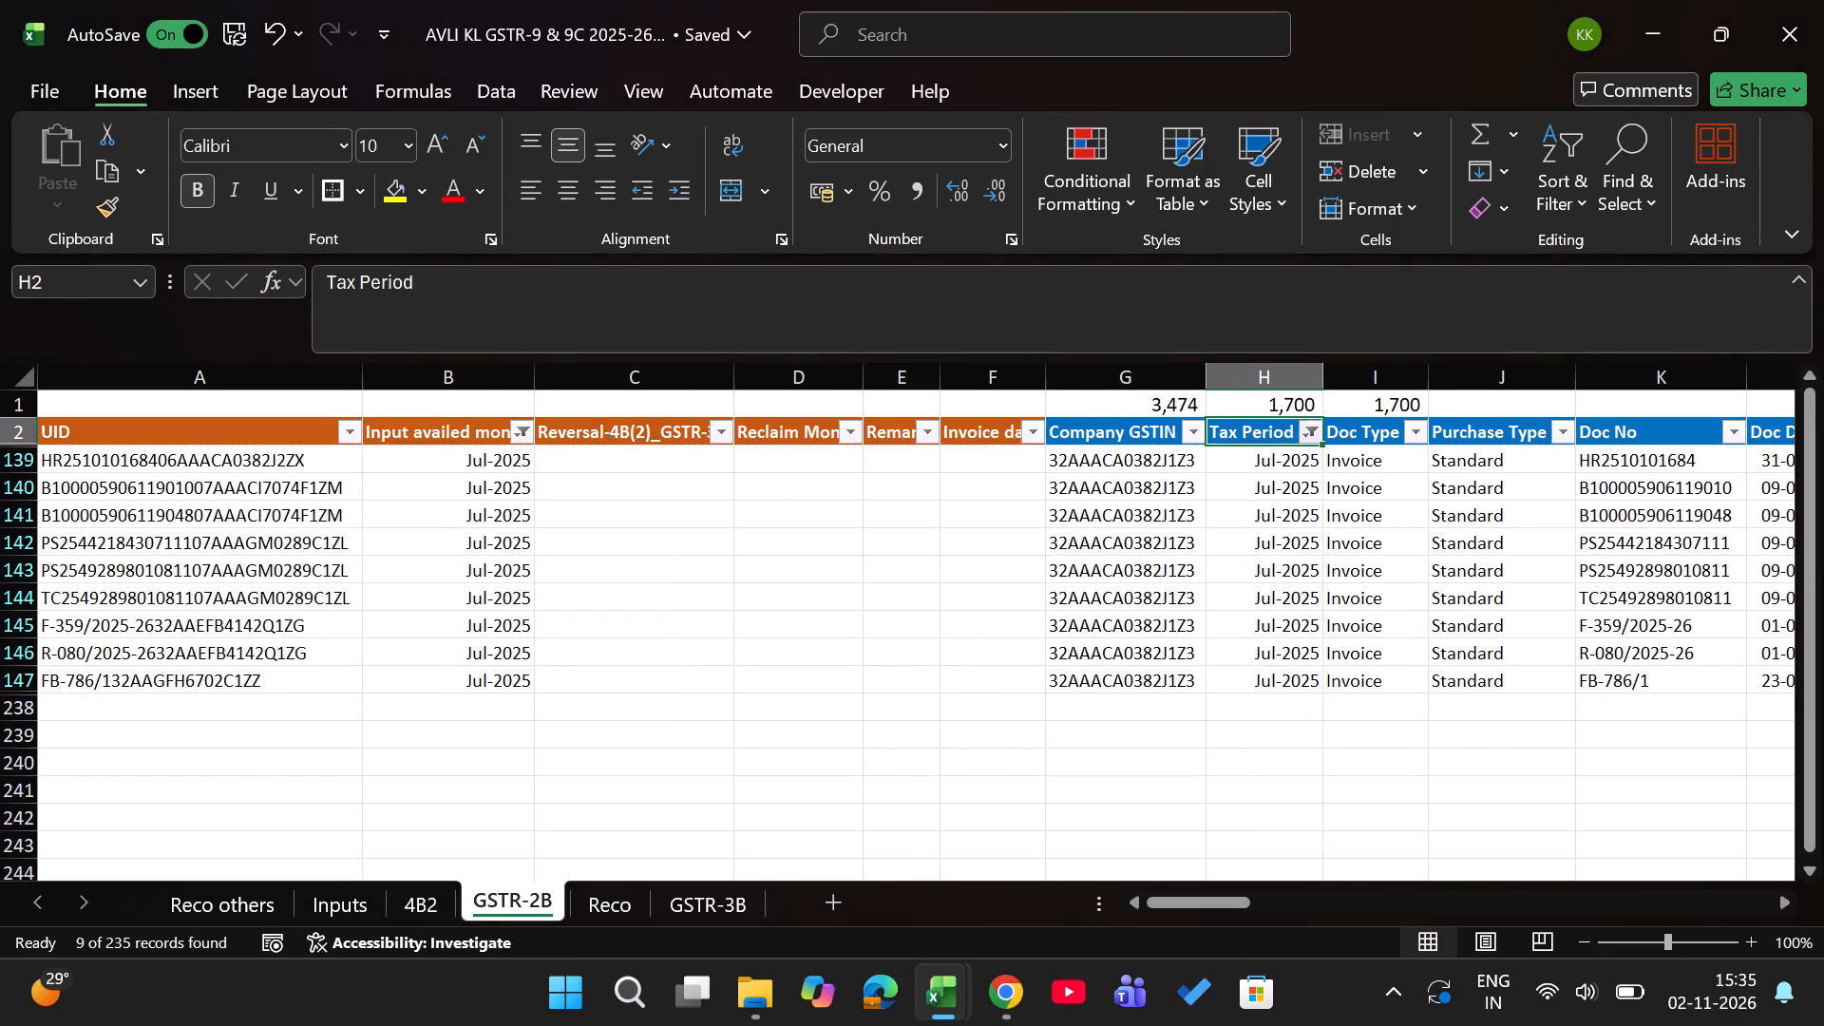
Enter JUL25 in the Reversal-4B(2) column for the first filtered July invoice, cell C139.
{"action": "key", "text": "Left"}
{"action": "key", "text": "Left"}
{"action": "key", "text": "Left"}
{"action": "key", "text": "Left"}
{"action": "key", "text": "Left"}
{"action": "key", "text": "Down"}
{"action": "type", "text": "JUL25"}
{"action": "key", "text": "Return"}
Fill Jul-25 down the visible Reversal-4B(2) cells through row 147.
{"action": "key", "text": "Left"}
{"action": "key", "text": "ctrl+Down"}
{"action": "key", "text": "Right"}
{"action": "key", "text": "ctrl+shift+Up"}
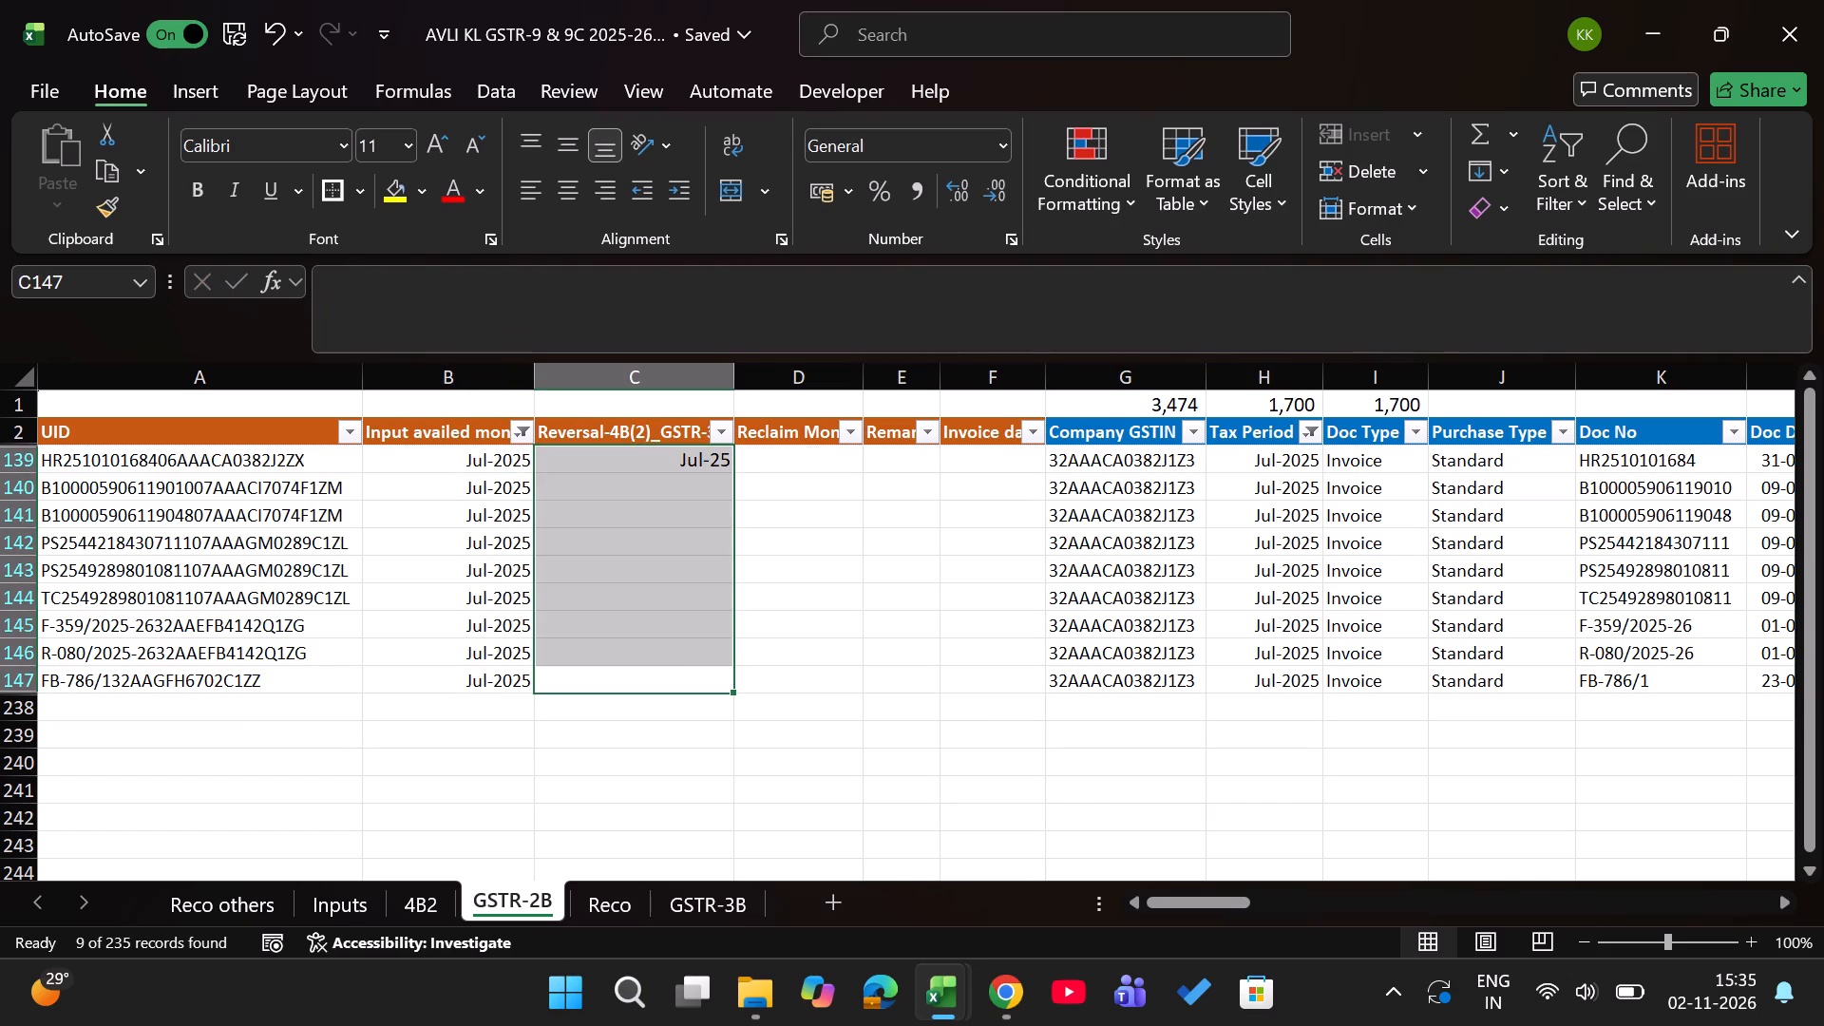
{"action": "key", "text": "alt+semicolon"}
{"action": "key", "text": "ctrl+d"}
Change the Tax Period filter in GSTR-2B to August 2025 only.
{"action": "key", "text": "Up"}
{"action": "key", "text": "ctrl+Up"}
{"action": "key", "text": "Right"}
{"action": "key", "text": "Right"}
{"action": "key", "text": "Right"}
{"action": "key", "text": "Right"}
{"action": "key", "text": "Right"}
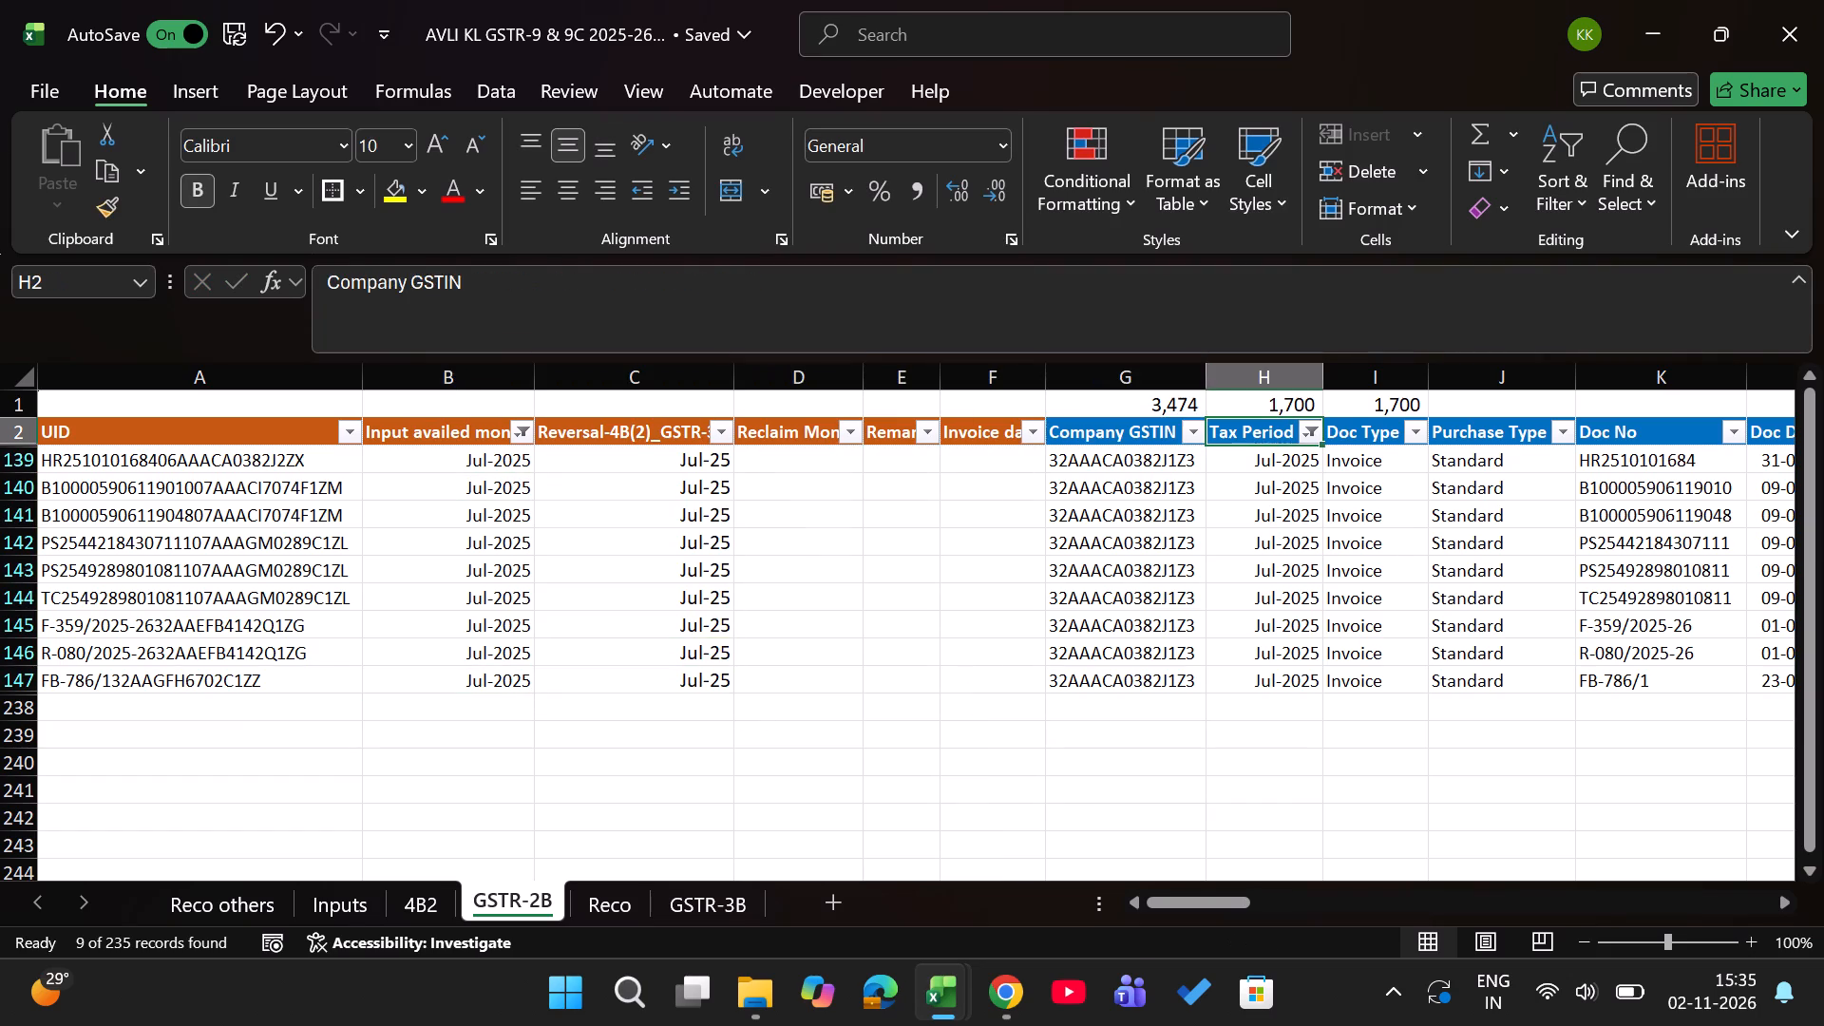
{"action": "key", "text": "alt+Down"}
{"action": "left_click", "coordinate": [979, 693]}
{"action": "key", "text": "Down"}
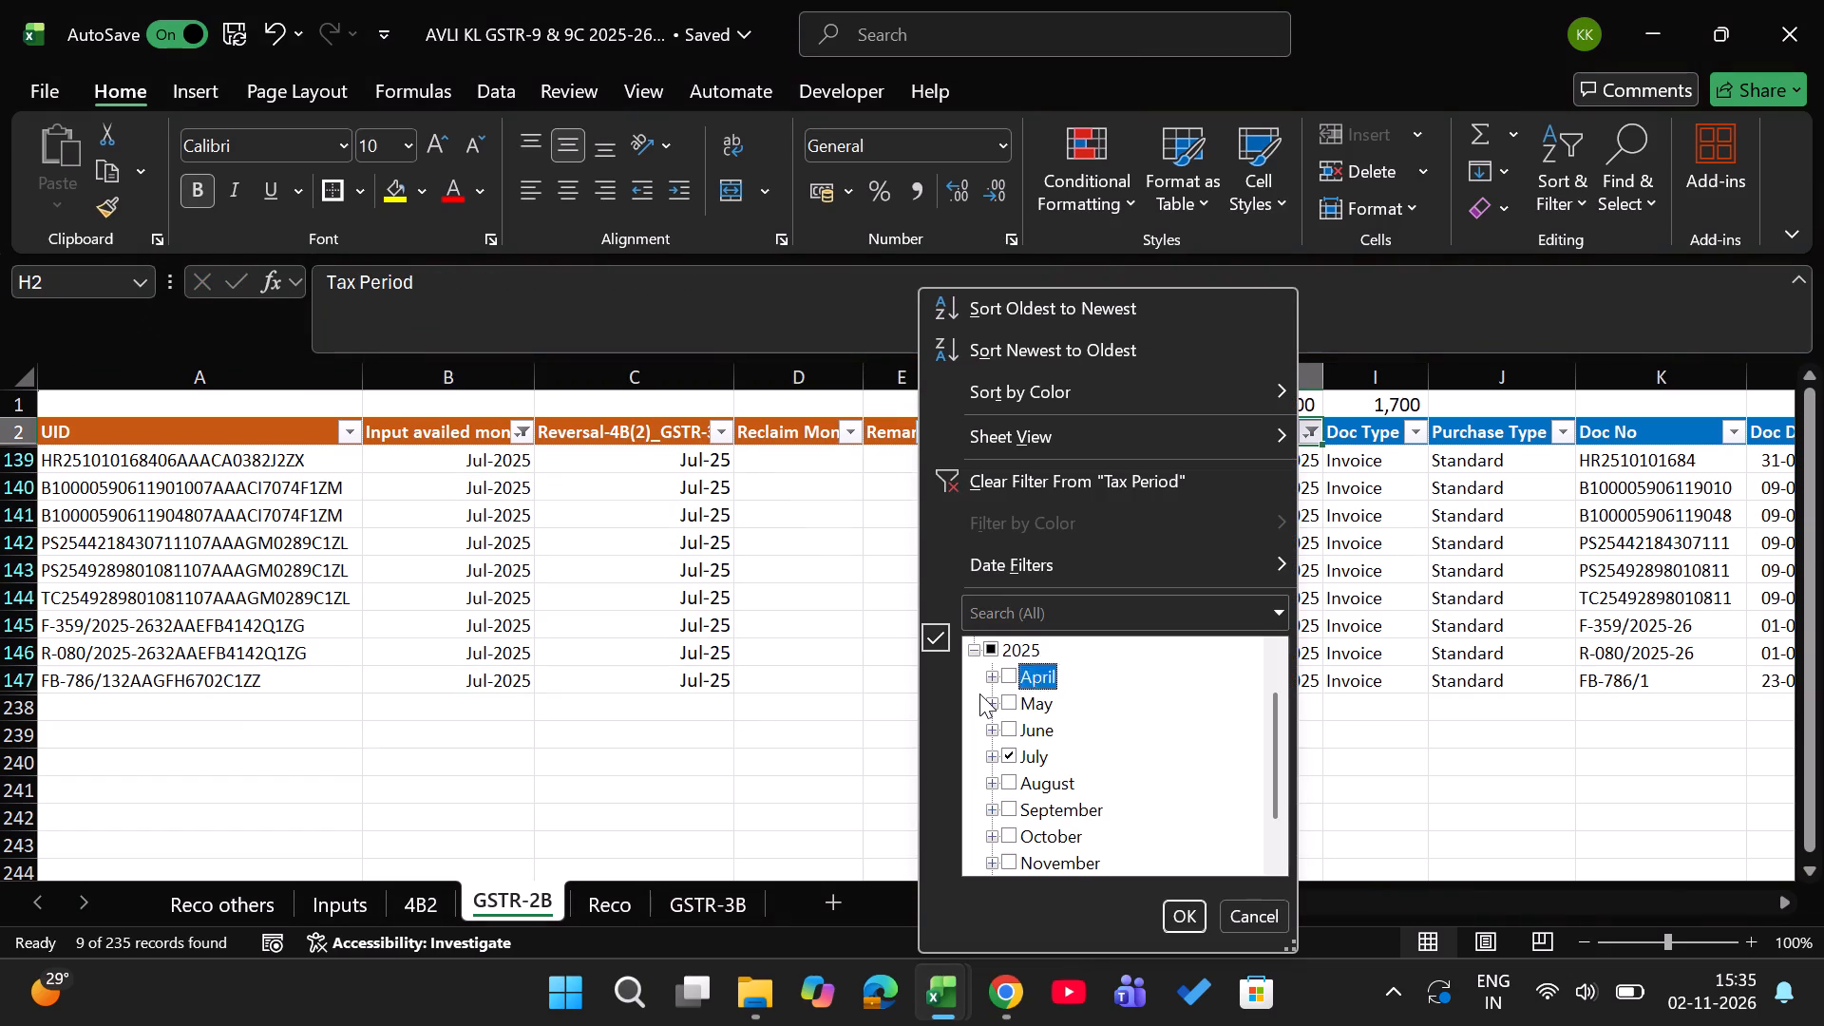
{"action": "key", "text": "Down"}
{"action": "key", "text": "Down"}
{"action": "key", "text": "Down"}
{"action": "key", "text": "space"}
{"action": "key", "text": "Down"}
{"action": "key", "text": "space"}
{"action": "key", "text": "Return"}
Enter AUG25 in the Reversal-4B(2) column for the first filtered August invoice, cell C149.
{"action": "key", "text": "Left"}
{"action": "key", "text": "Left"}
{"action": "key", "text": "Left"}
{"action": "key", "text": "Left"}
{"action": "key", "text": "Left"}
{"action": "key", "text": "Down"}
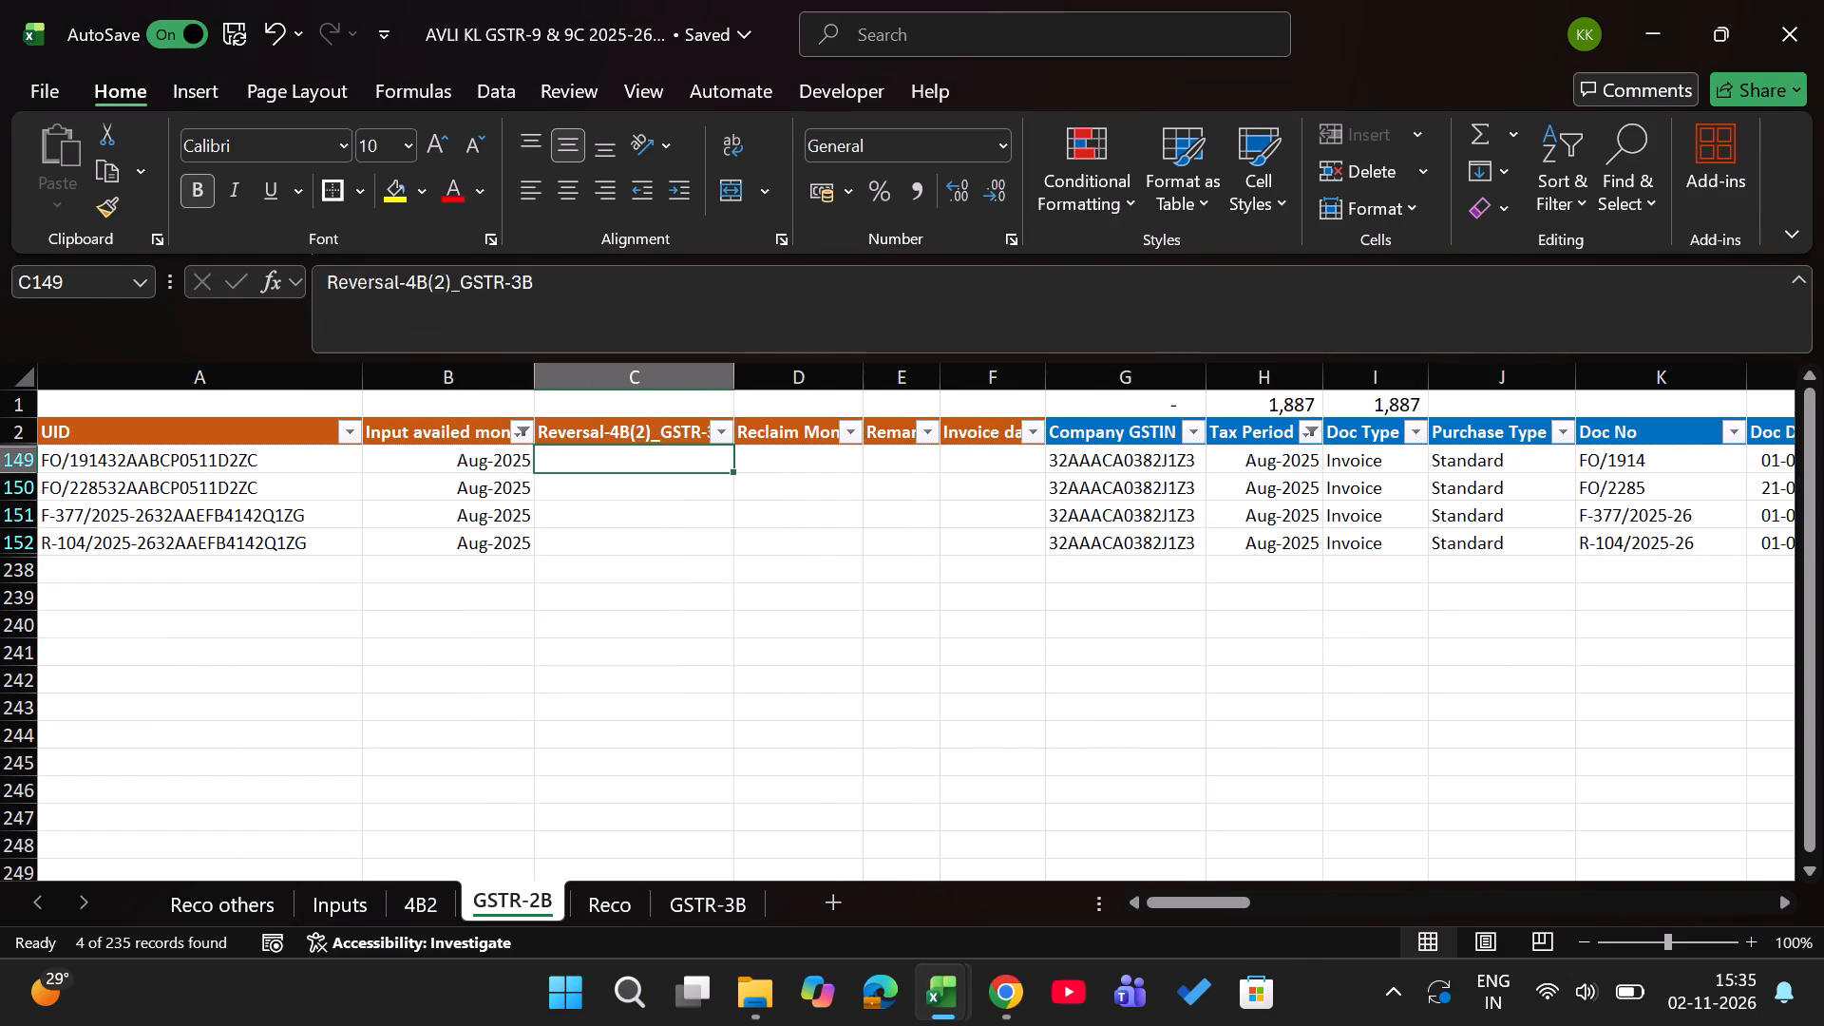
{"action": "type", "text": "AUG25"}
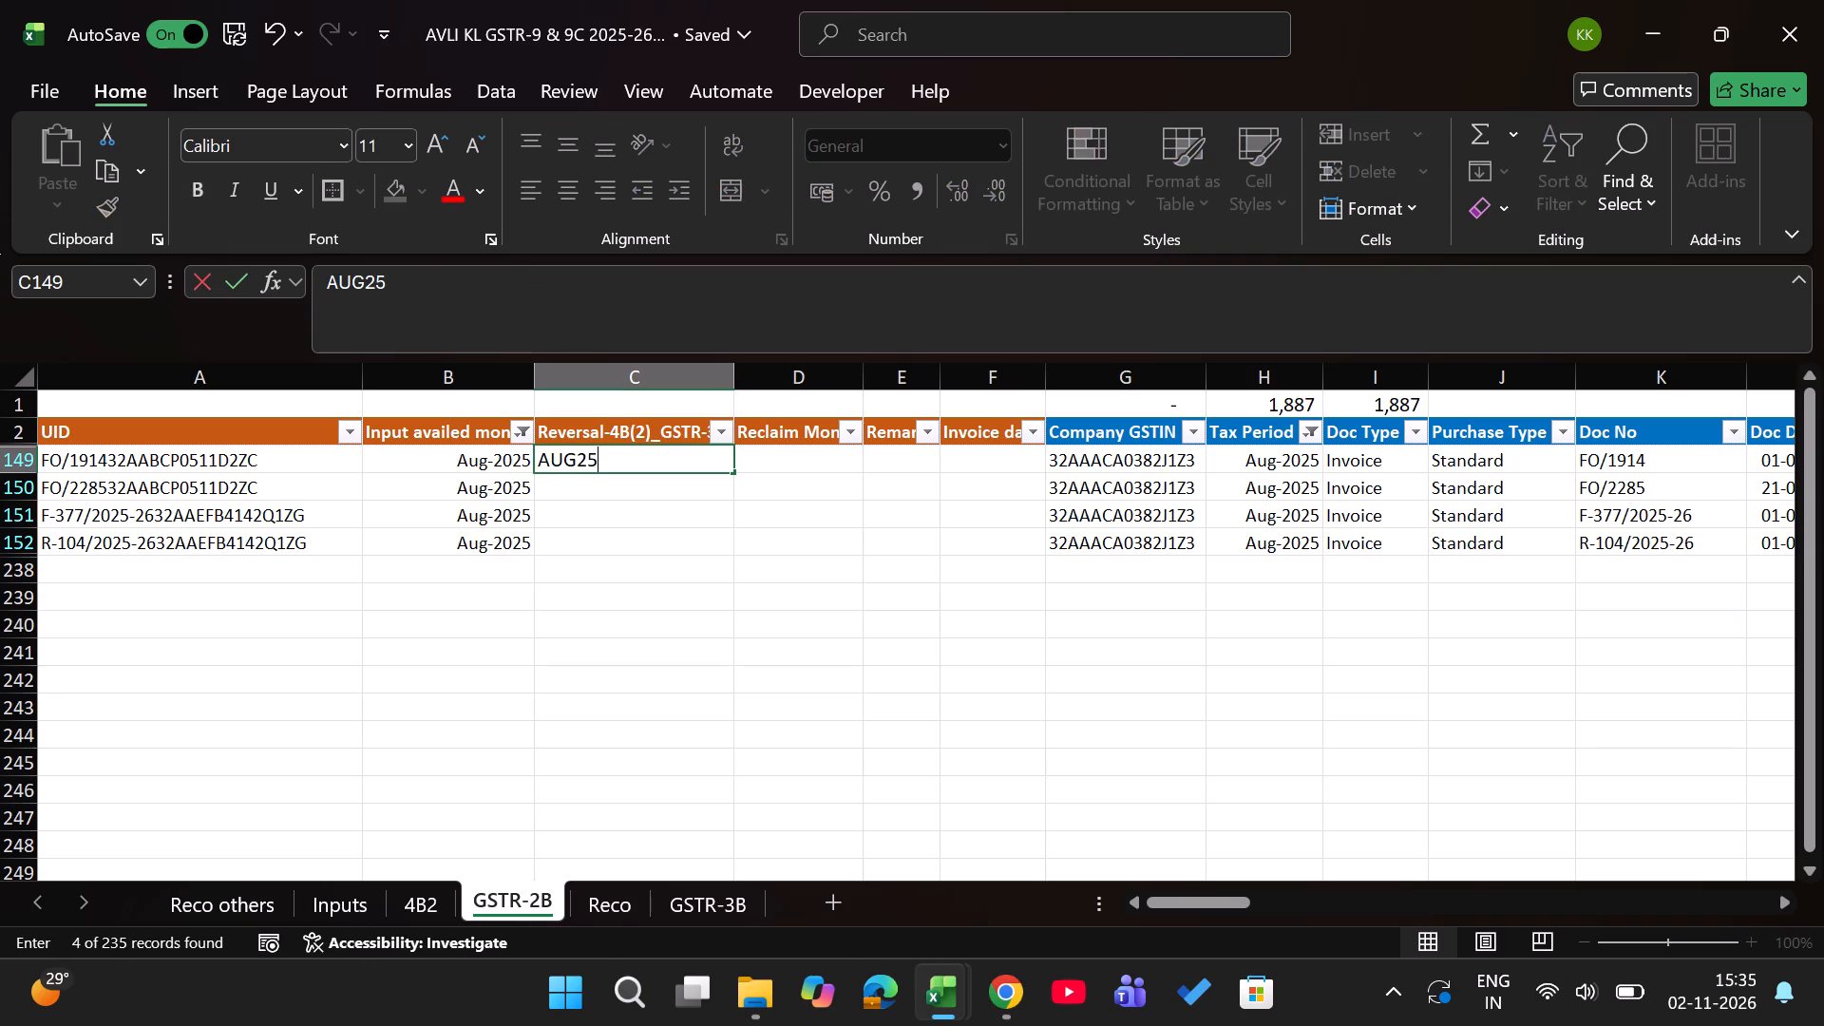
{"action": "key", "text": "Return"}
Fill Aug-25 down the visible Reversal-4B(2) cells through row 152.
{"action": "key", "text": "Left"}
{"action": "key", "text": "ctrl+Down"}
{"action": "key", "text": "Right"}
{"action": "key", "text": "ctrl+shift+Up"}
{"action": "key", "text": "alt+semicolon"}
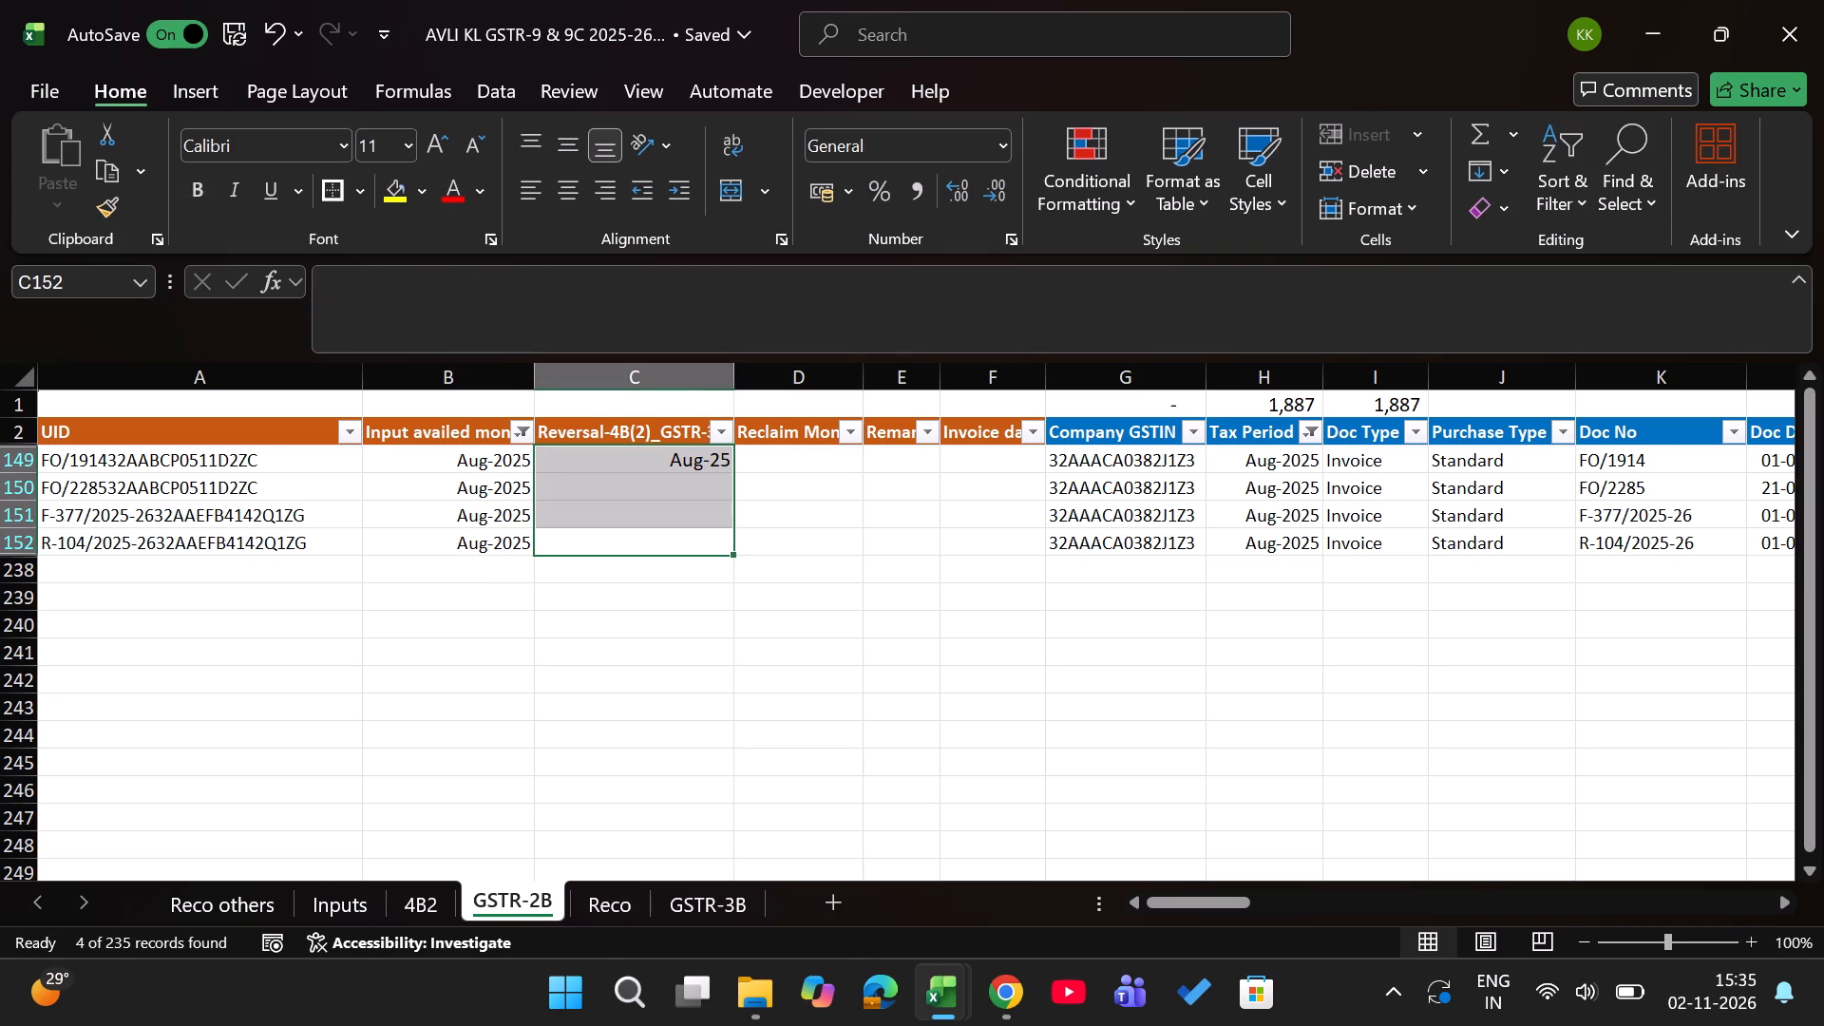
{"action": "key", "text": "ctrl+d"}
Change the Tax Period filter in GSTR-2B to September 2025 only.
{"action": "key", "text": "ctrl+Up"}
{"action": "key", "text": "Right"}
{"action": "key", "text": "Right"}
{"action": "key", "text": "Right"}
{"action": "key", "text": "Right"}
{"action": "key", "text": "Right"}
{"action": "key", "text": "alt+Down"}
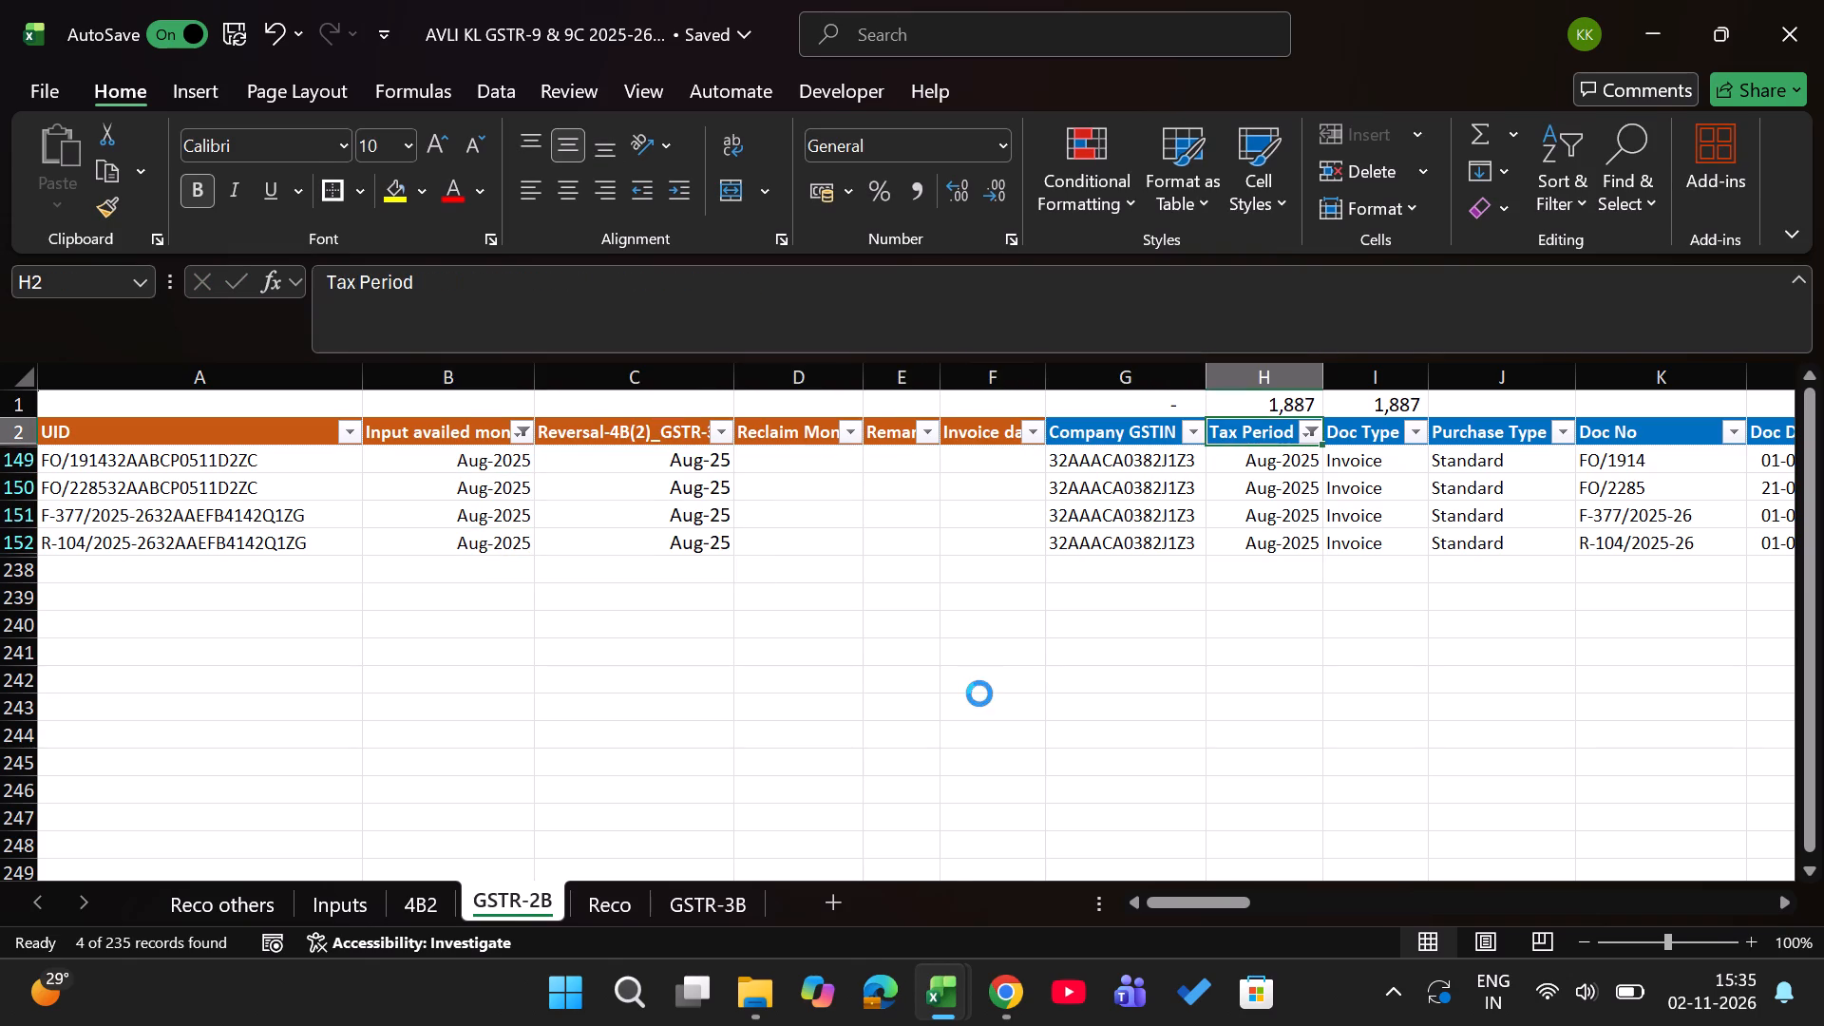
{"action": "left_click", "coordinate": [979, 707]}
{"action": "key", "text": "Down"}
{"action": "key", "text": "Down"}
{"action": "key", "text": "Down"}
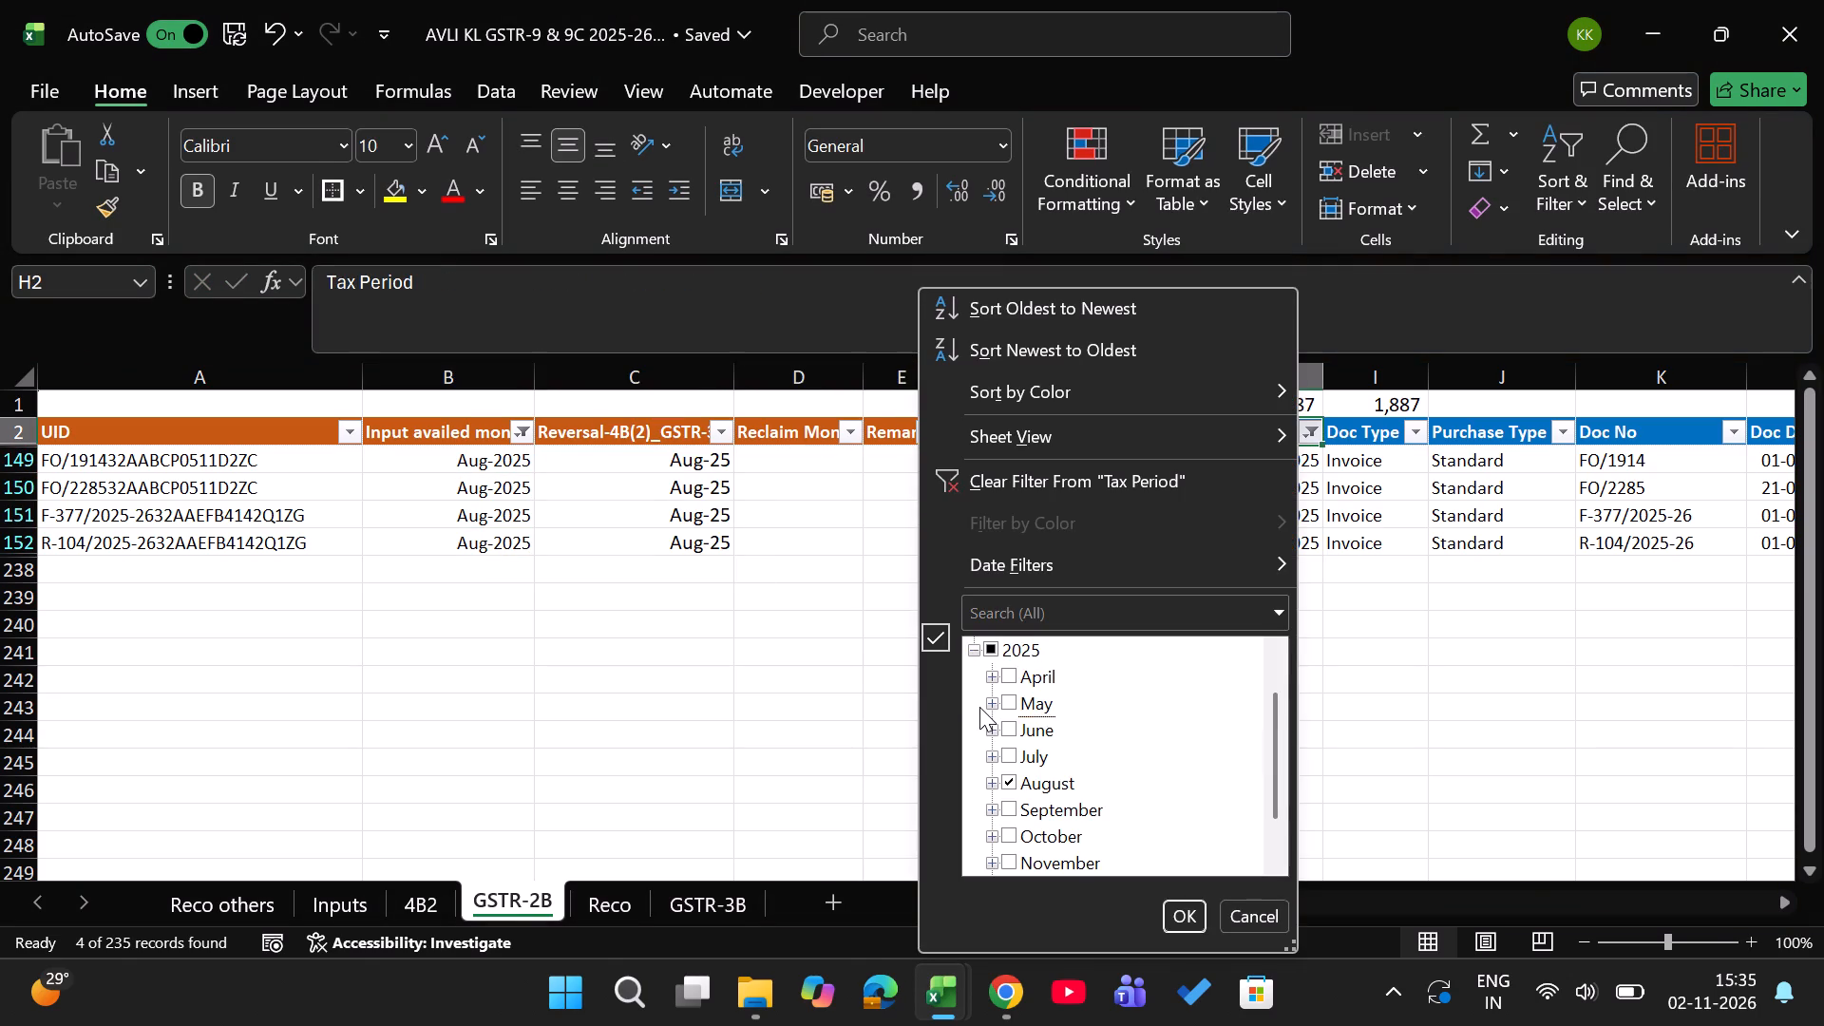
{"action": "key", "text": "Down"}
{"action": "key", "text": "Down"}
{"action": "key", "text": "space"}
{"action": "key", "text": "Down"}
{"action": "key", "text": "space"}
{"action": "key", "text": "Return"}
Enter SEP25 in the Reversal-4B(2) column for the first filtered September invoice, cell C153.
{"action": "key", "text": "Left"}
{"action": "key", "text": "Left"}
{"action": "key", "text": "Left"}
{"action": "key", "text": "Left"}
{"action": "key", "text": "Left"}
{"action": "key", "text": "Down"}
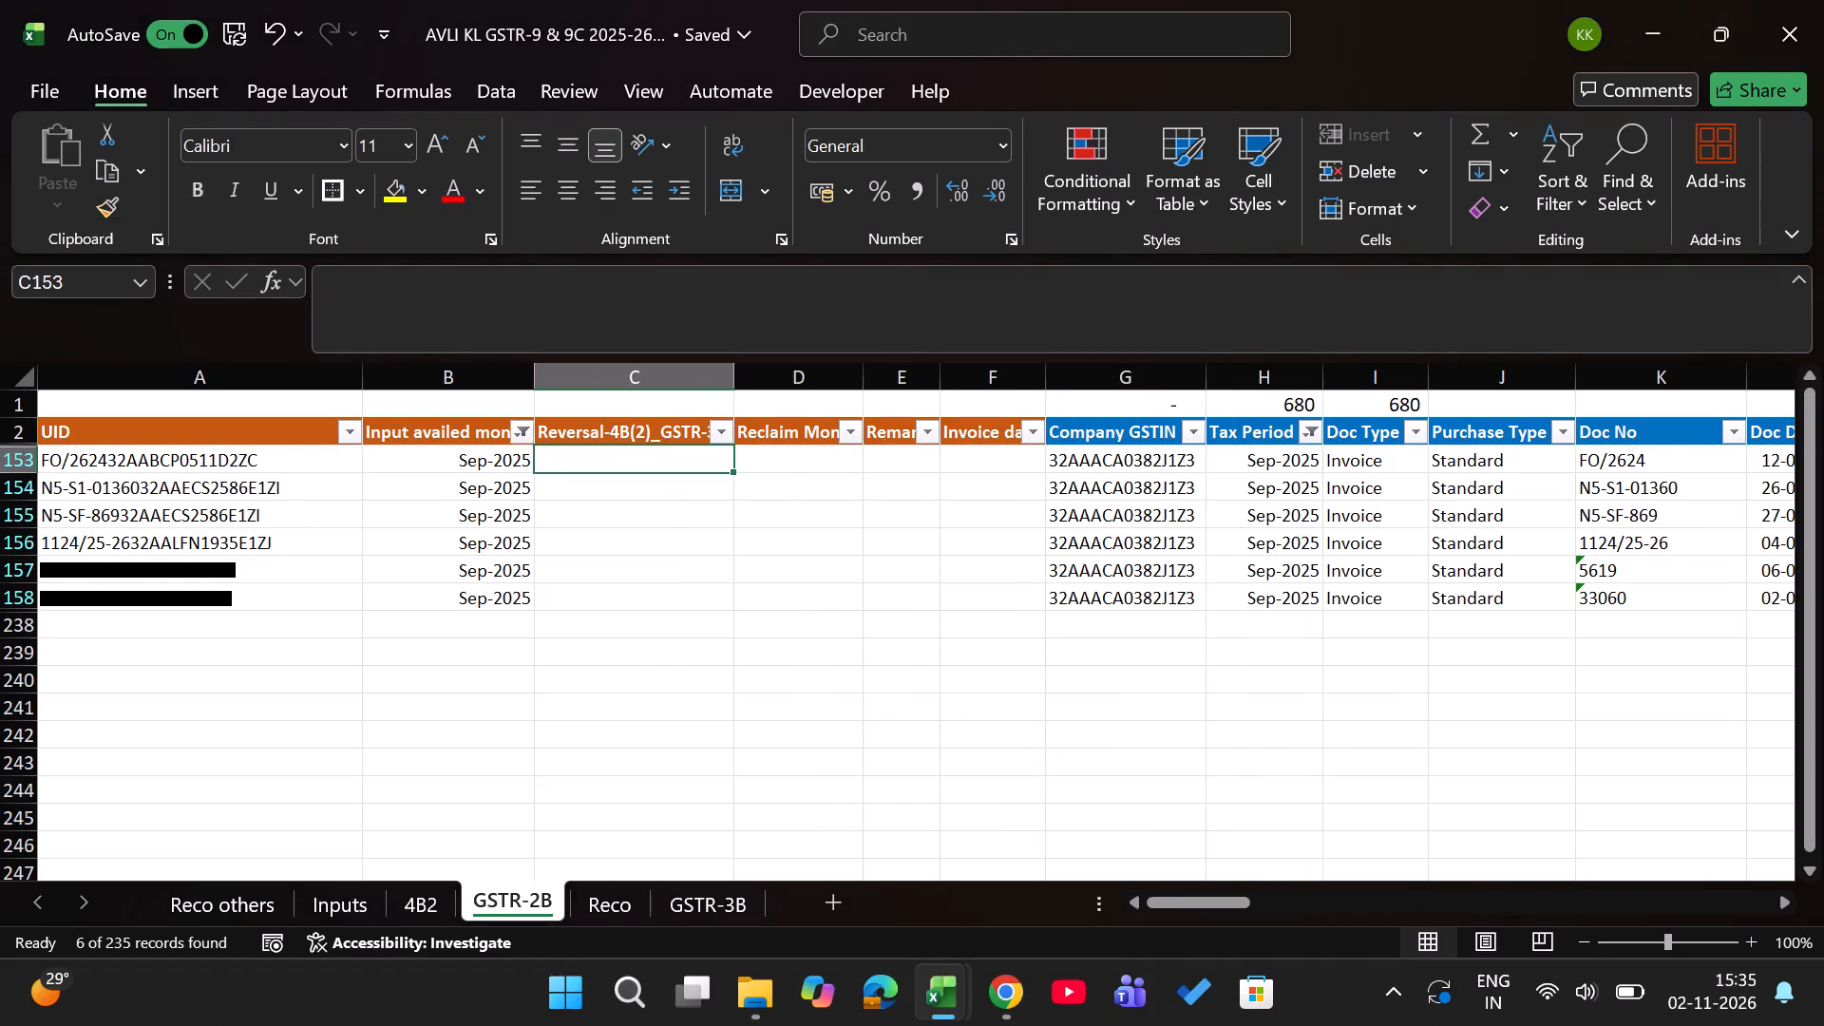
{"action": "type", "text": "SEP25"}
{"action": "key", "text": "Return"}
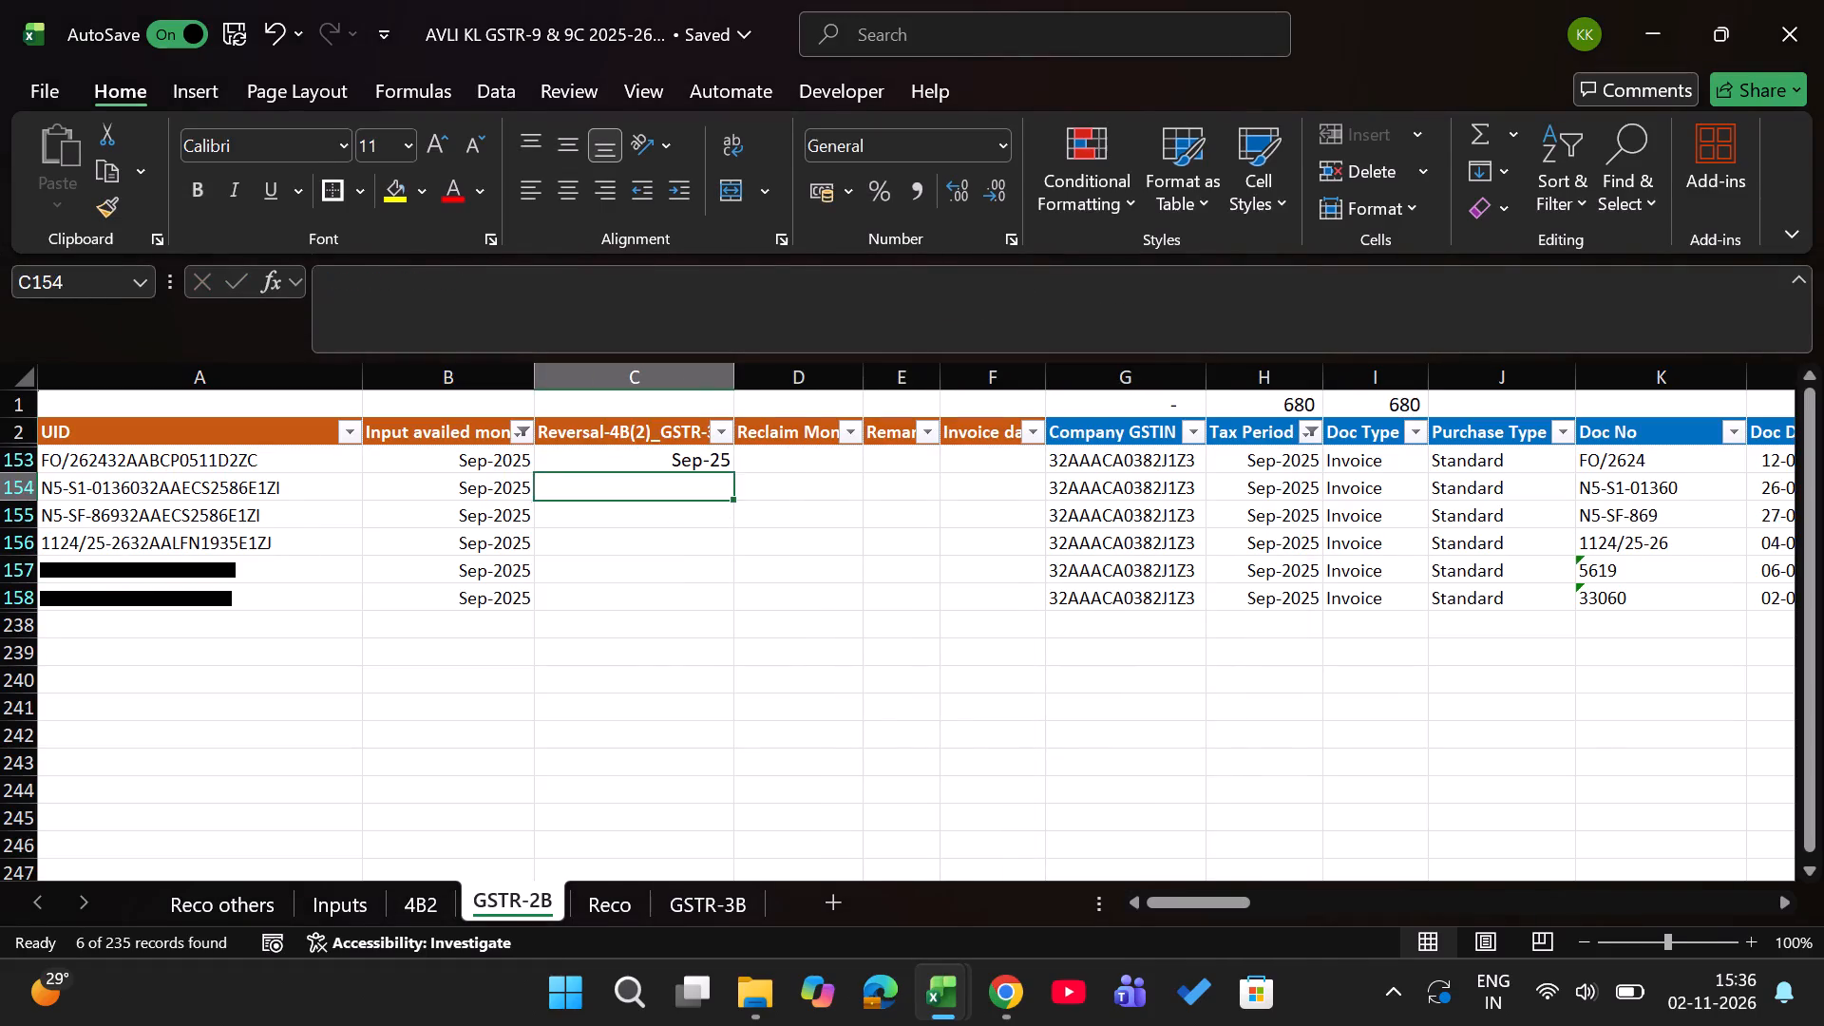
Fill Sep-25 down the visible Reversal-4B(2) cells through row 158.
{"action": "key", "text": "Left"}
{"action": "key", "text": "ctrl+Down"}
{"action": "key", "text": "Right"}
{"action": "key", "text": "ctrl+shift+Up"}
{"action": "key", "text": "alt+semicolon"}
{"action": "key", "text": "ctrl+d"}
Change the Tax Period filter in GSTR-2B to October 2025 only.
{"action": "key", "text": "ctrl+Up"}
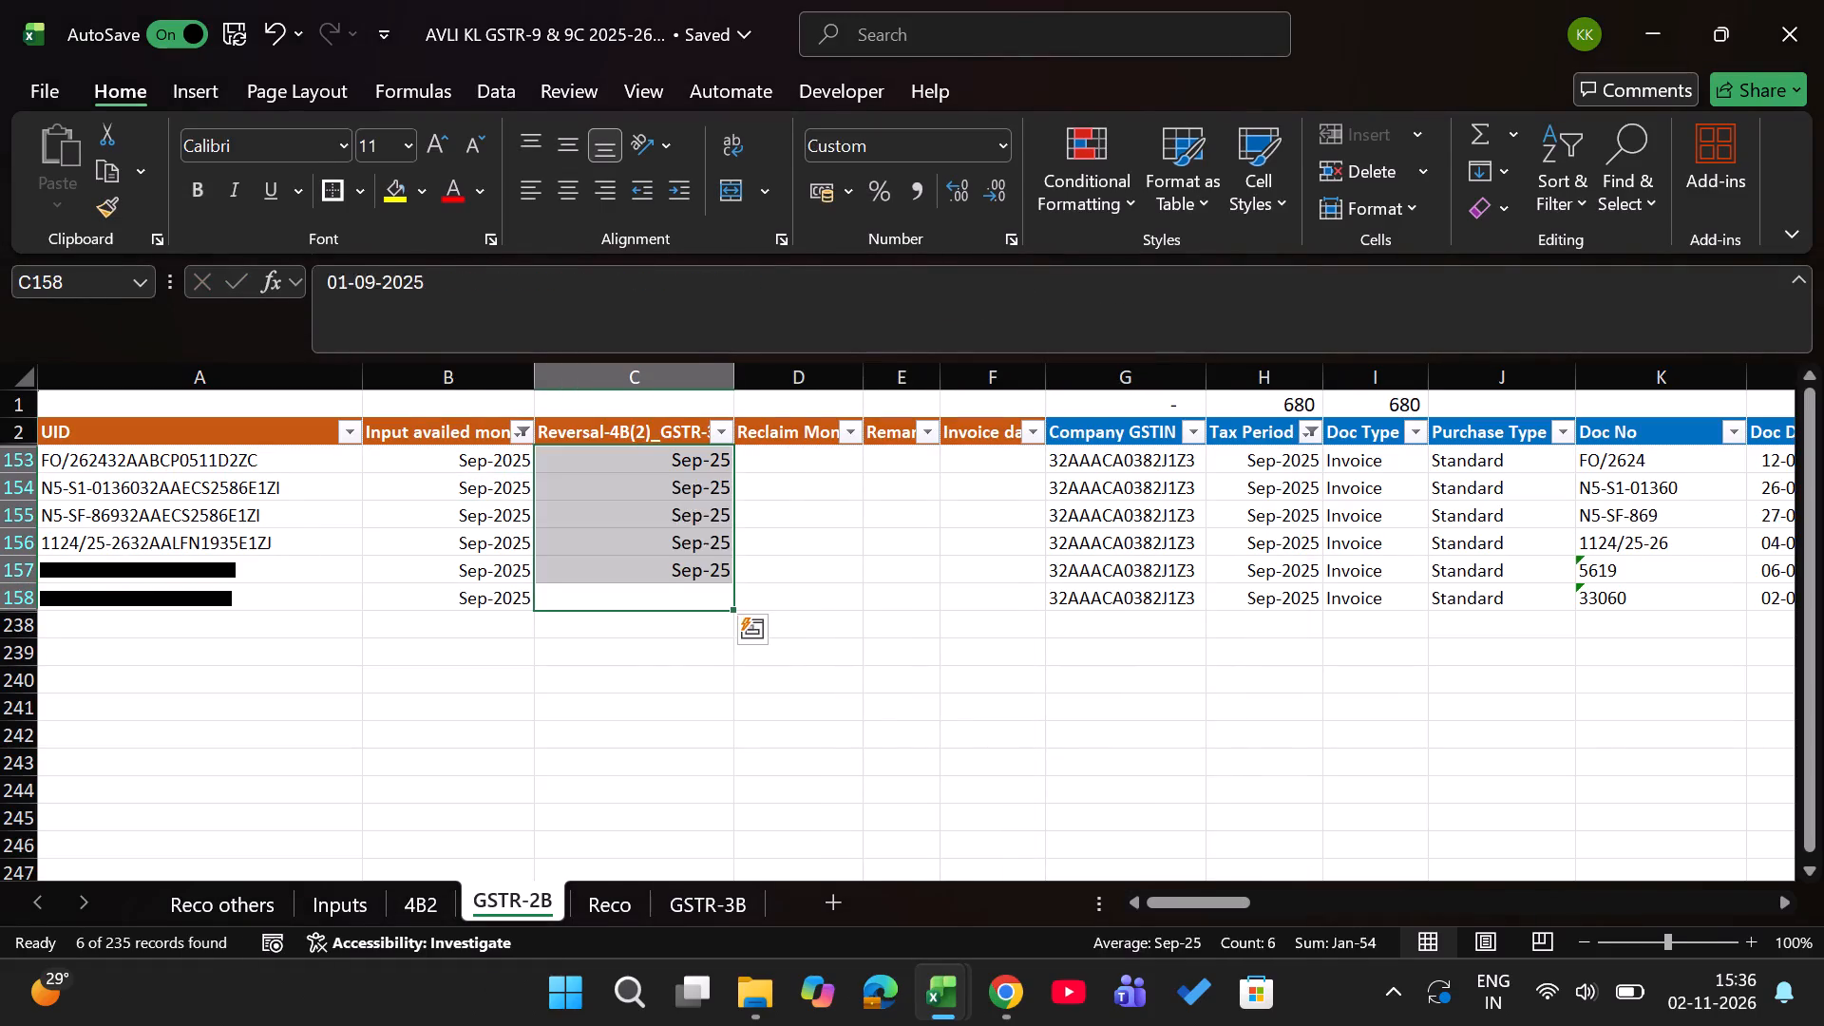
{"action": "key", "text": "Right"}
{"action": "key", "text": "Right"}
{"action": "key", "text": "Right"}
{"action": "key", "text": "Right"}
{"action": "key", "text": "Right"}
{"action": "key", "text": "Right"}
{"action": "key", "text": "Left"}
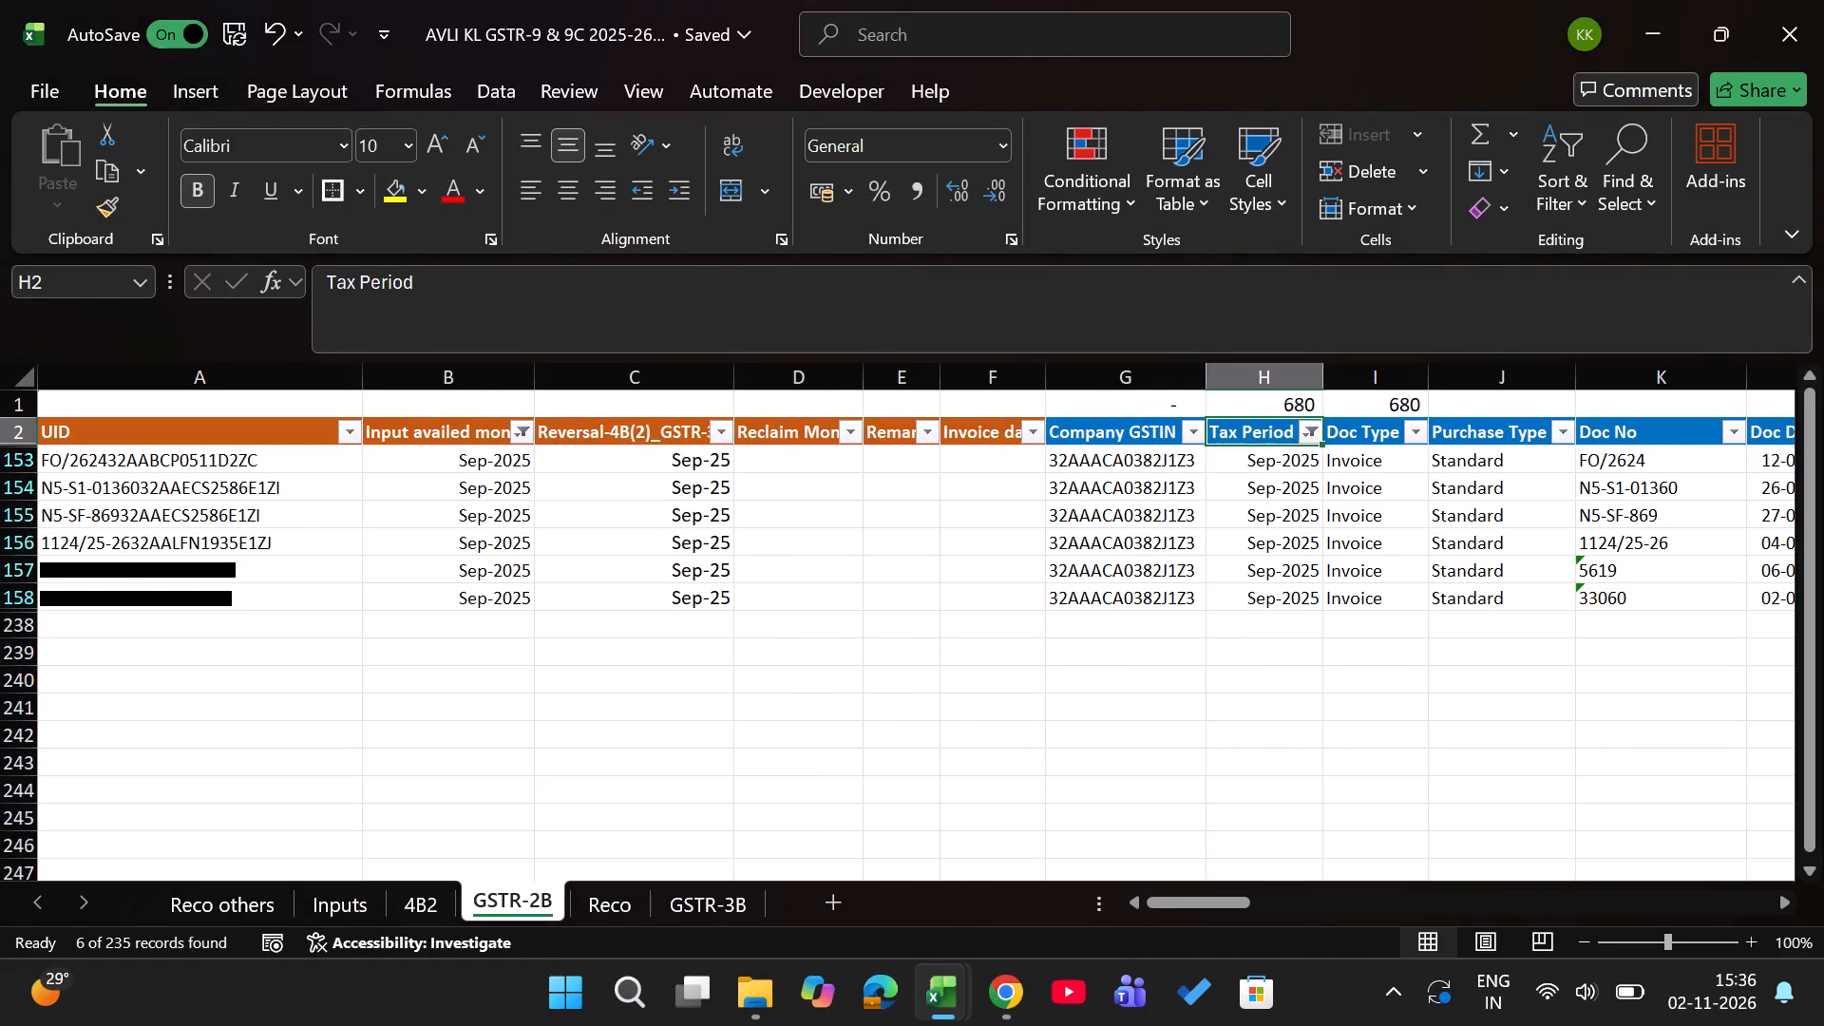
{"action": "key", "text": "alt+Down"}
{"action": "left_click", "coordinate": [974, 709]}
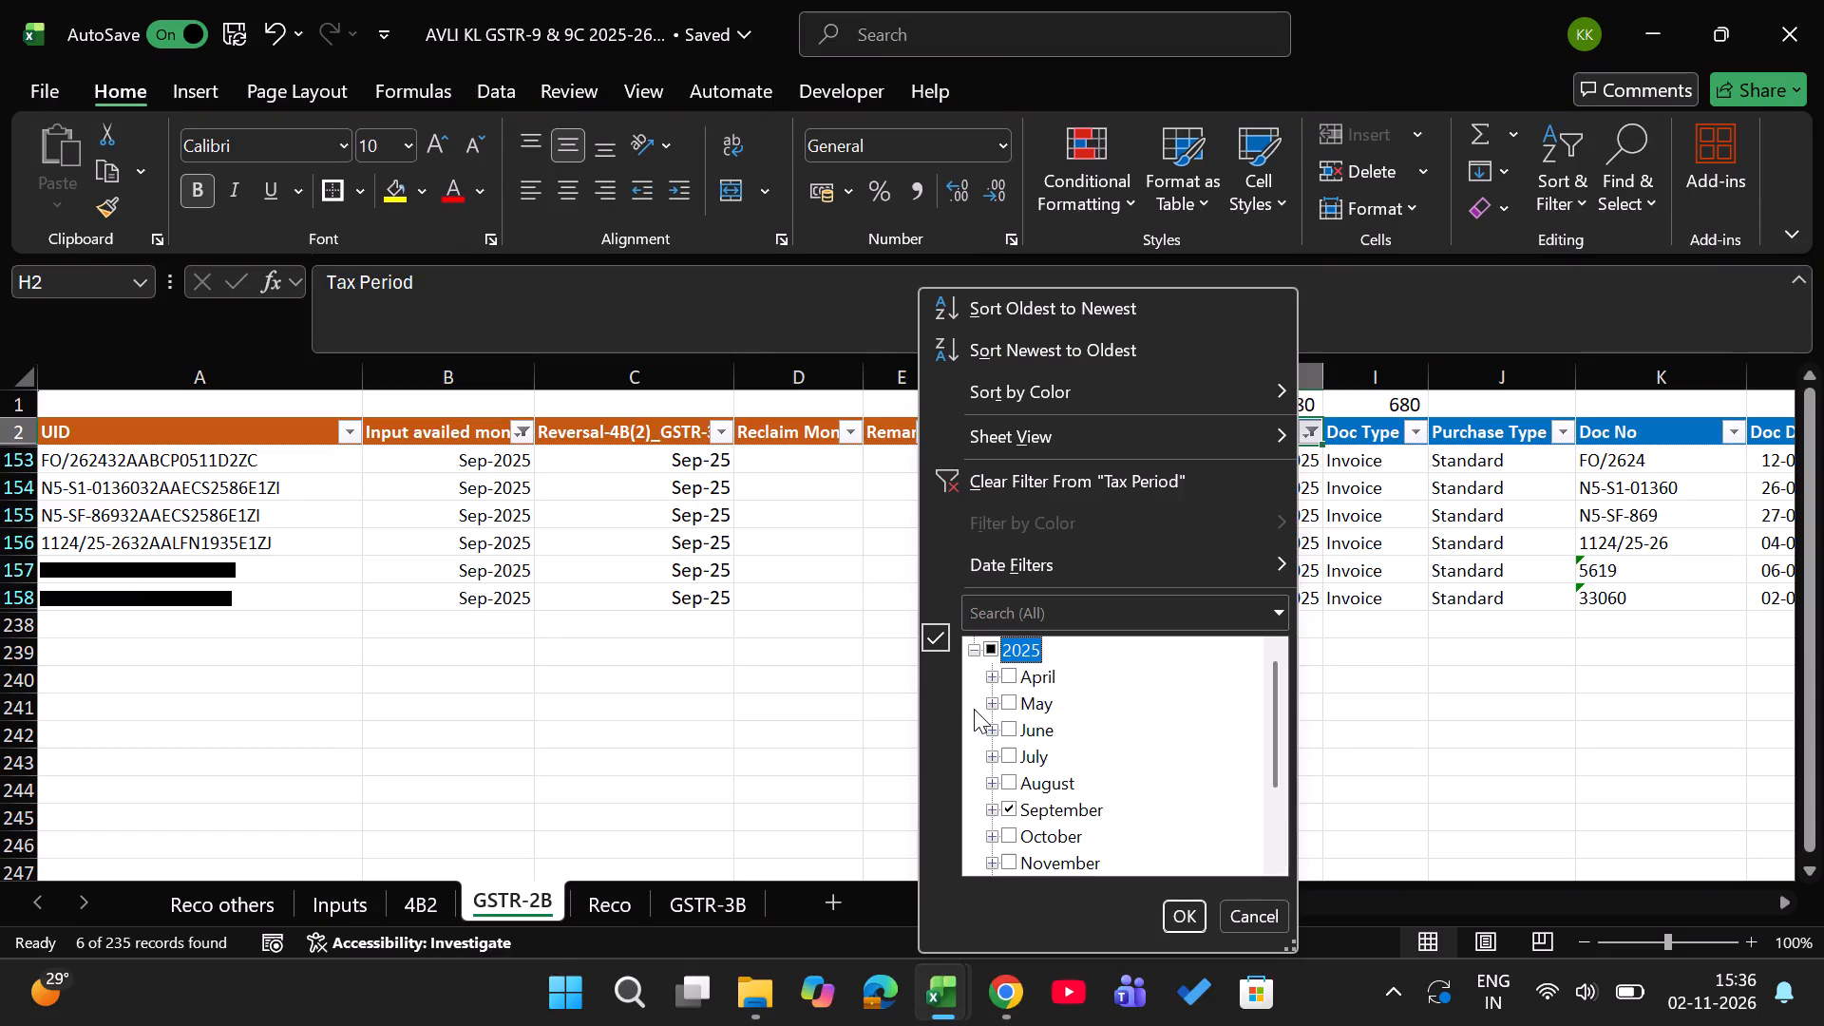
{"action": "key", "text": "Down"}
{"action": "key", "text": "Down"}
{"action": "key", "text": "Down"}
{"action": "key", "text": "Down"}
{"action": "key", "text": "Down"}
{"action": "key", "text": "Down"}
{"action": "key", "text": "Down"}
{"action": "key", "text": "Up"}
{"action": "key", "text": "space"}
{"action": "key", "text": "Down"}
{"action": "key", "text": "space"}
{"action": "key", "text": "Return"}
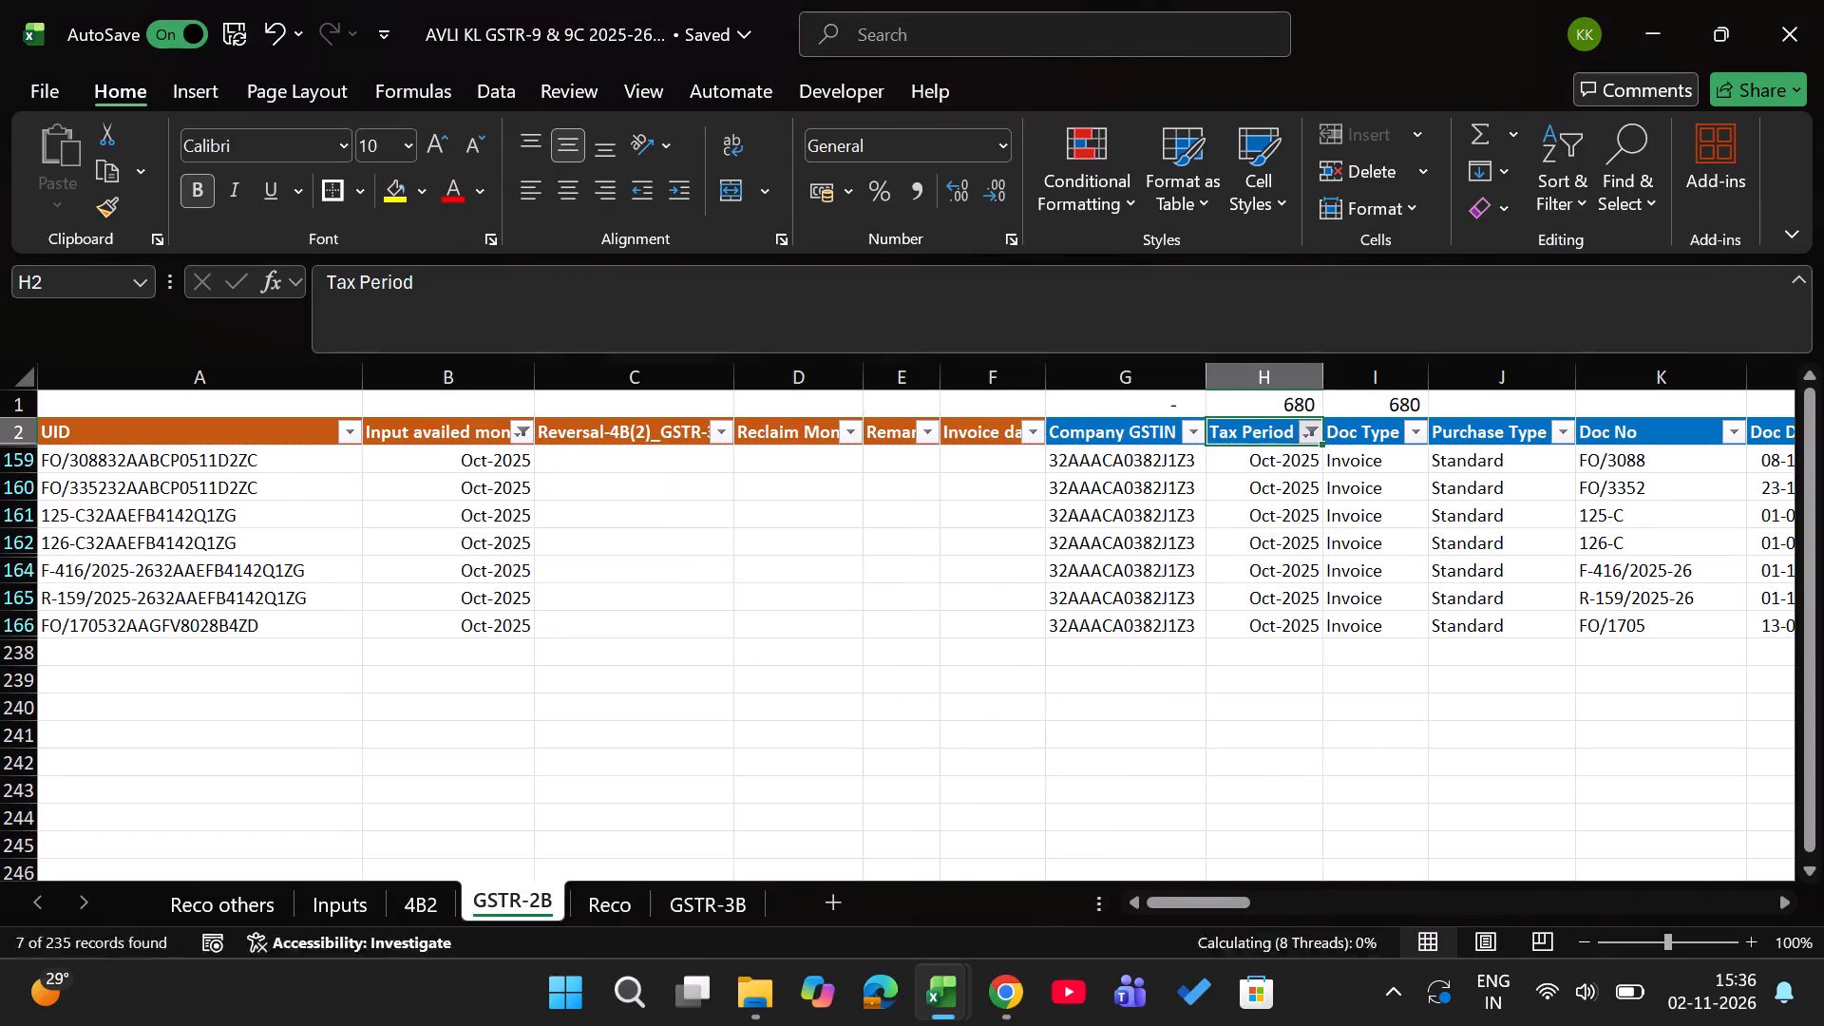
Enter OCT25 in the Reversal-4B(2) column for the first filtered October invoice, cell C159.
{"action": "key", "text": "Left"}
{"action": "key", "text": "Left"}
{"action": "key", "text": "Left"}
{"action": "key", "text": "Left"}
{"action": "key", "text": "Left"}
{"action": "key", "text": "Left"}
{"action": "key", "text": "Down"}
{"action": "key", "text": "Right"}
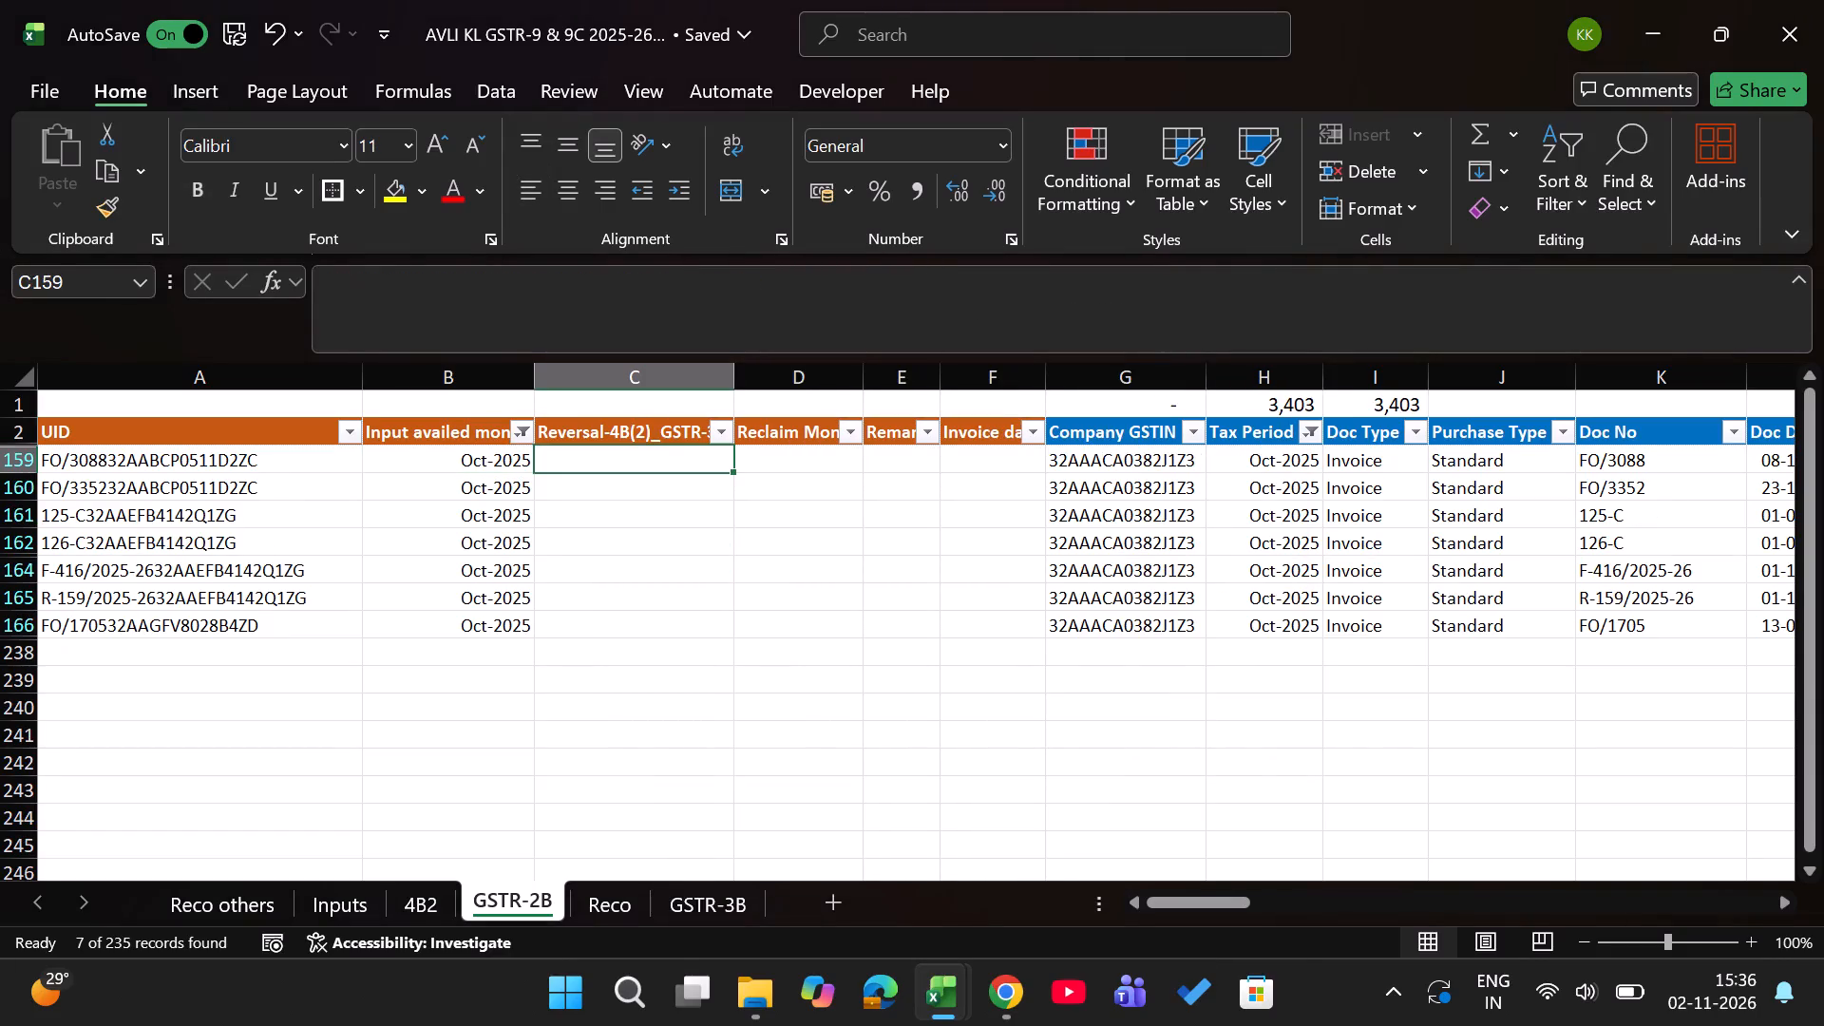
{"action": "type", "text": "OCT25"}
{"action": "key", "text": "Return"}
Fill Oct-25 down the visible Reversal-4B(2) cells through row 166.
{"action": "key", "text": "Left"}
{"action": "key", "text": "ctrl+Down"}
{"action": "key", "text": "Right"}
{"action": "key", "text": "ctrl+shift+Up"}
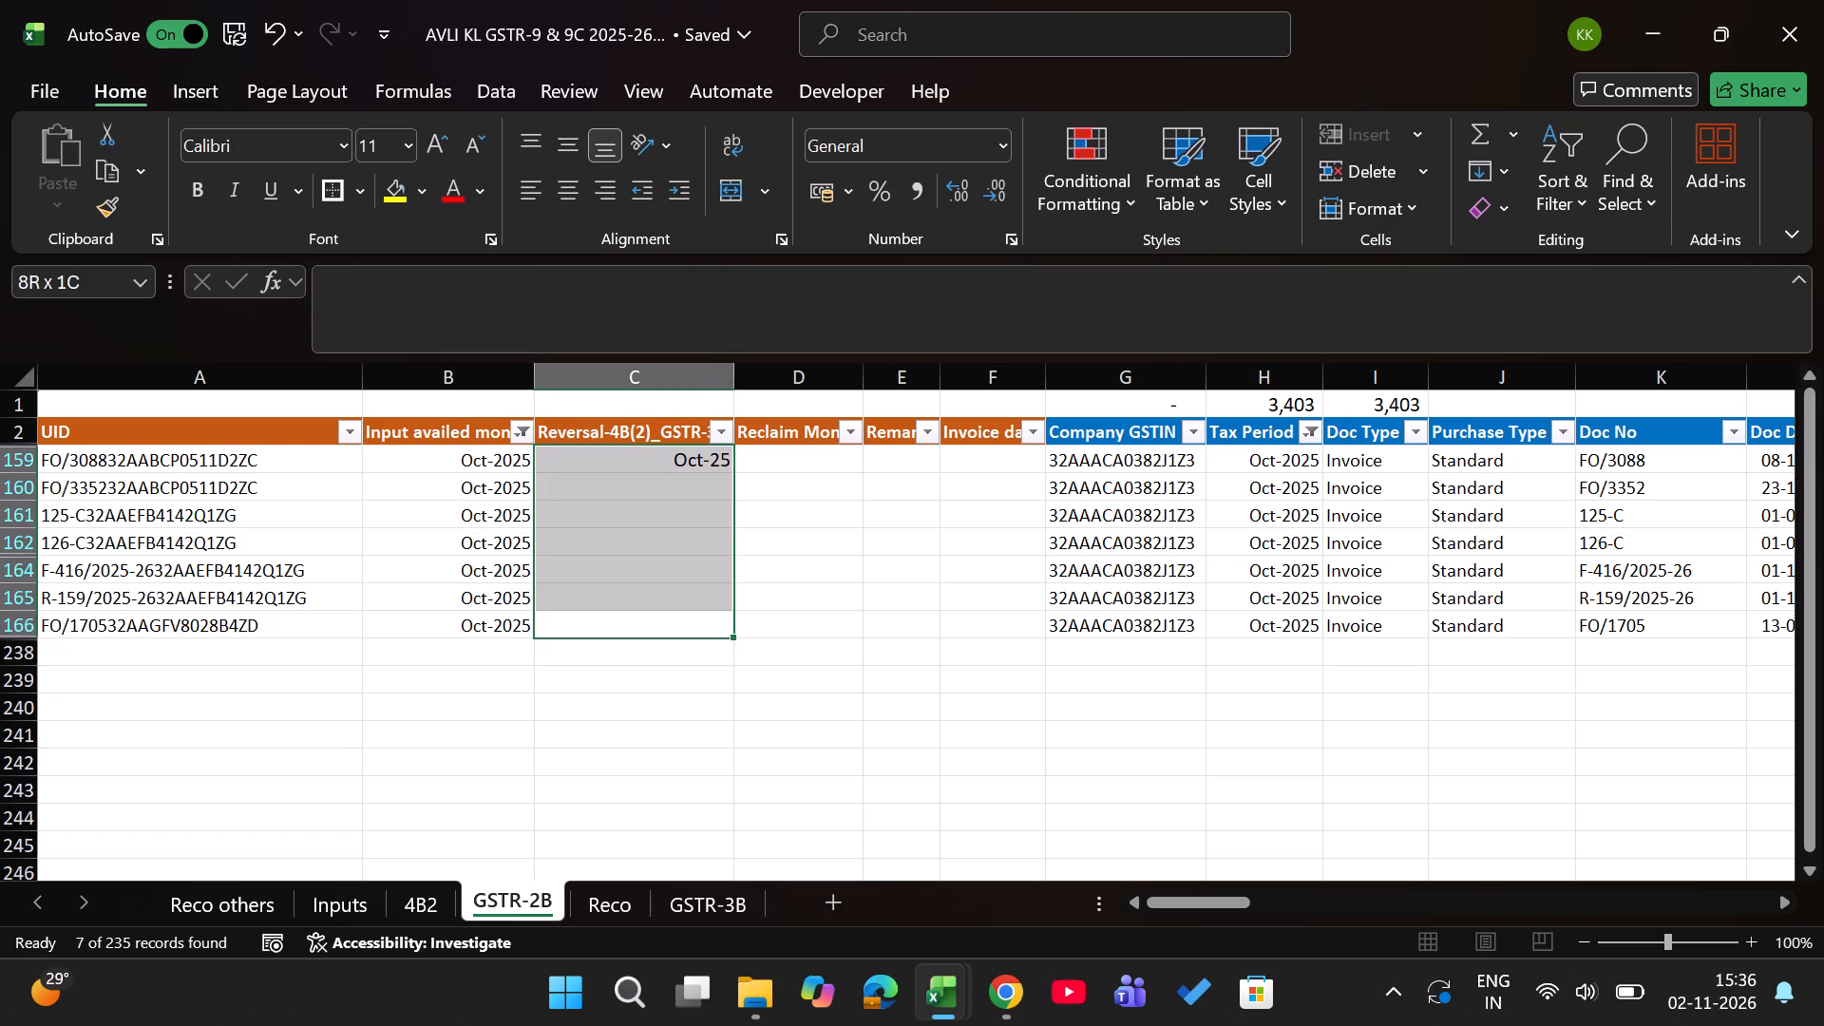
{"action": "key", "text": "alt+semicolon"}
{"action": "key", "text": "ctrl+d"}
Change the Tax Period filter in GSTR-2B to November 2025 only.
{"action": "key", "text": "ctrl+Up"}
{"action": "key", "text": "Right"}
{"action": "key", "text": "Right"}
{"action": "key", "text": "Right"}
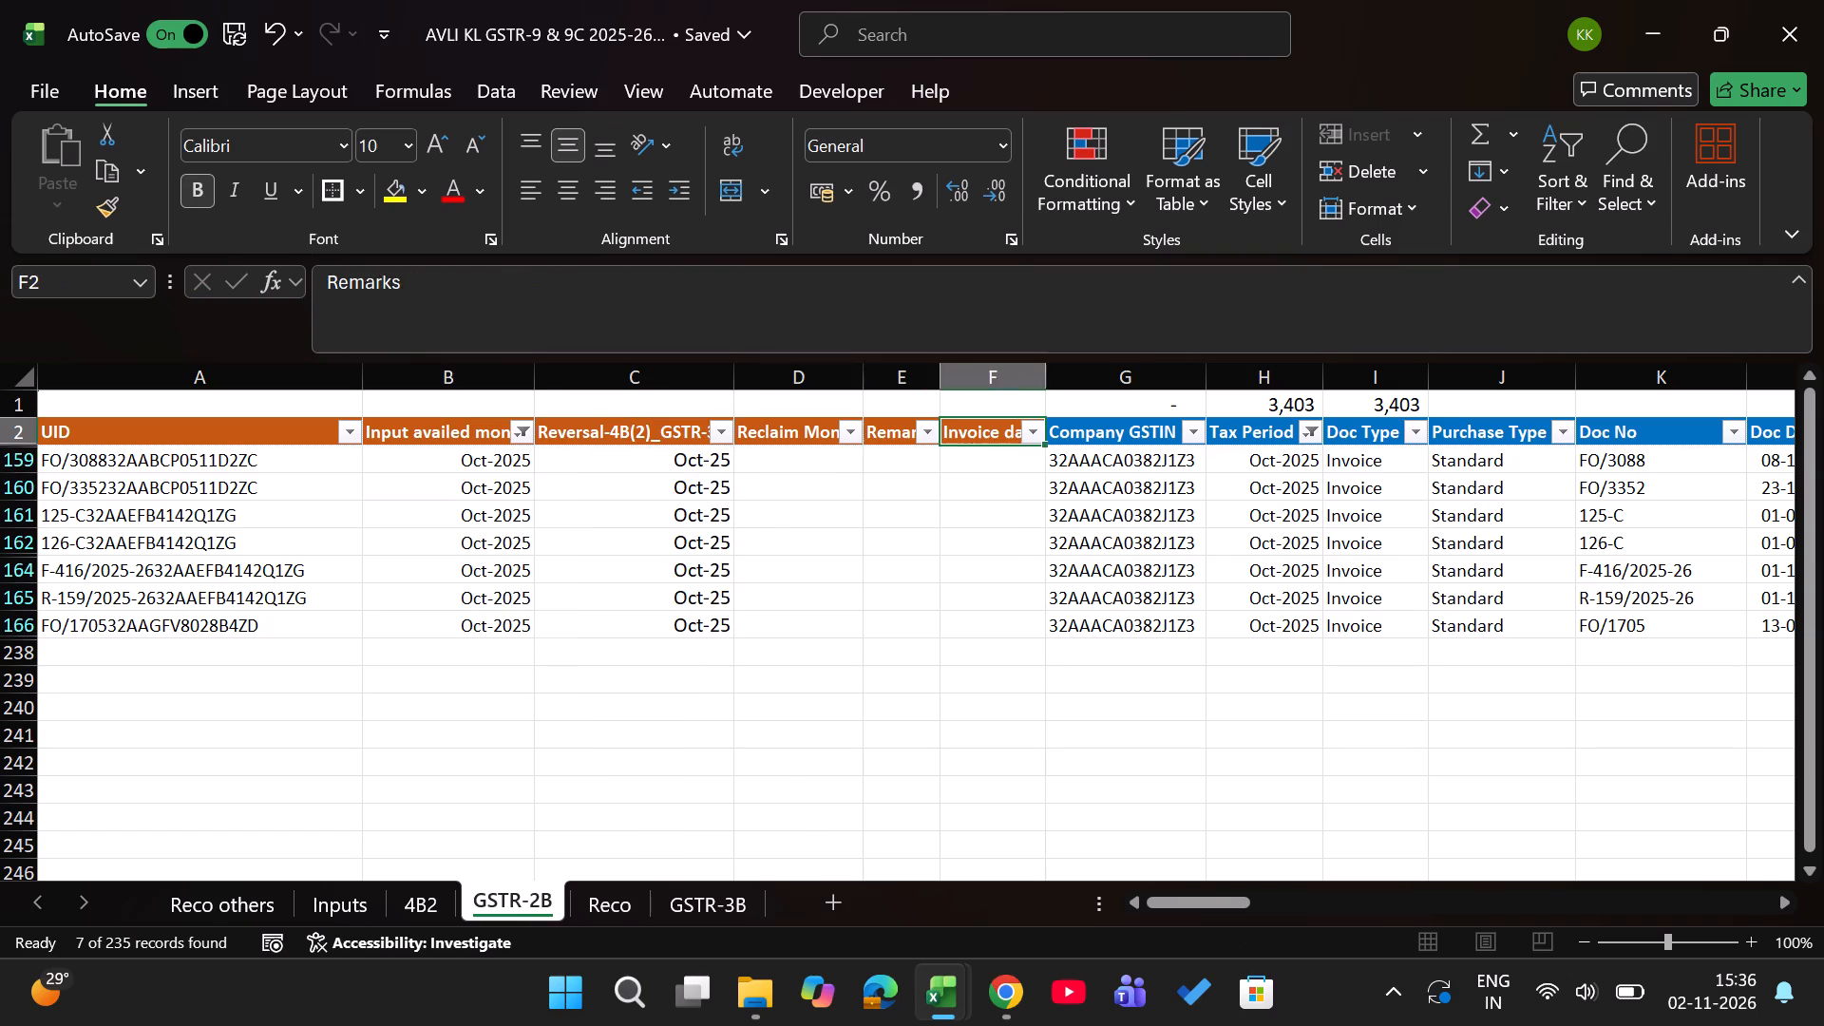
{"action": "key", "text": "Right"}
{"action": "key", "text": "Right"}
{"action": "key", "text": "alt+Down"}
{"action": "left_click", "coordinate": [978, 697]}
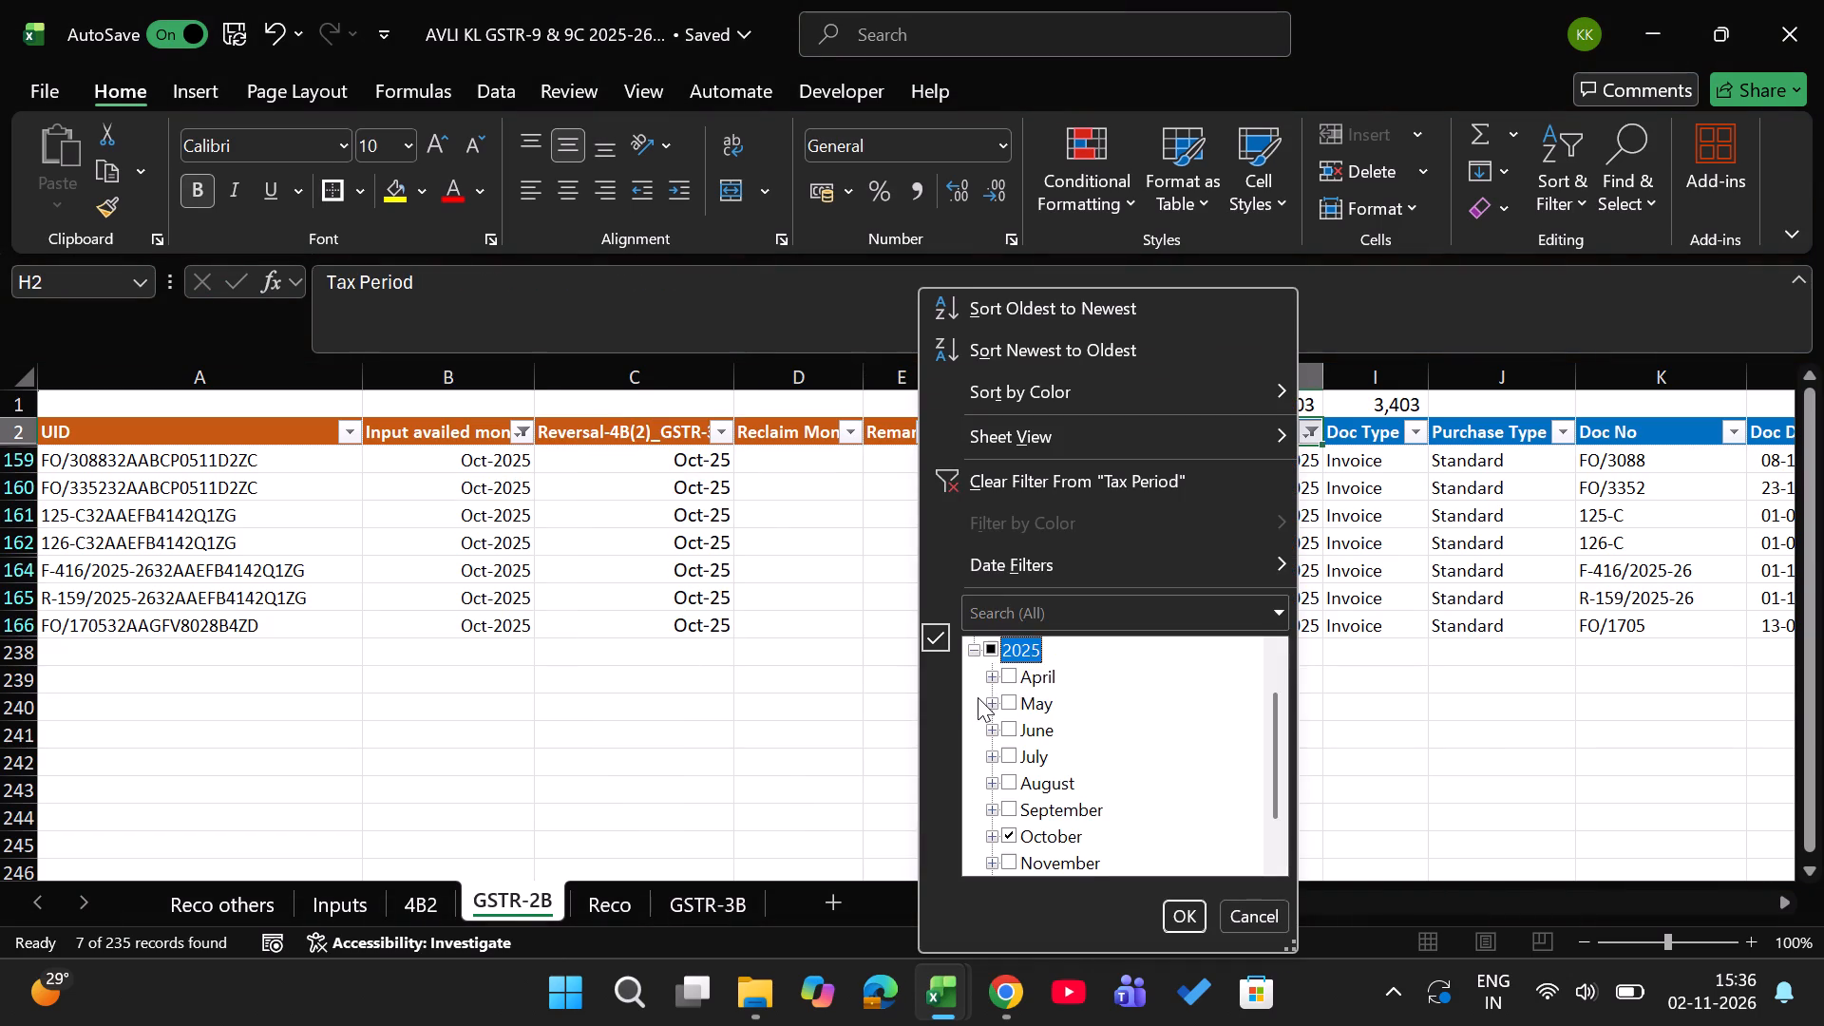
{"action": "key", "text": "Down"}
{"action": "key", "text": "Down"}
{"action": "key", "text": "Down"}
{"action": "key", "text": "Down"}
{"action": "key", "text": "Down"}
{"action": "key", "text": "Down"}
{"action": "key", "text": "Down"}
{"action": "key", "text": "Down"}
{"action": "key", "text": "Up"}
{"action": "key", "text": "space"}
{"action": "key", "text": "Down"}
{"action": "key", "text": "space"}
{"action": "key", "text": "Return"}
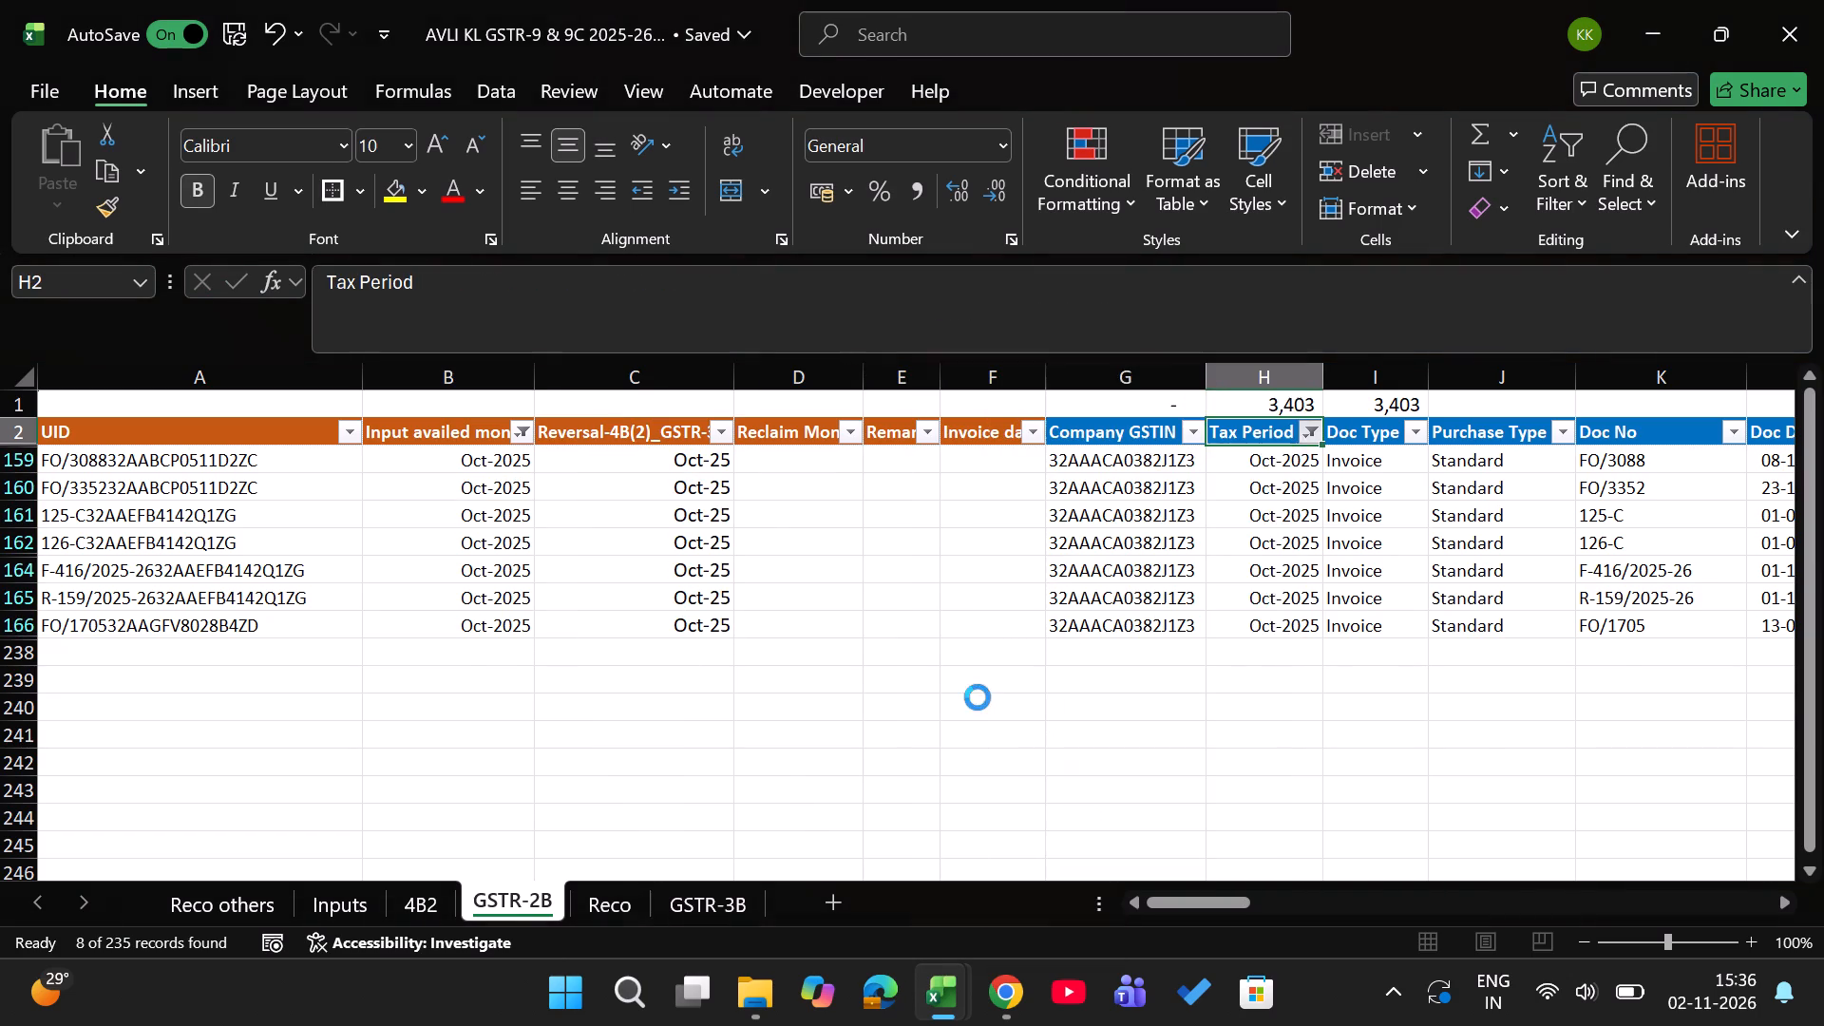
Enter NOV25 in the Reversal-4B(2) column for the first filtered November invoice, cell C168.
{"action": "key", "text": "Left"}
{"action": "key", "text": "Left"}
{"action": "key", "text": "Left"}
{"action": "key", "text": "Left"}
{"action": "key", "text": "Left"}
{"action": "key", "text": "Down"}
{"action": "type", "text": "NO"}
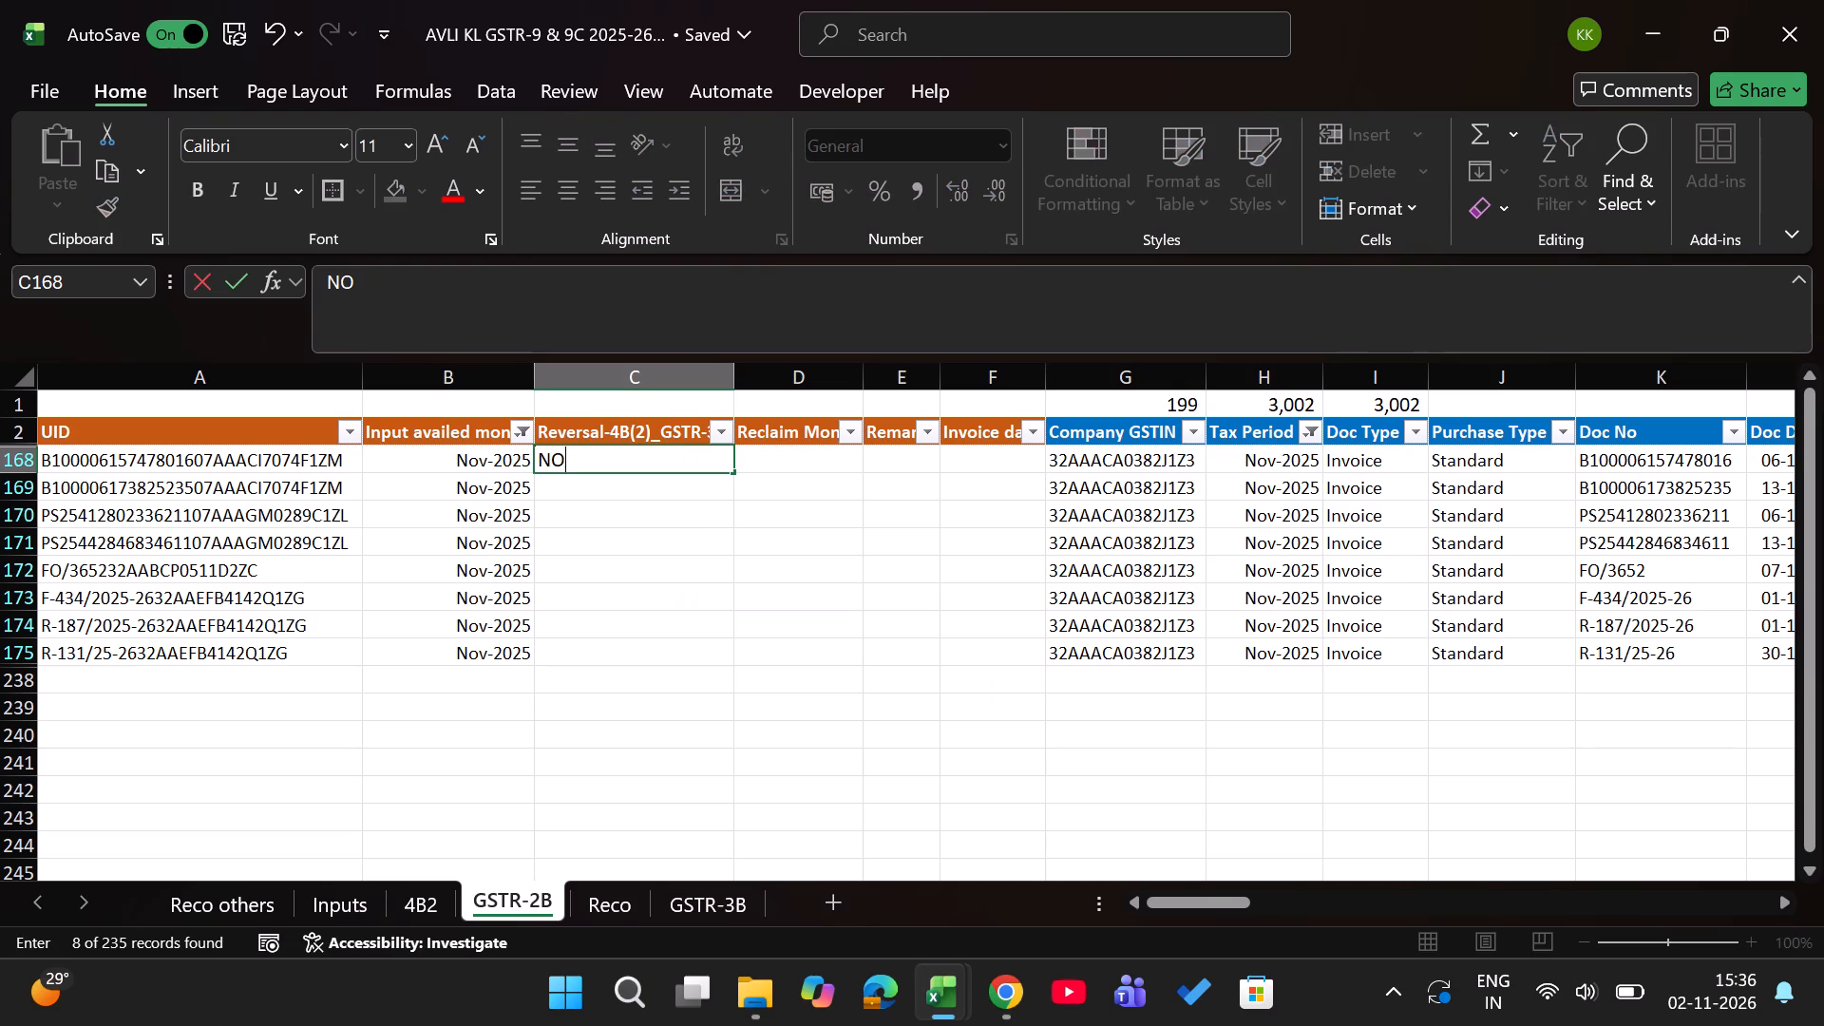
{"action": "type", "text": "V25"}
{"action": "key", "text": "Return"}
Fill Nov-25 down the visible Reversal-4B(2) cells through row 175.
{"action": "key", "text": "Left"}
{"action": "key", "text": "ctrl+Down"}
{"action": "key", "text": "Right"}
{"action": "key", "text": "ctrl+shift+Up"}
{"action": "key", "text": "alt+semicolon"}
{"action": "key", "text": "ctrl+d"}
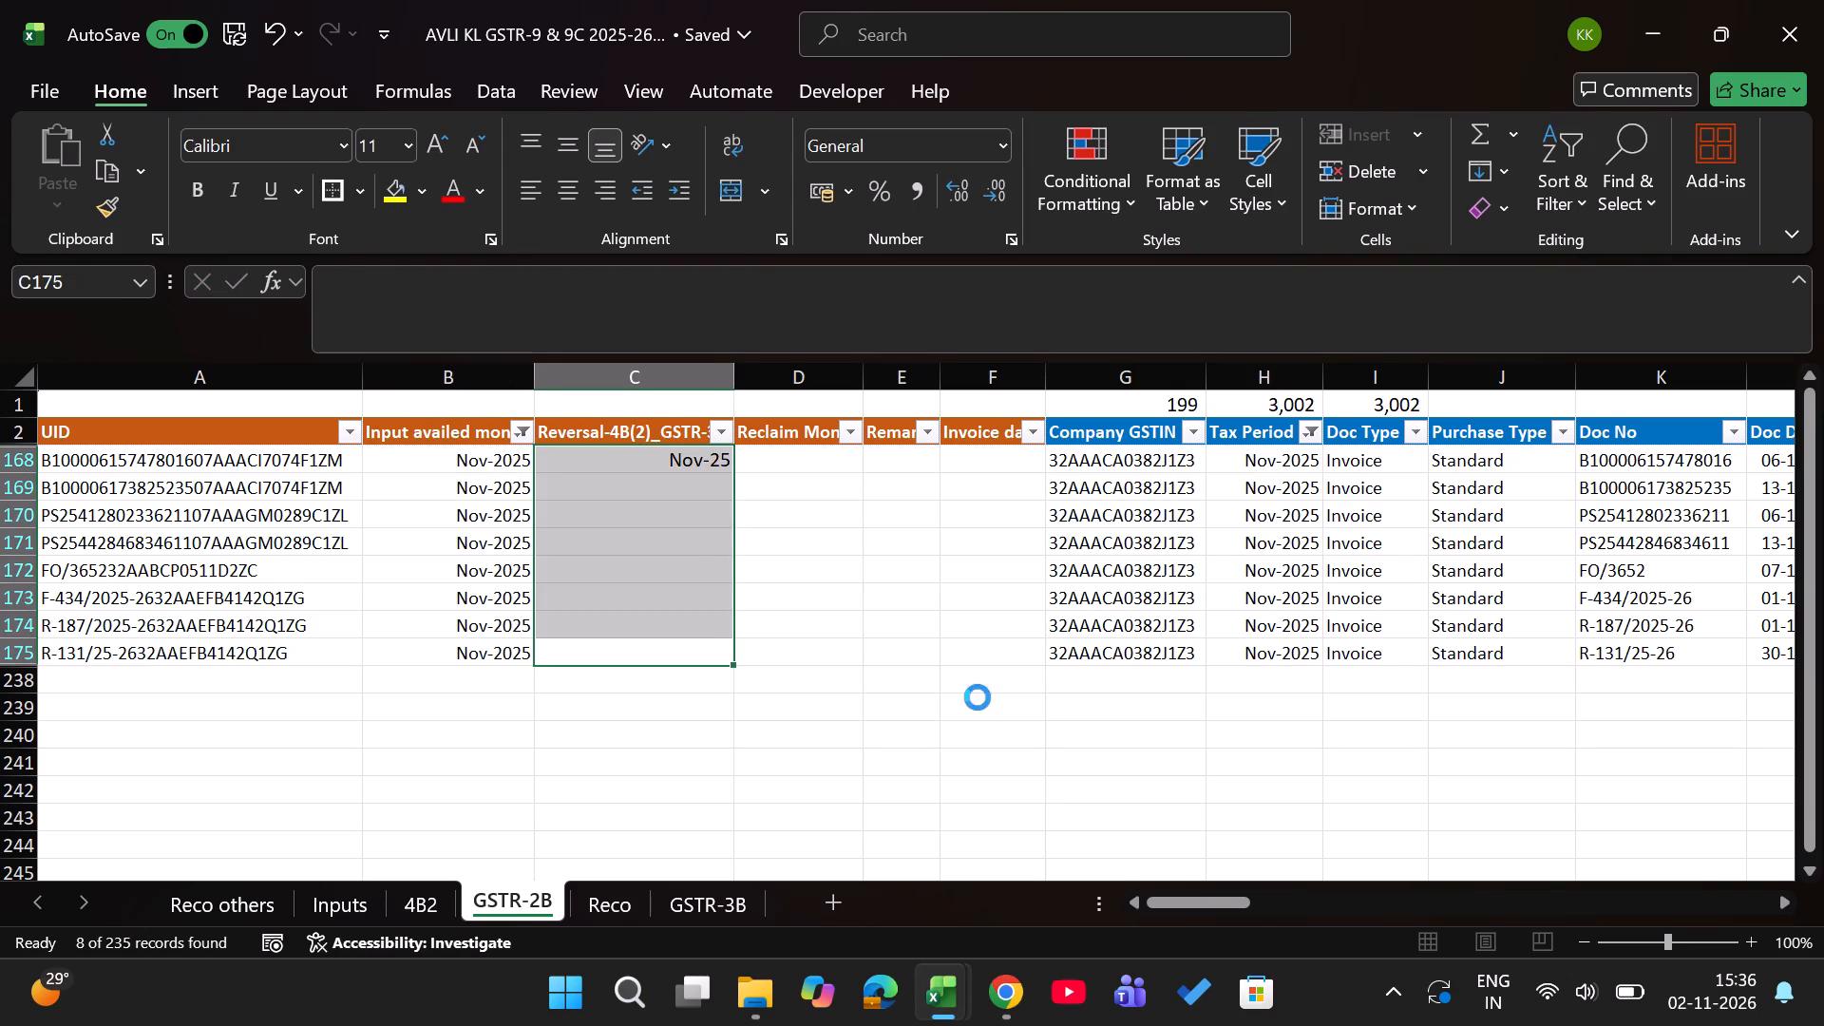
Change the Tax Period filter in GSTR-2B to December 2025 only.
{"action": "key", "text": "ctrl+Up"}
{"action": "key", "text": "Right"}
{"action": "key", "text": "Right"}
{"action": "key", "text": "Right"}
{"action": "key", "text": "Right"}
{"action": "key", "text": "Right"}
{"action": "key", "text": "alt+Down"}
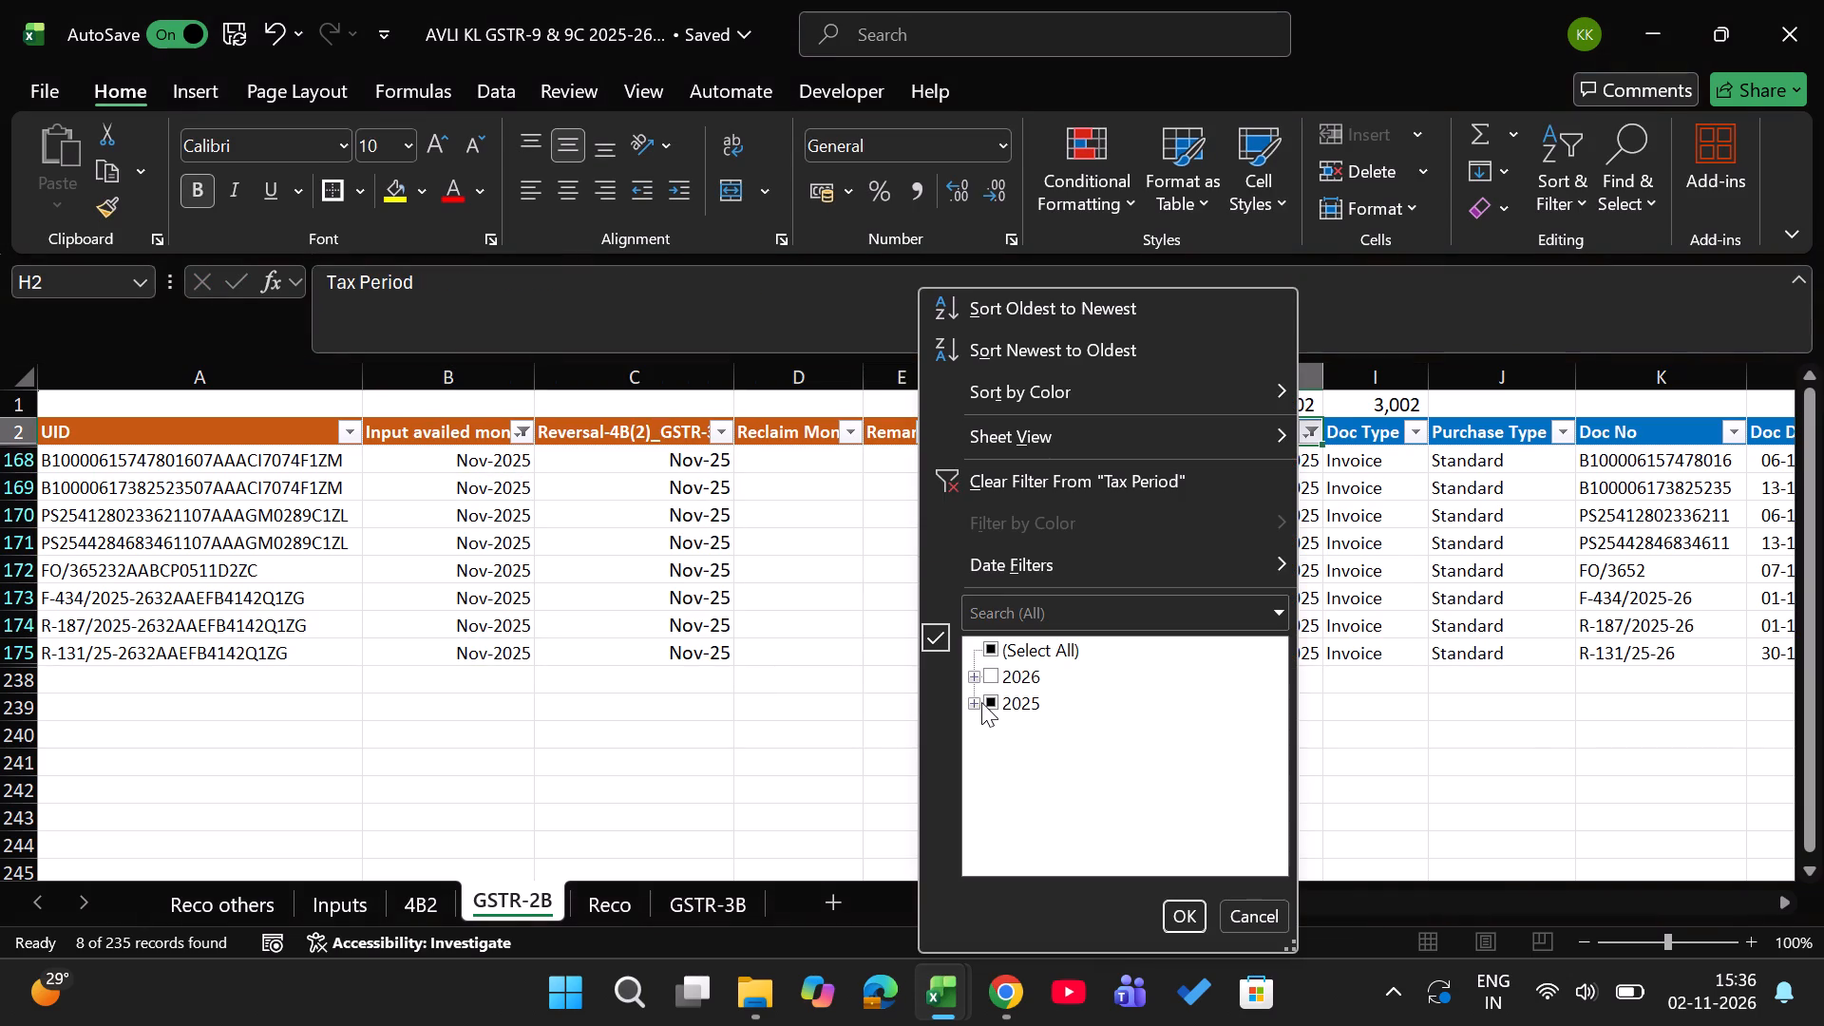
{"action": "left_click", "coordinate": [979, 702]}
{"action": "key", "text": "Down"}
{"action": "key", "text": "Down"}
{"action": "key", "text": "Down"}
{"action": "key", "text": "Down"}
{"action": "key", "text": "Down"}
{"action": "key", "text": "Down"}
{"action": "key", "text": "Down"}
{"action": "key", "text": "Down"}
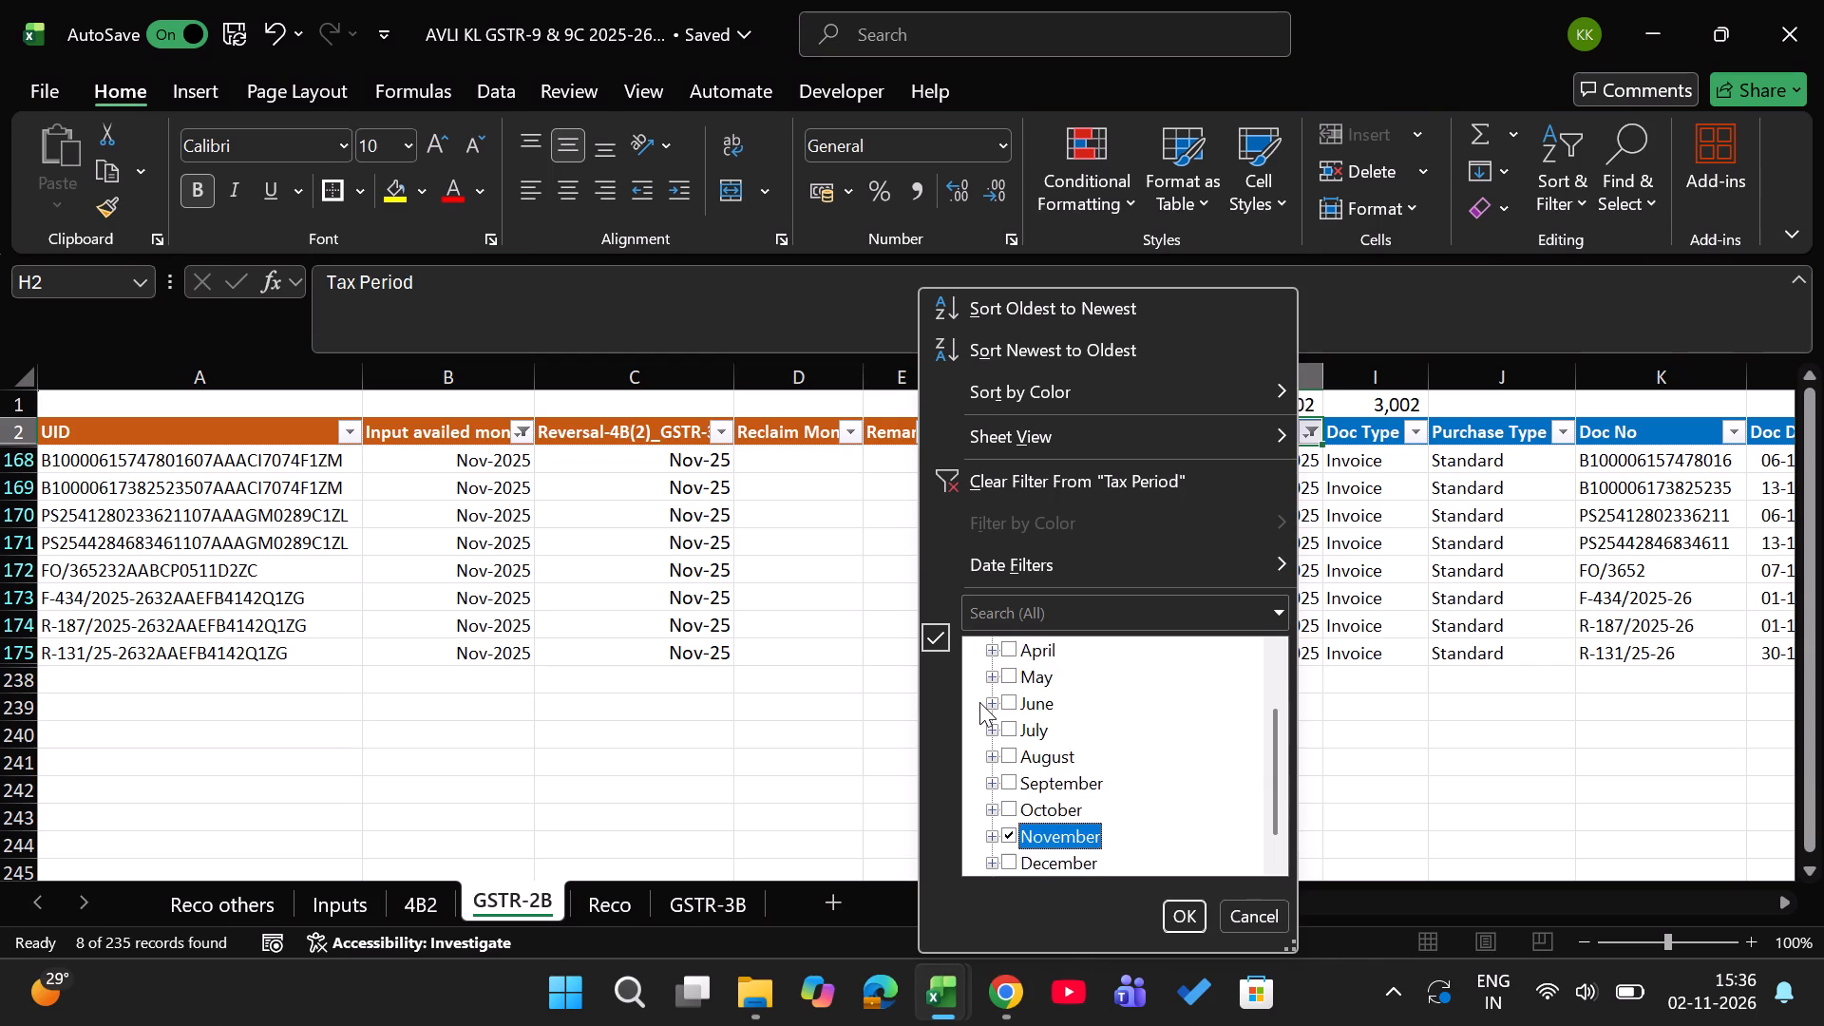
{"action": "key", "text": "space"}
{"action": "key", "text": "Down"}
{"action": "key", "text": "space"}
{"action": "key", "text": "Return"}
Enter DEC25 in the Reversal-4B(2) column for the first filtered December invoice, cell C176.
{"action": "key", "text": "Left"}
{"action": "key", "text": "Left"}
{"action": "key", "text": "Left"}
{"action": "key", "text": "Left"}
{"action": "key", "text": "Left"}
{"action": "key", "text": "Down"}
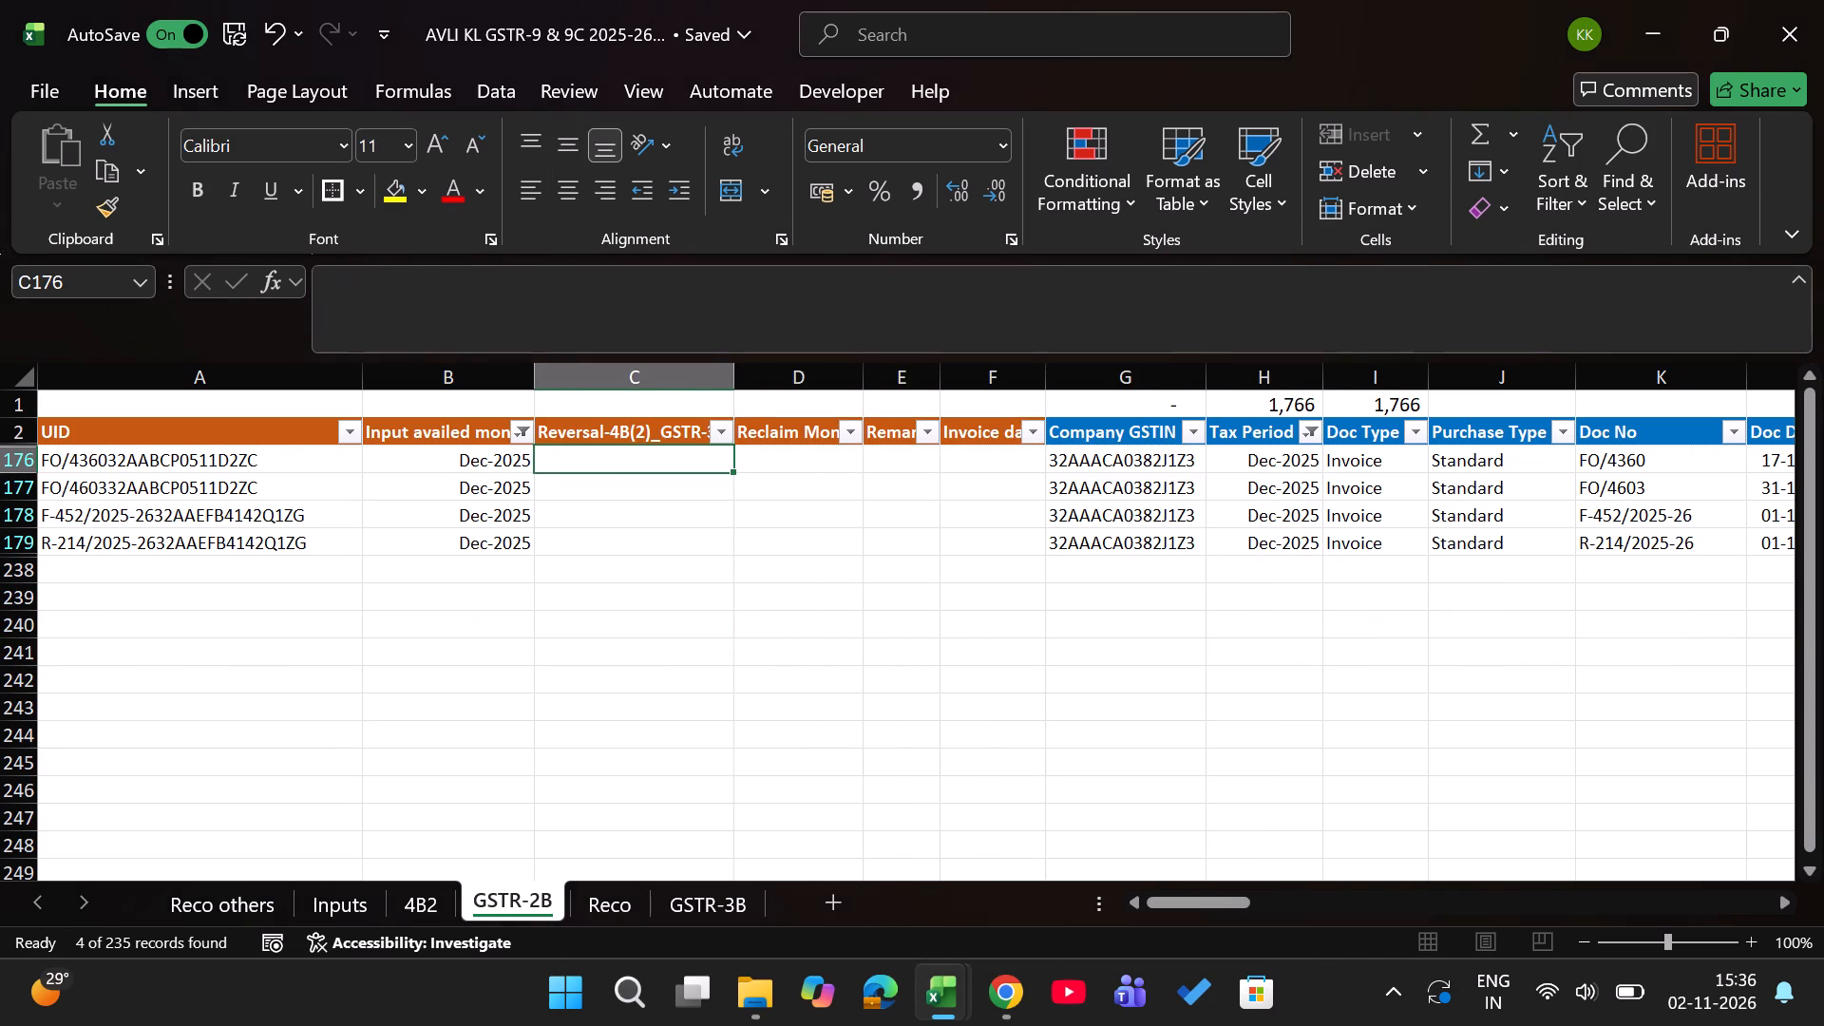
{"action": "type", "text": "DEC25"}
{"action": "key", "text": "Return"}
Fill Dec-25 down the visible Reversal-4B(2) cells through row 179.
{"action": "key", "text": "Left"}
{"action": "key", "text": "ctrl+Down"}
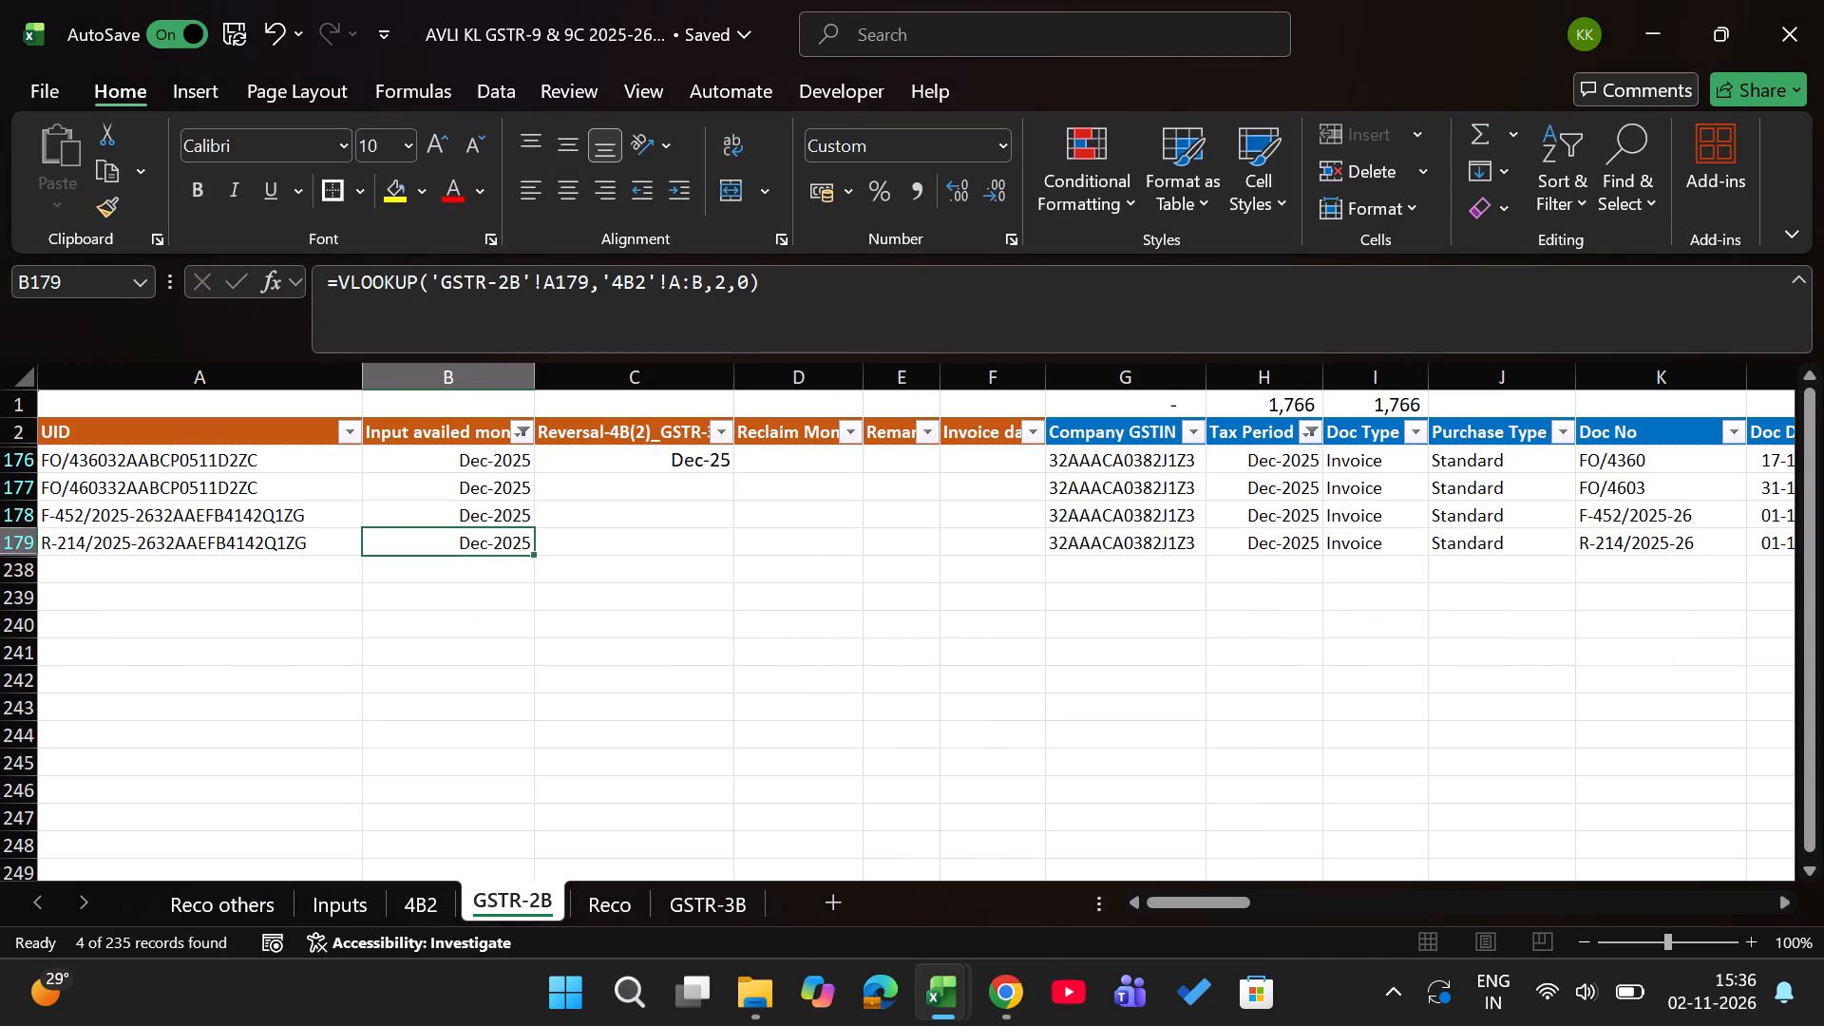
{"action": "key", "text": "Right"}
{"action": "key", "text": "shift+Up"}
{"action": "key", "text": "shift+Up"}
{"action": "key", "text": "shift+Up"}
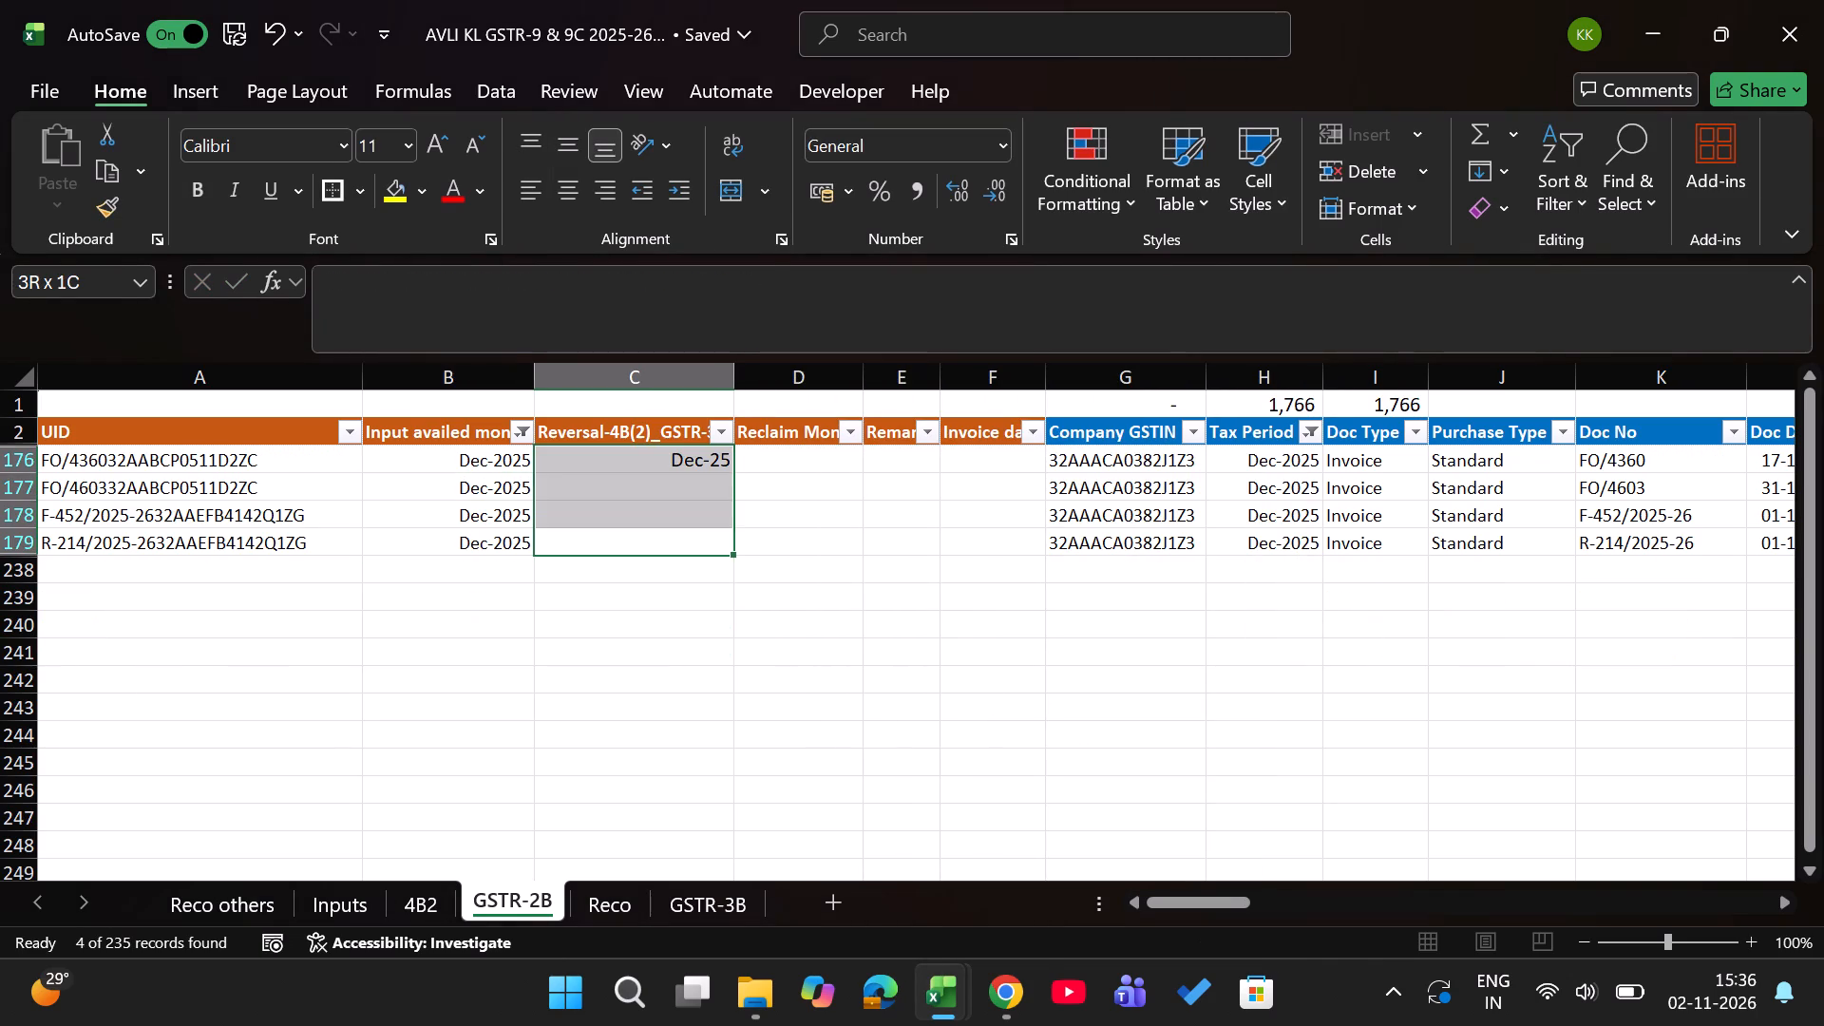
{"action": "key", "text": "alt+semicolon"}
{"action": "key", "text": "ctrl+d"}
Clear all filters on the GSTR-2B sheet so every invoice row shows.
{"action": "key", "text": "Up"}
{"action": "type", "text": "AC"}
{"action": "key", "text": "Left"}
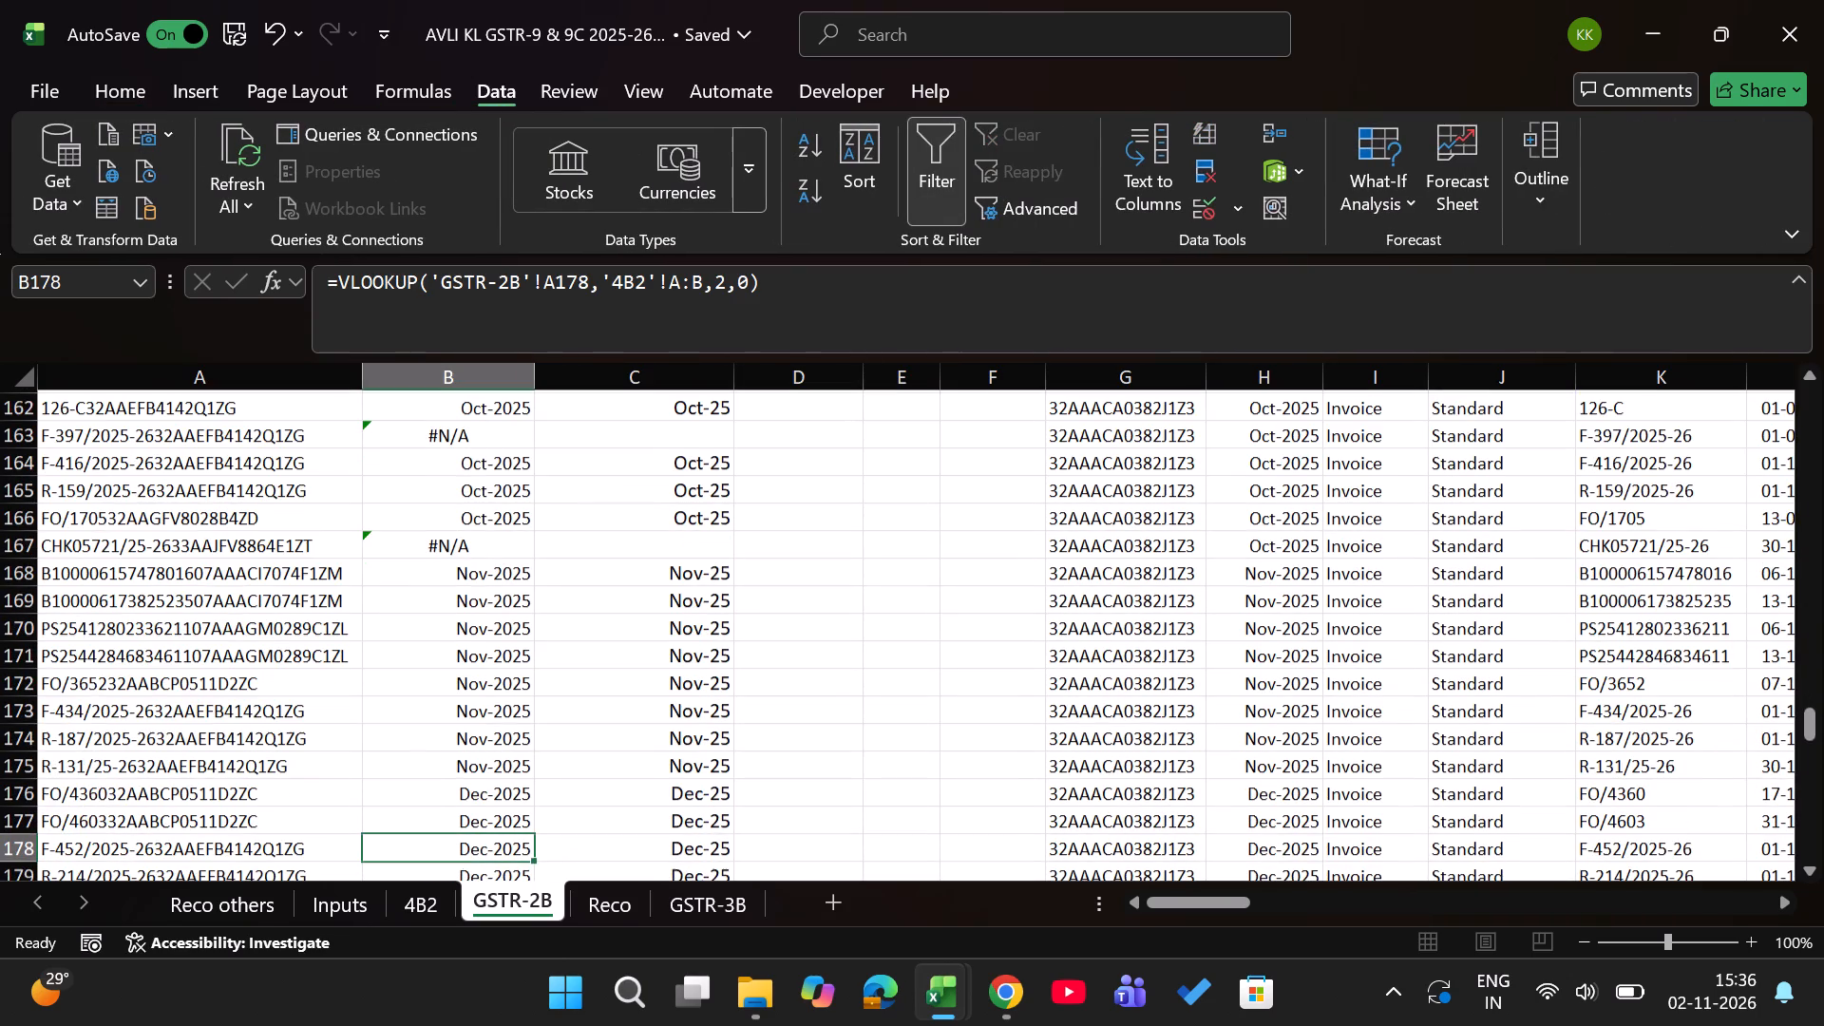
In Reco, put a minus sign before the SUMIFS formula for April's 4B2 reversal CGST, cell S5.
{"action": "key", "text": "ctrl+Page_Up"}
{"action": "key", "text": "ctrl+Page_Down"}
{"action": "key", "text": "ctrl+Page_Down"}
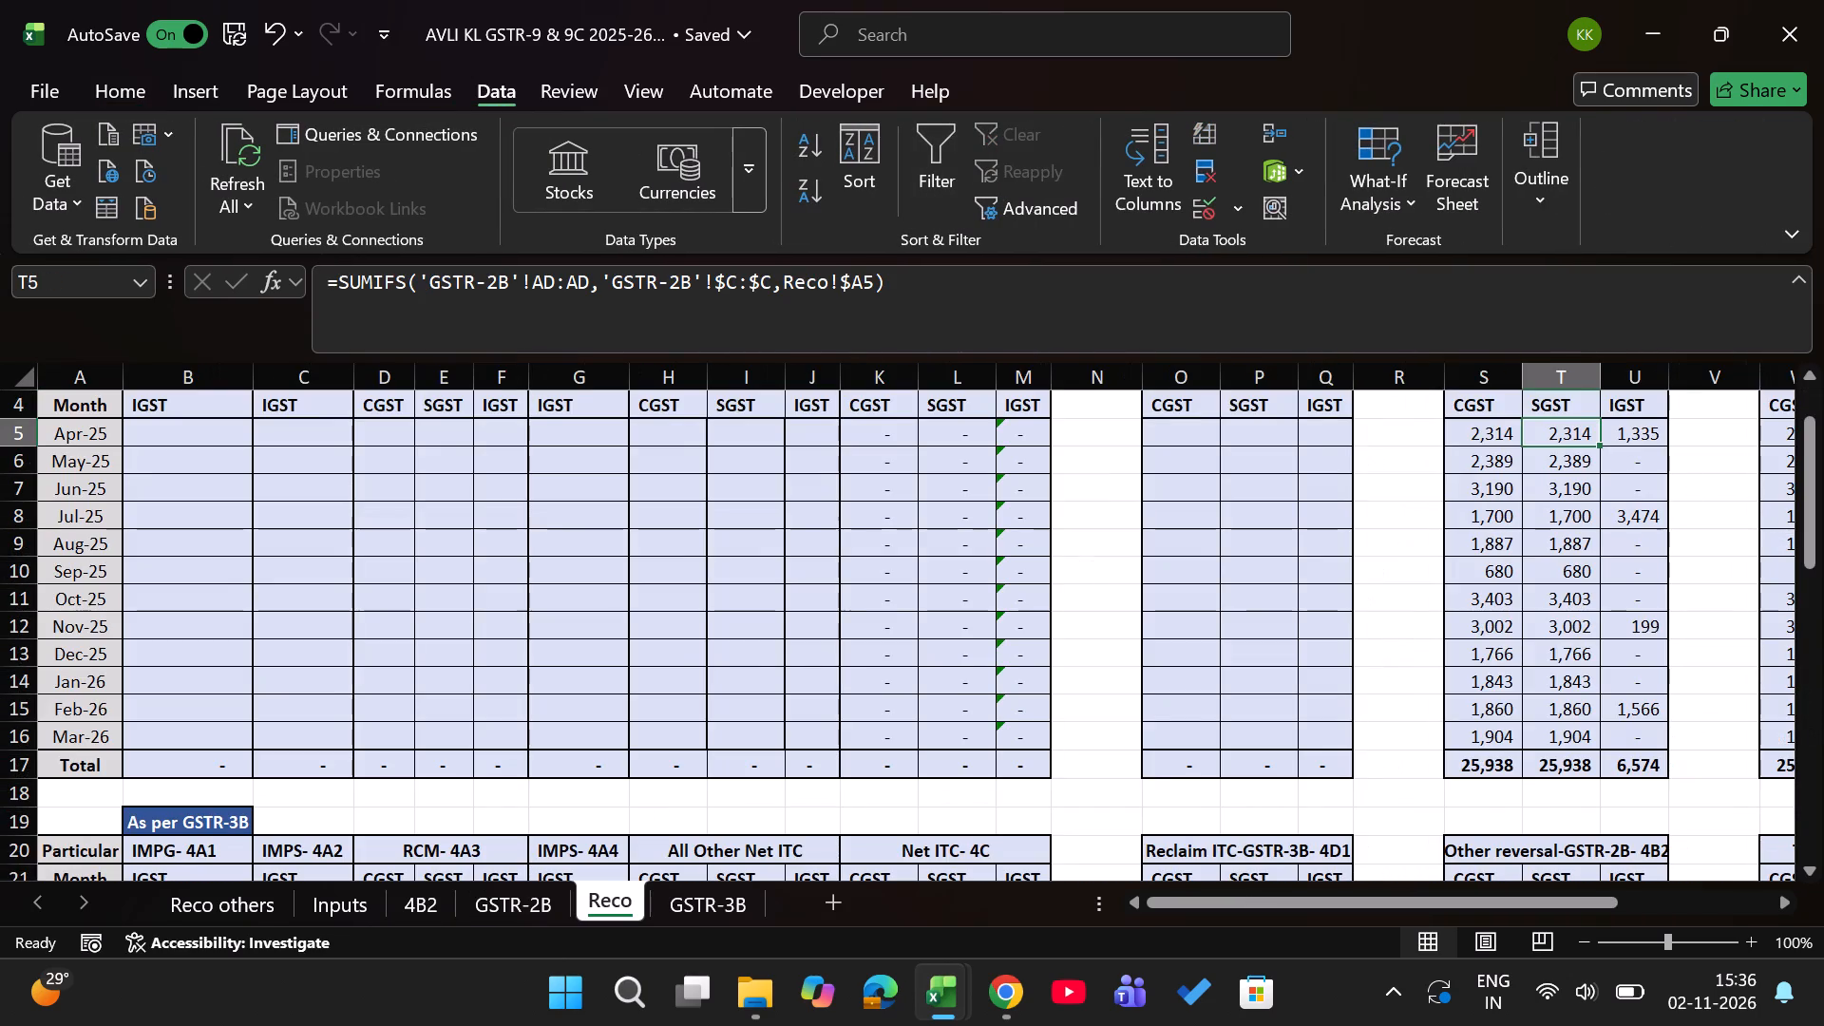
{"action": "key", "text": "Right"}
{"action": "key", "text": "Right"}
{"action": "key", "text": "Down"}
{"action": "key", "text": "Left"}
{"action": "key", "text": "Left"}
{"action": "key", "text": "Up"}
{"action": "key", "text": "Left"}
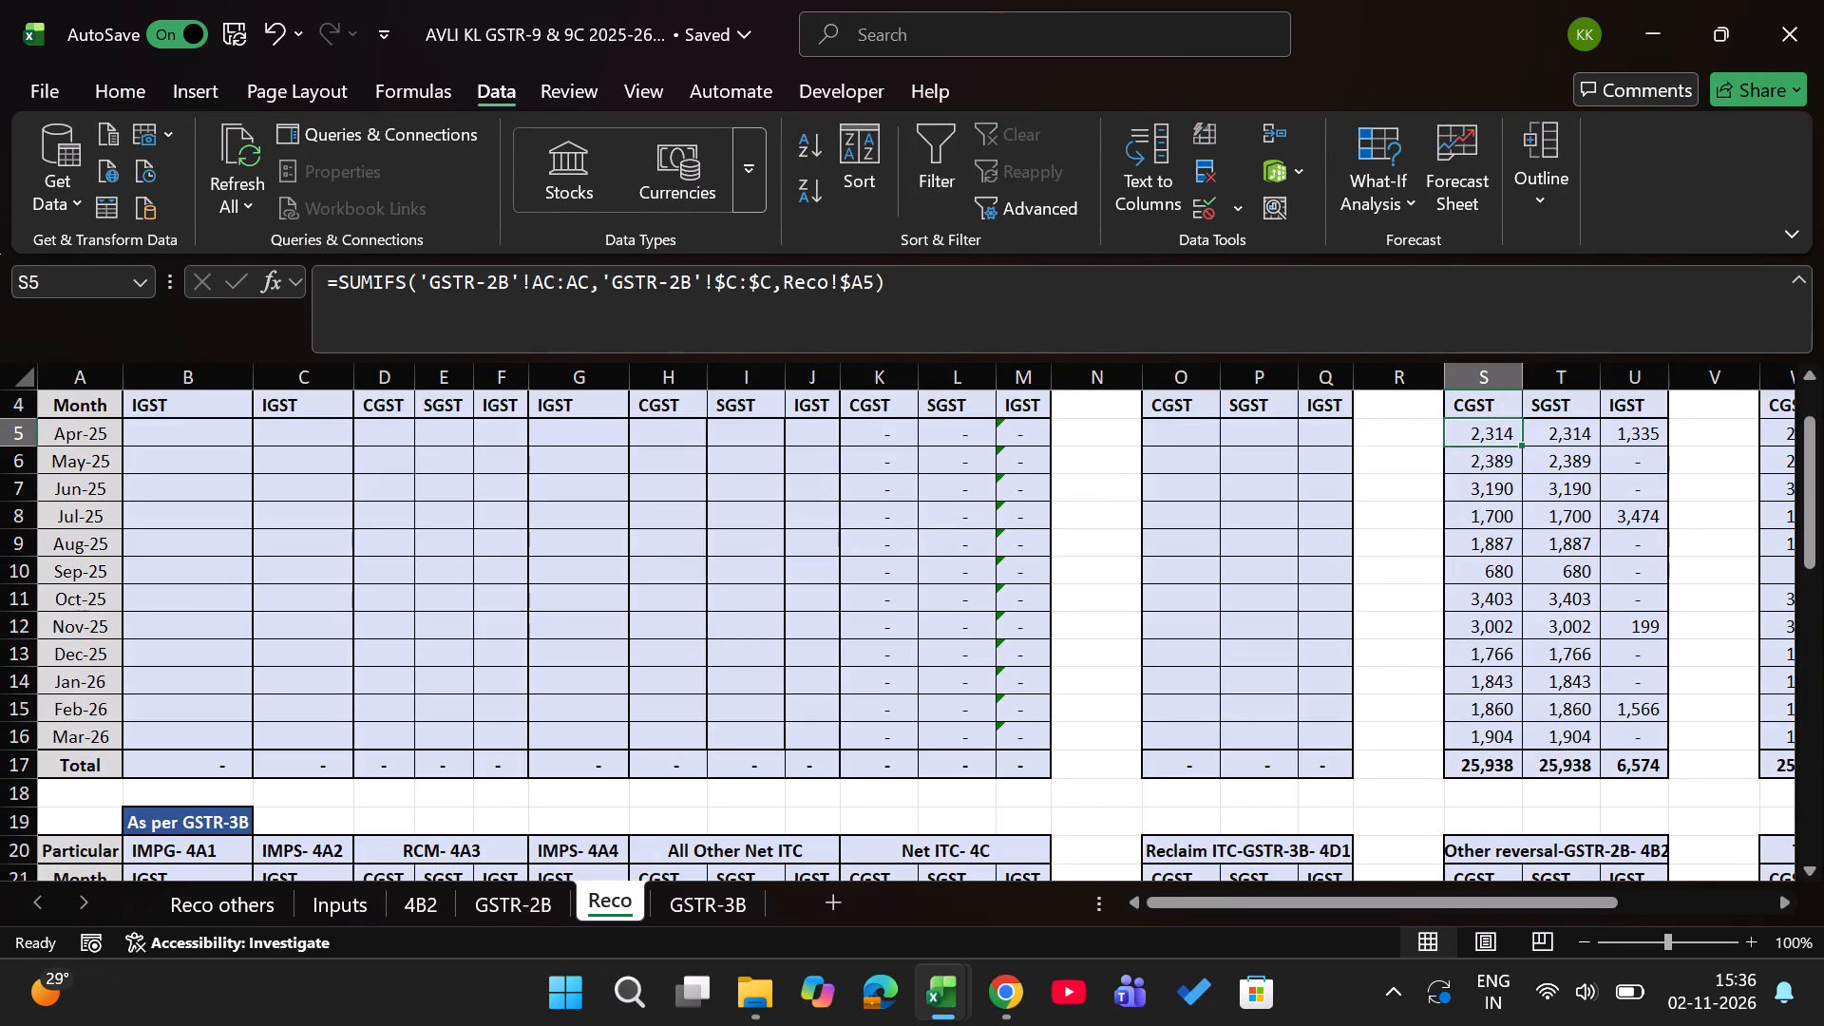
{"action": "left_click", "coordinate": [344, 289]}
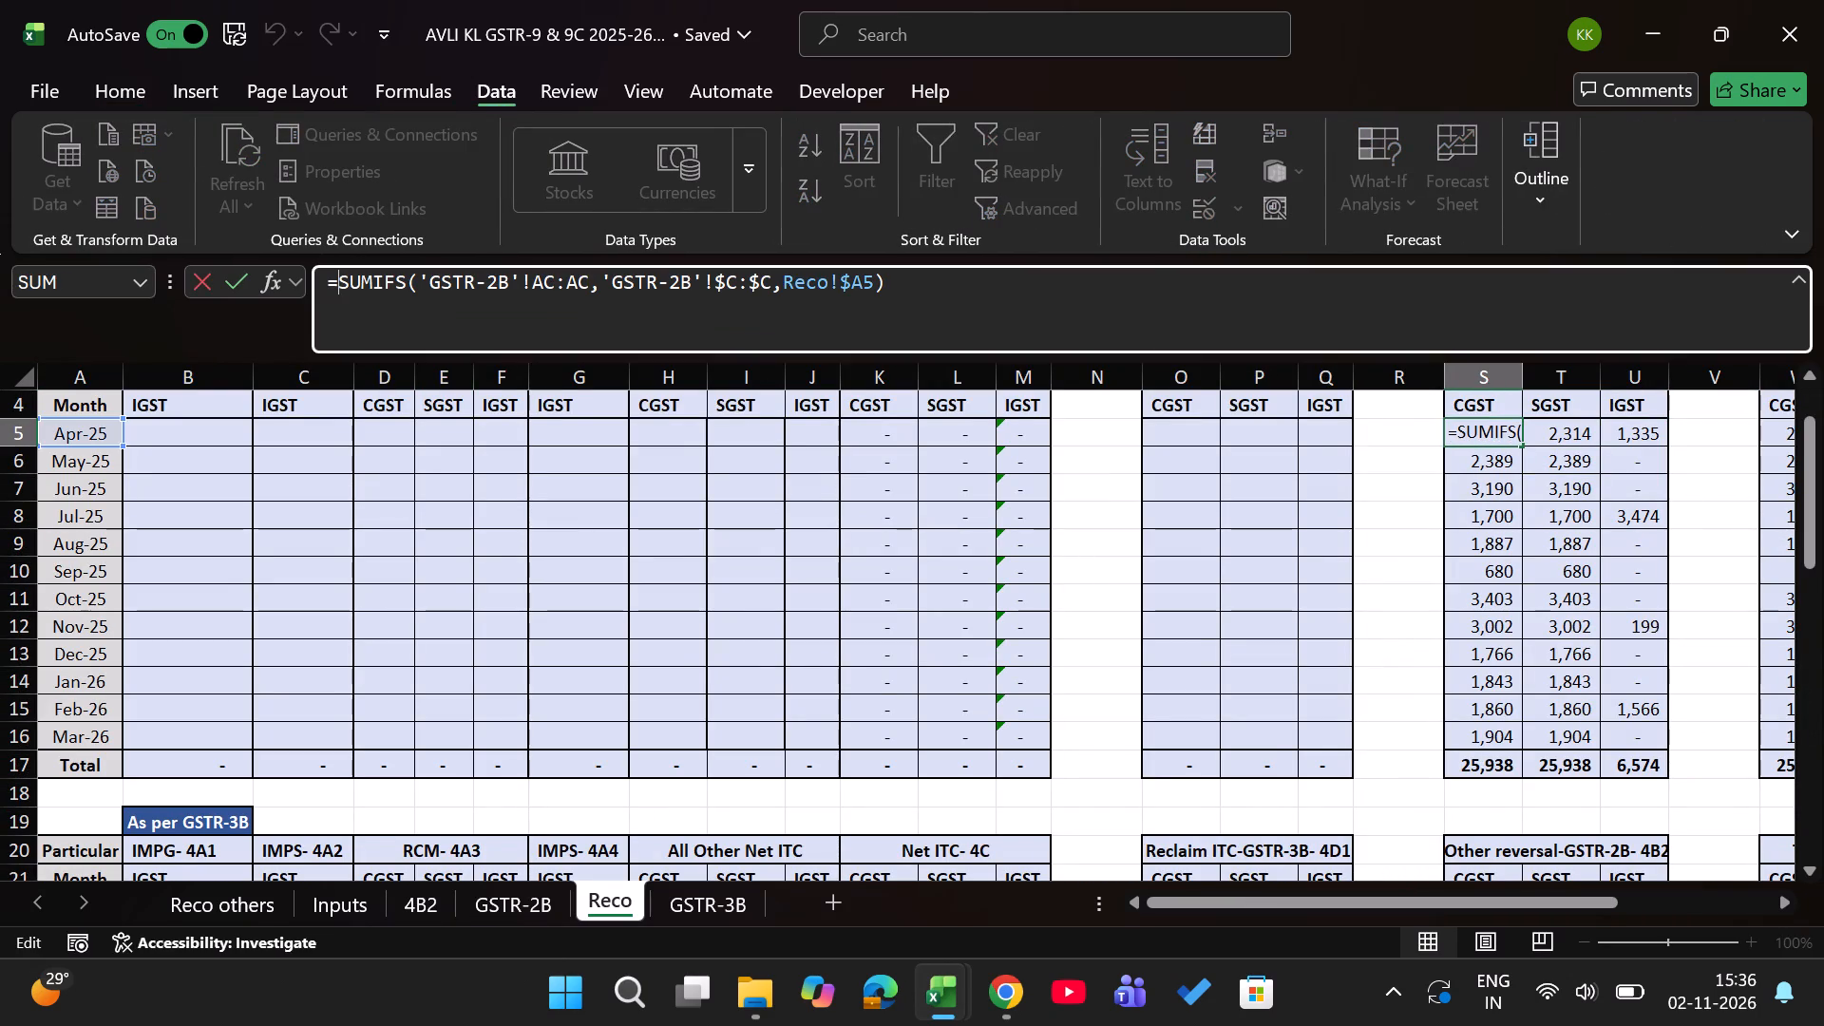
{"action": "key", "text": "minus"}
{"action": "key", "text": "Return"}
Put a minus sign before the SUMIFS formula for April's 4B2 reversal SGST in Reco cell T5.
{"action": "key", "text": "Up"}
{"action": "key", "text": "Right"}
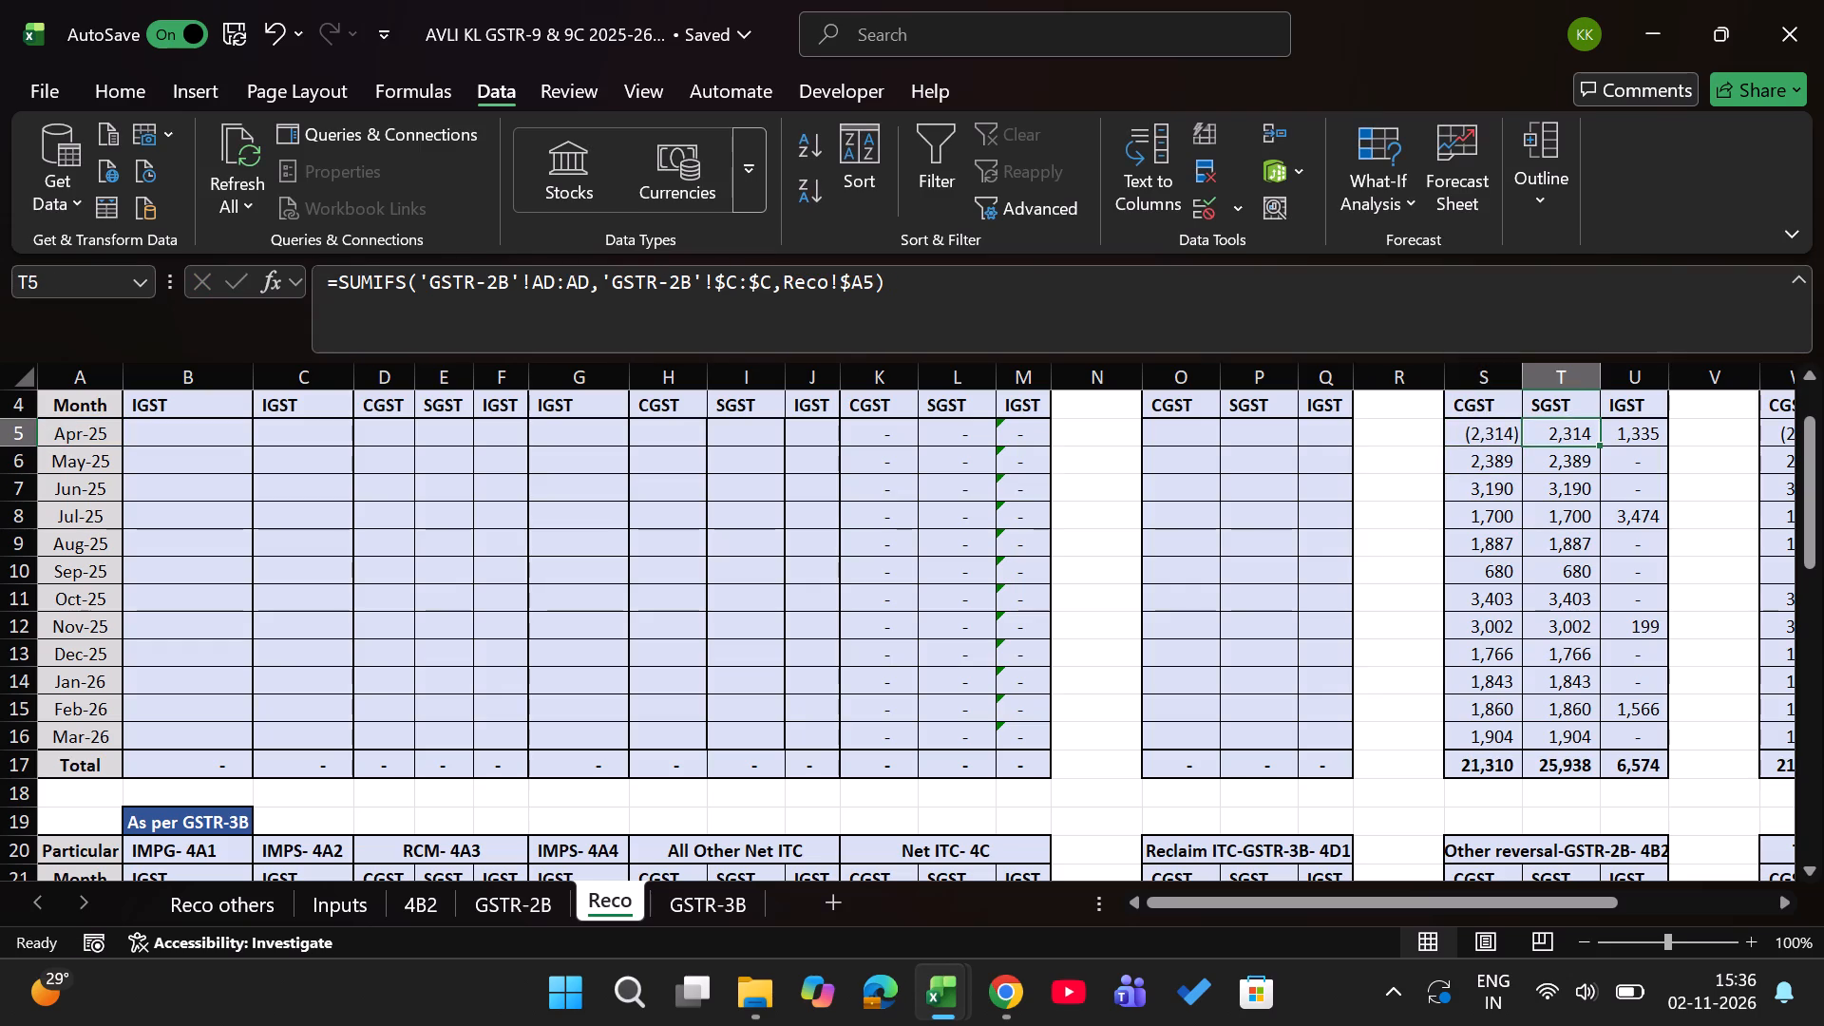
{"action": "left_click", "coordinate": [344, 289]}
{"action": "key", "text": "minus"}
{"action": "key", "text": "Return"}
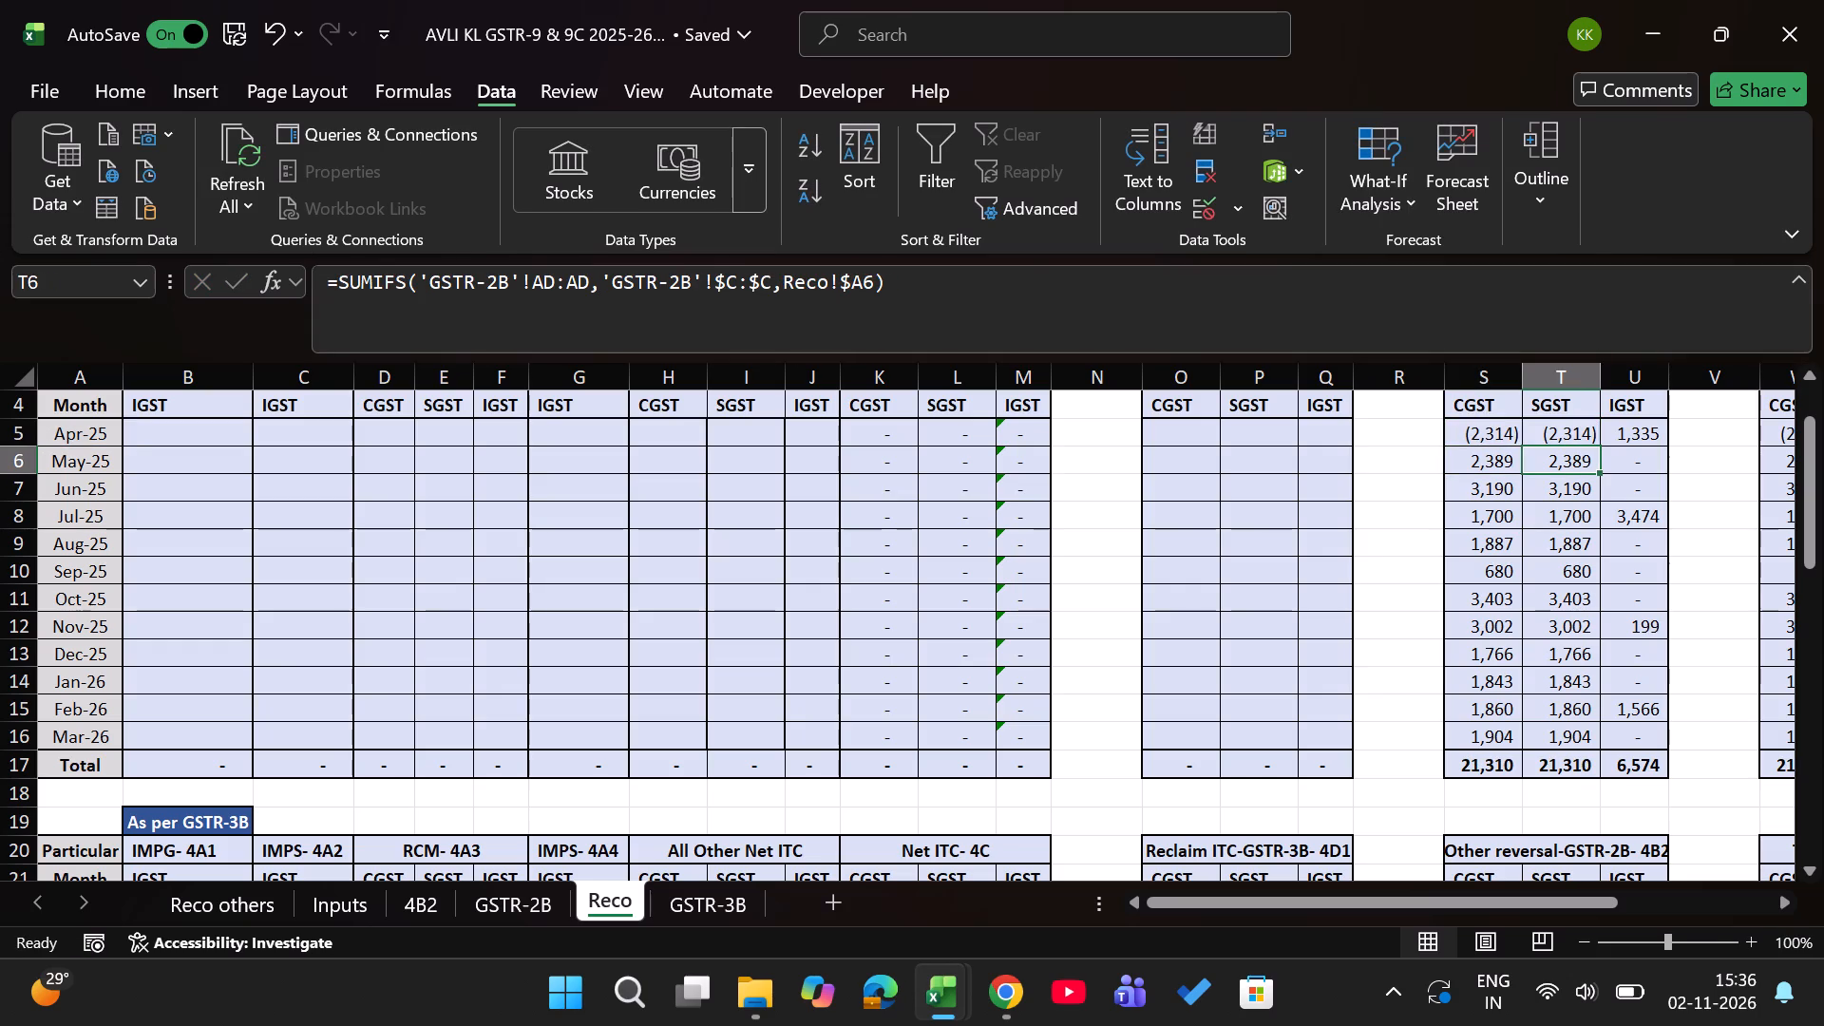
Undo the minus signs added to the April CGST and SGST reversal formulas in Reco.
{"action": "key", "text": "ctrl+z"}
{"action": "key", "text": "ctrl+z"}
Delete the lookup formulas in the Input availed month column of GSTR-2B, from B3 down, keeping the header.
{"action": "scroll", "coordinate": [843, 628], "scroll_direction": "down", "scroll_amount": 3}
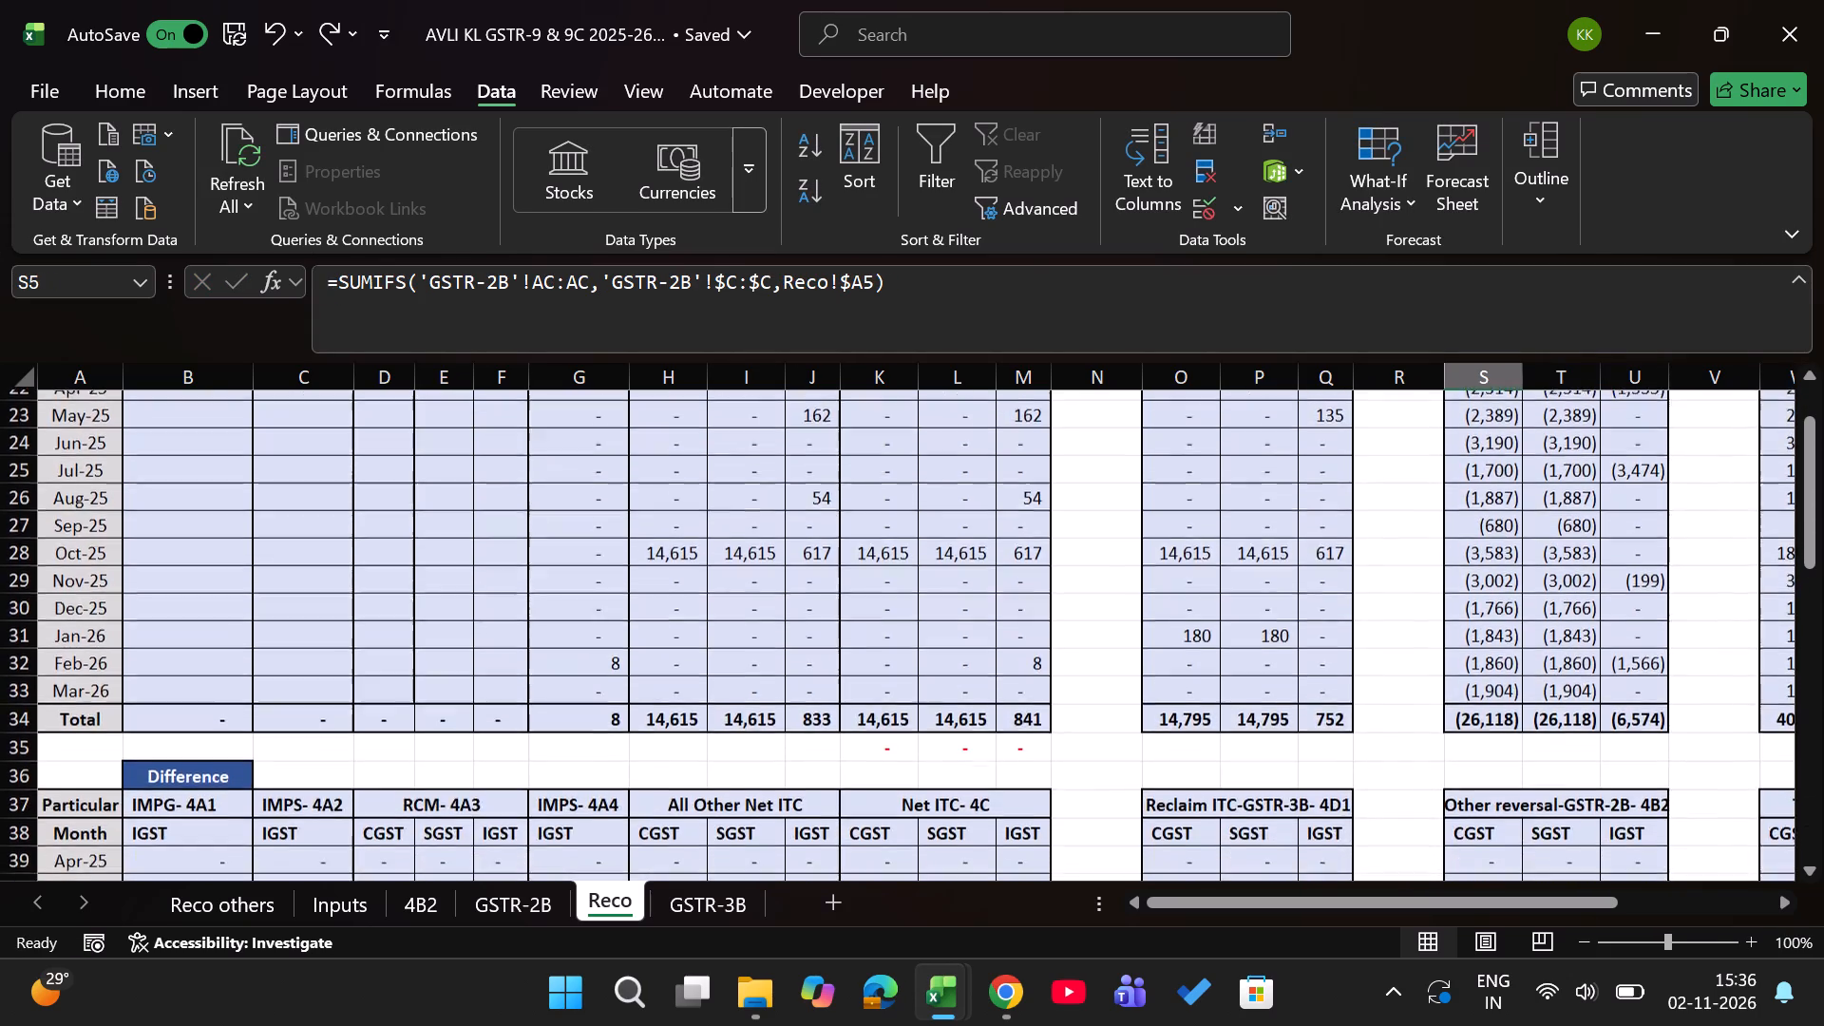
{"action": "scroll", "coordinate": [843, 628], "scroll_direction": "down", "scroll_amount": 4}
{"action": "scroll", "coordinate": [843, 628], "scroll_direction": "up", "scroll_amount": 2}
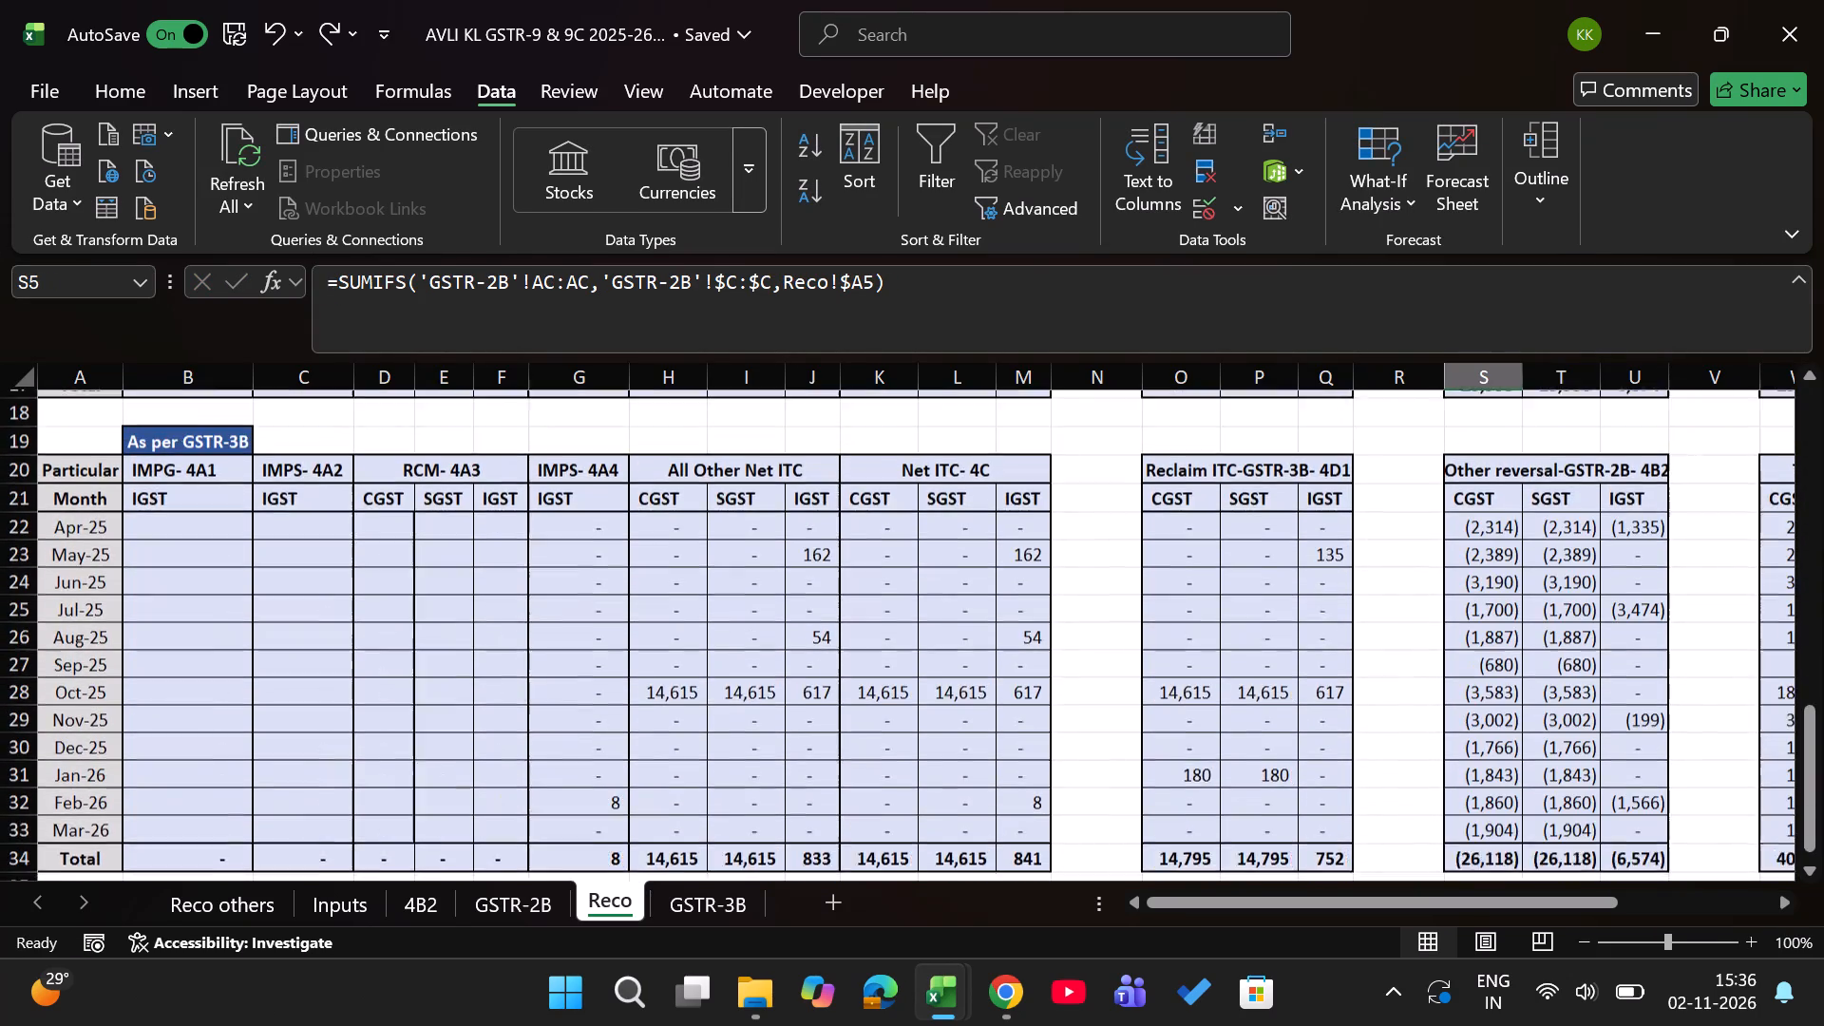
{"action": "scroll", "coordinate": [843, 628], "scroll_direction": "up", "scroll_amount": 1}
{"action": "key", "text": "ctrl+Page_Up"}
{"action": "key", "text": "ctrl+Up"}
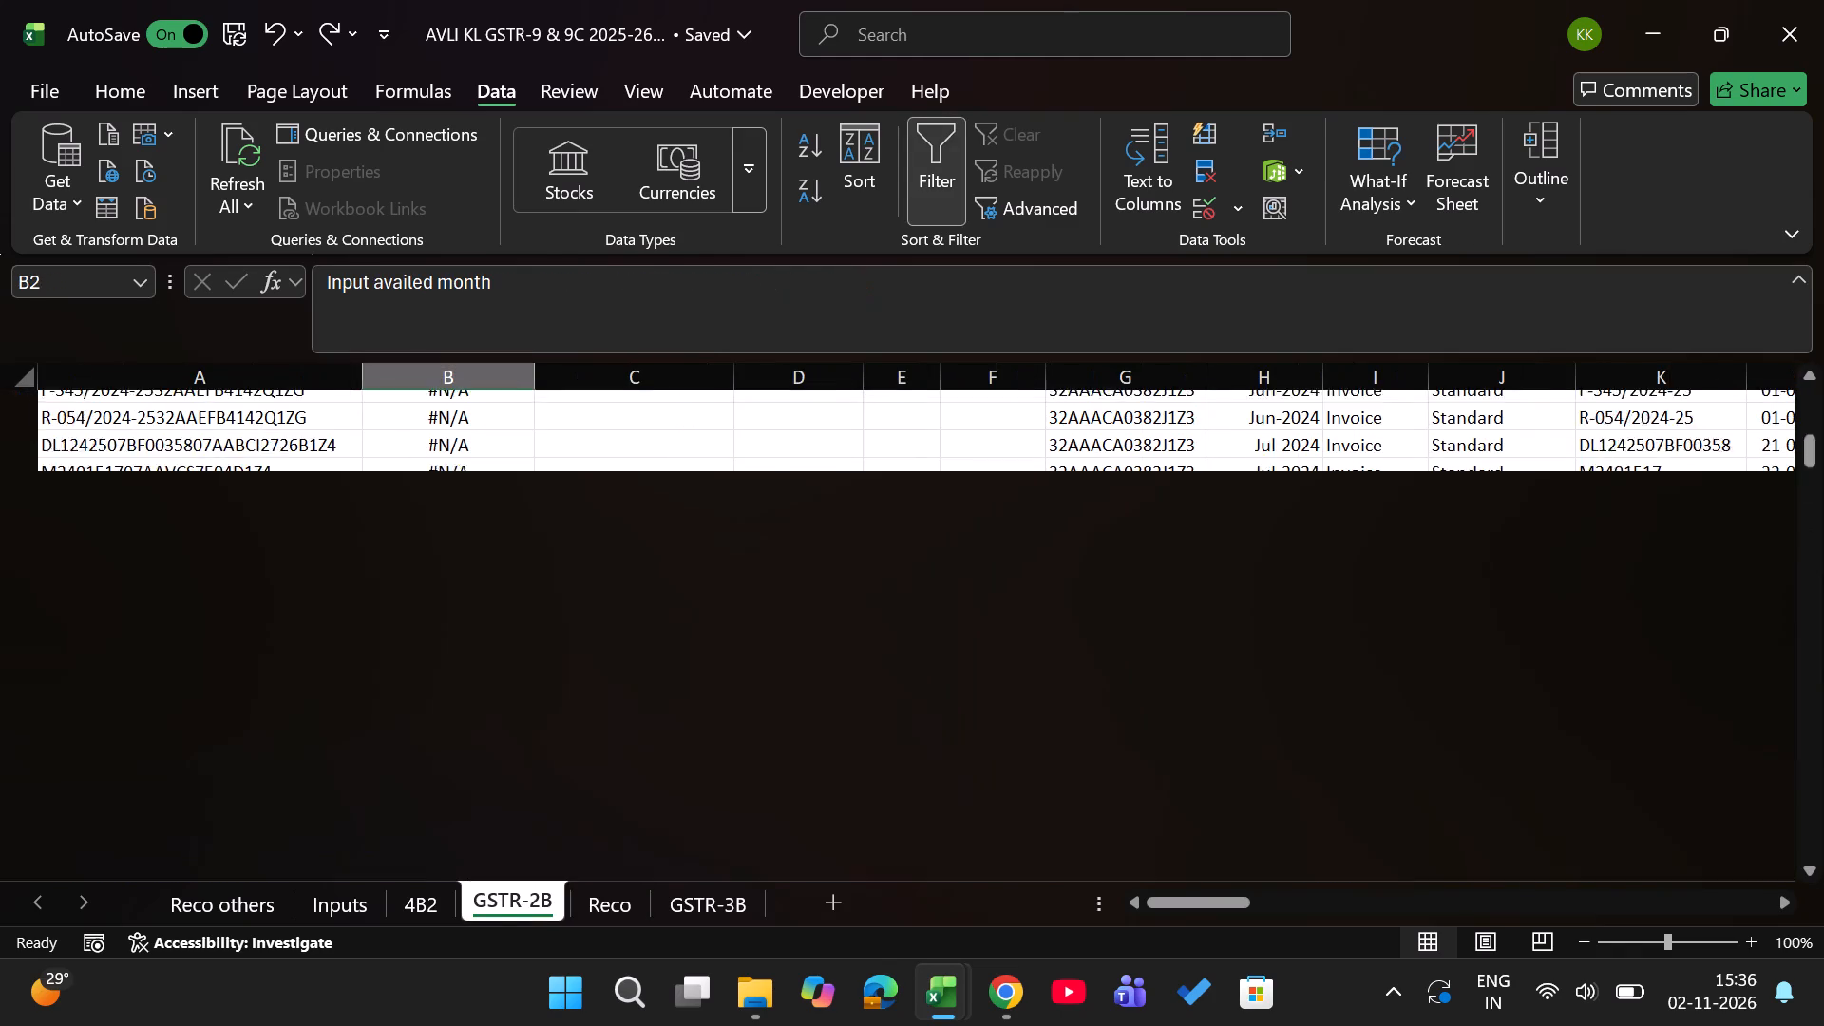
{"action": "key", "text": "Down"}
{"action": "key", "text": "ctrl+shift+Down"}
{"action": "key", "text": "Delete"}
Copy the B2BA remark beside the October 2025 difference in cell N27 of the Reco others sheet.
{"action": "key", "text": "ctrl+Page_Up"}
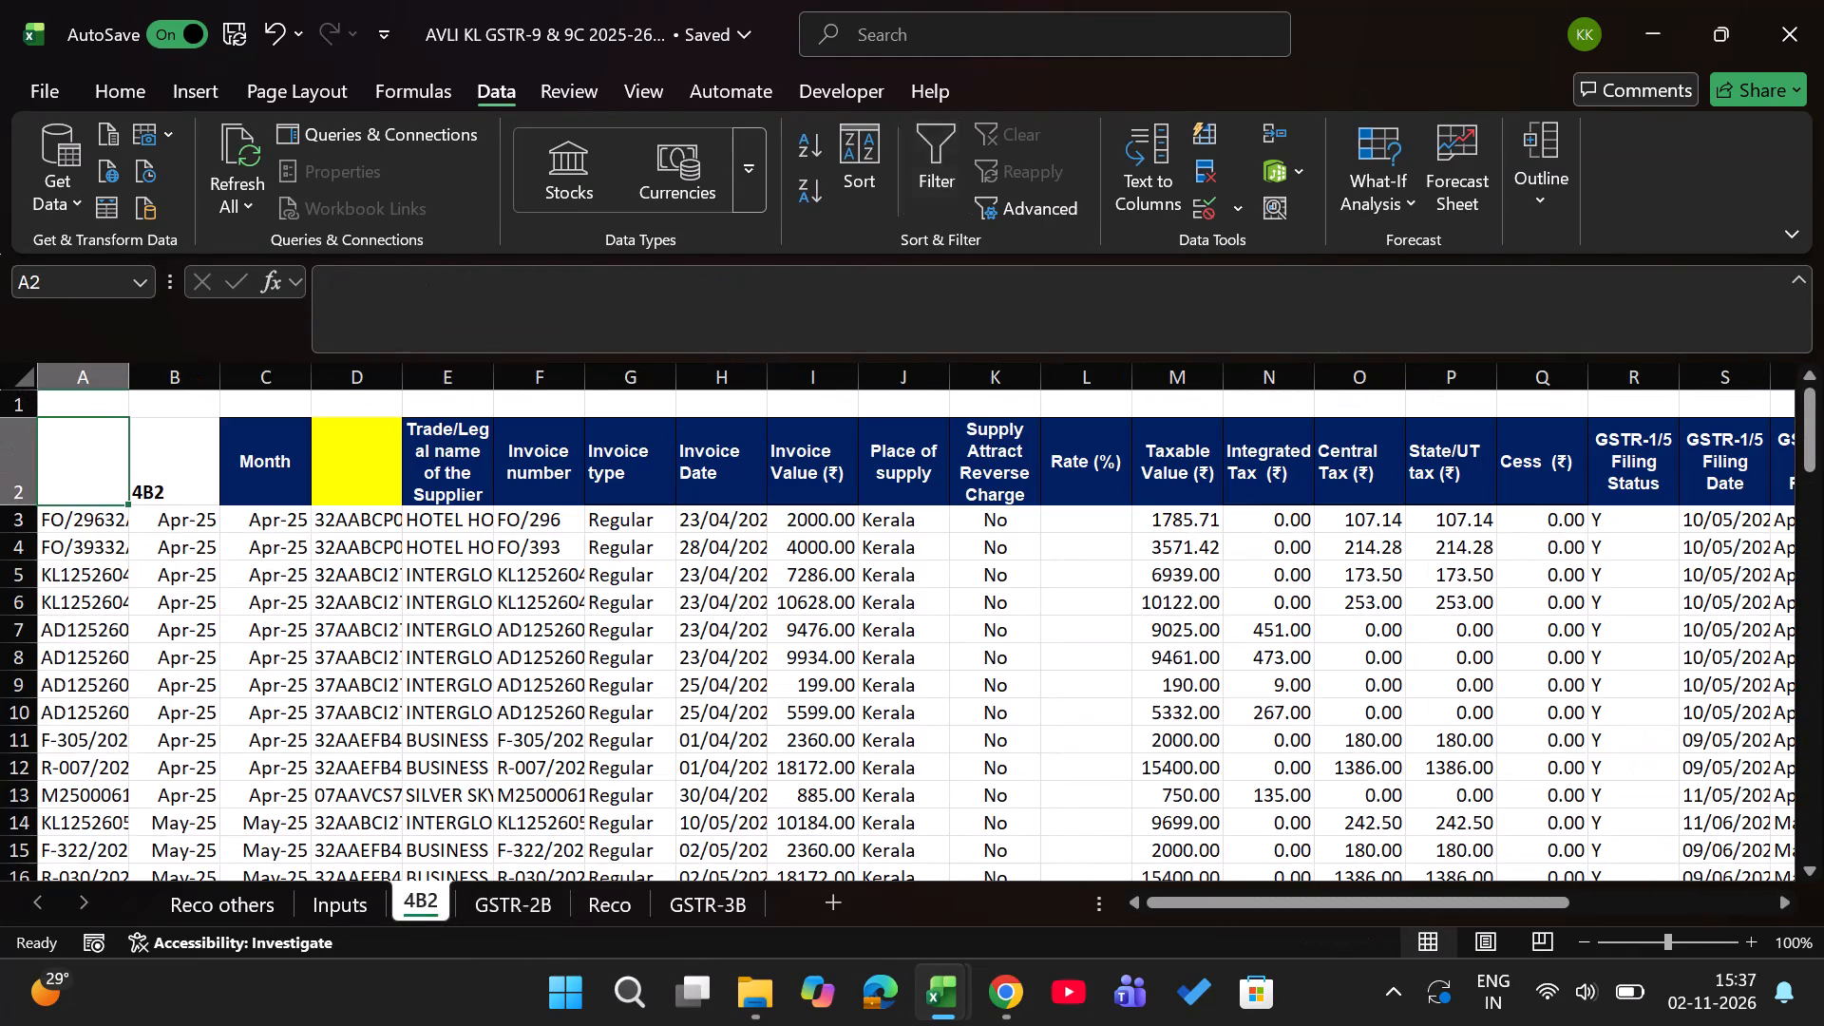
{"action": "key", "text": "ctrl+Page_Up"}
{"action": "key", "text": "ctrl+Page_Up"}
{"action": "key", "text": "Down"}
{"action": "key", "text": "Down"}
{"action": "key", "text": "Down"}
{"action": "key", "text": "Right"}
{"action": "key", "text": "Right"}
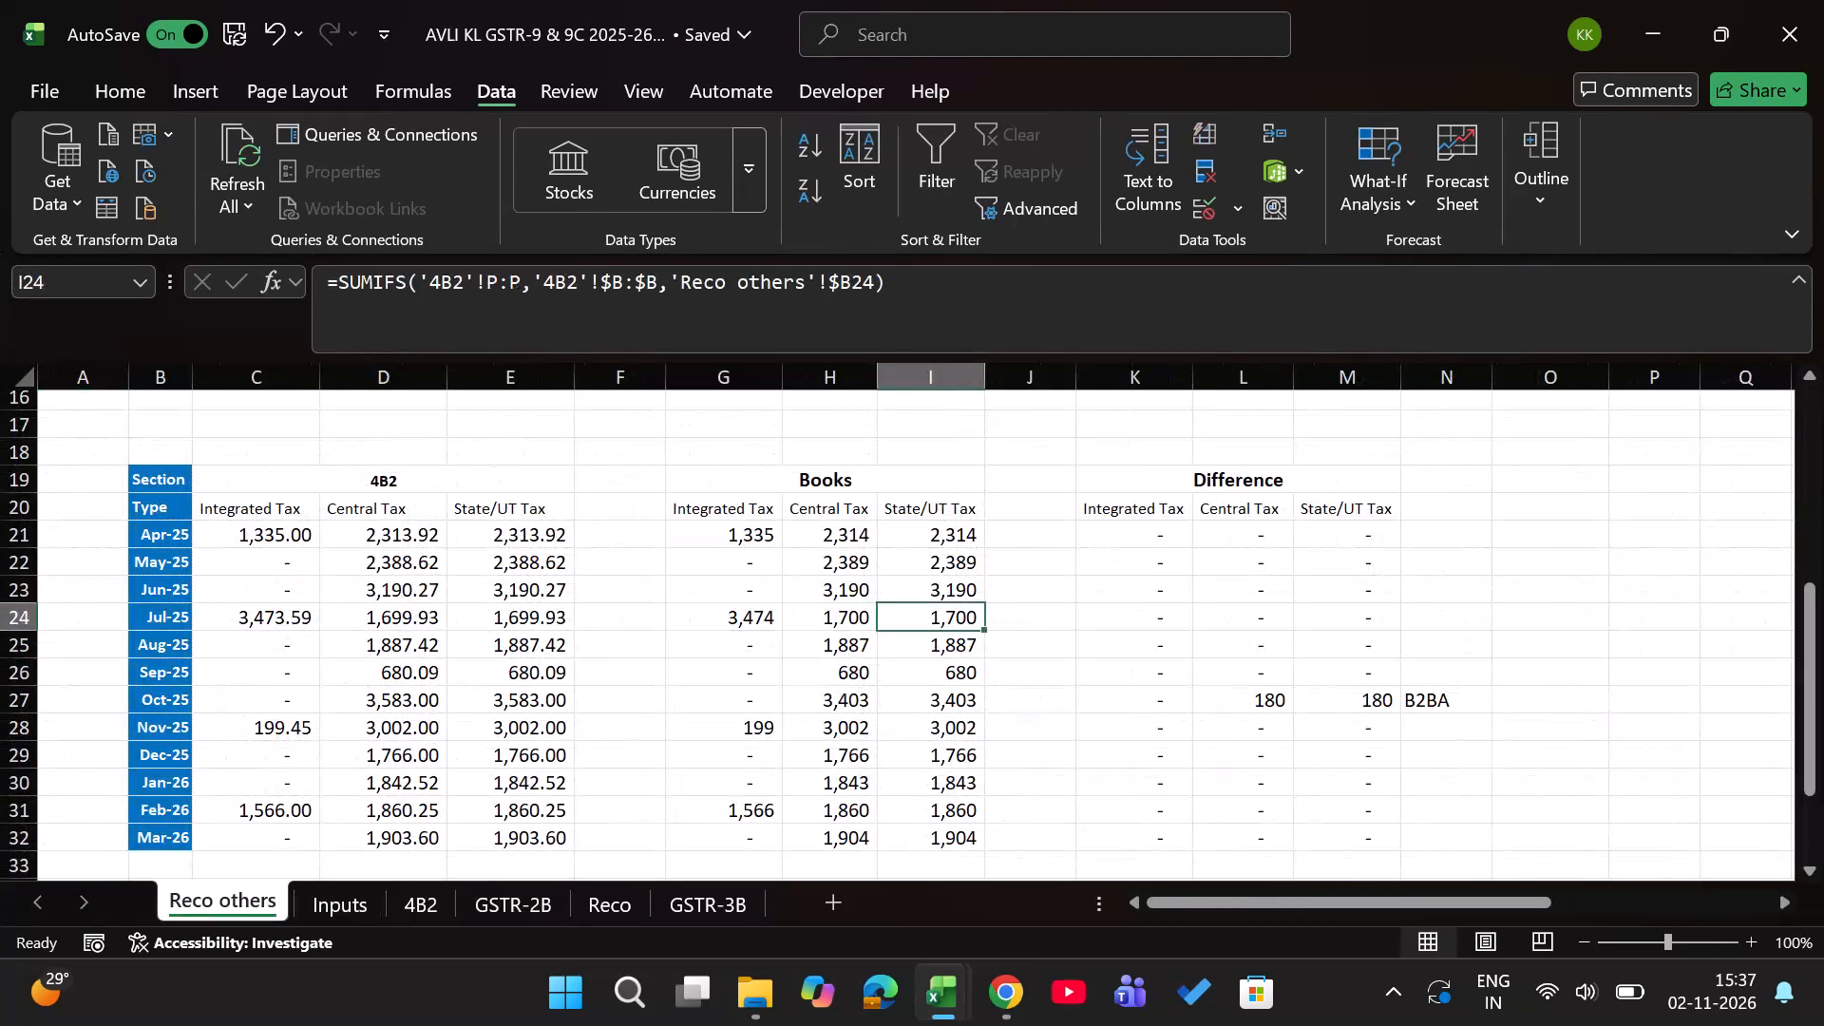
{"action": "key", "text": "Right"}
{"action": "key", "text": "Right"}
{"action": "key", "text": "Right"}
{"action": "key", "text": "Right"}
{"action": "key", "text": "Right"}
{"action": "key", "text": "Down"}
{"action": "key", "text": "Down"}
{"action": "key", "text": "Down"}
{"action": "key", "text": "ctrl+c"}
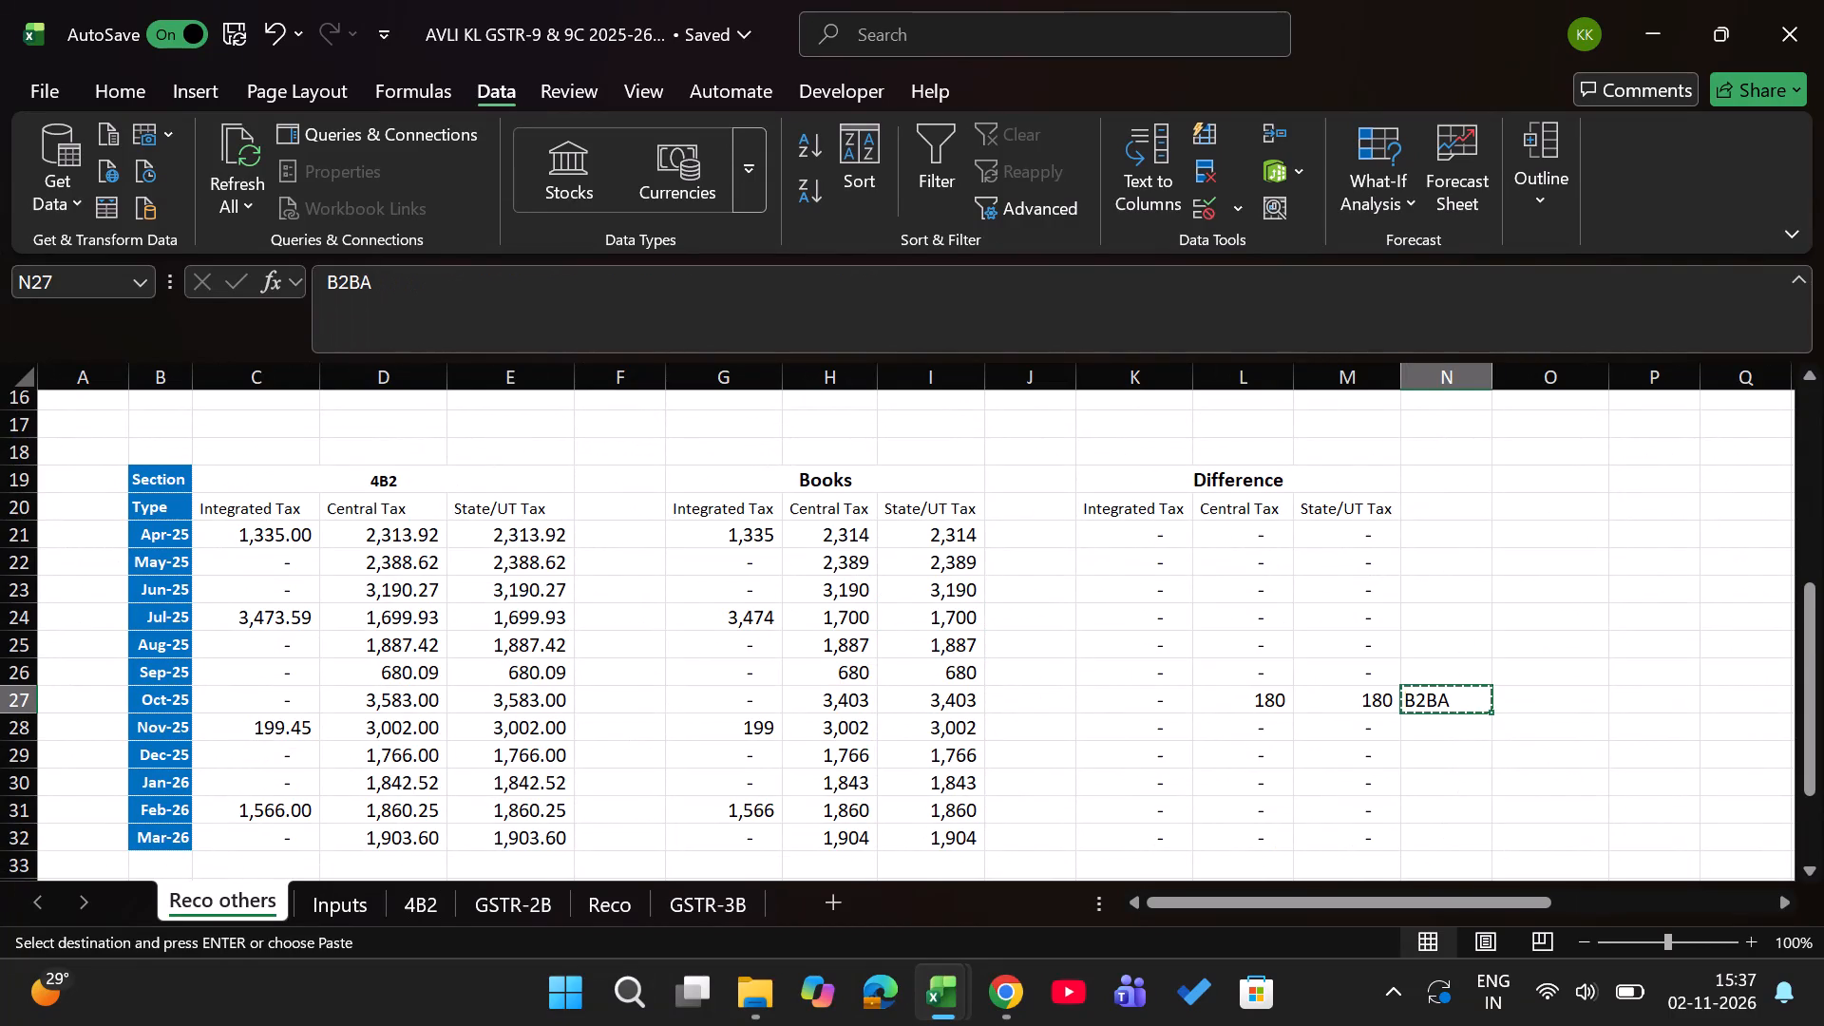
Paste the copied B2BA remark beside the October 2025 4B2 reversal difference, in cell V45 of the Reco sheet.
{"action": "key", "text": "ctrl+Page_Down"}
{"action": "key", "text": "ctrl+Page_Down"}
{"action": "key", "text": "ctrl+Page_Up"}
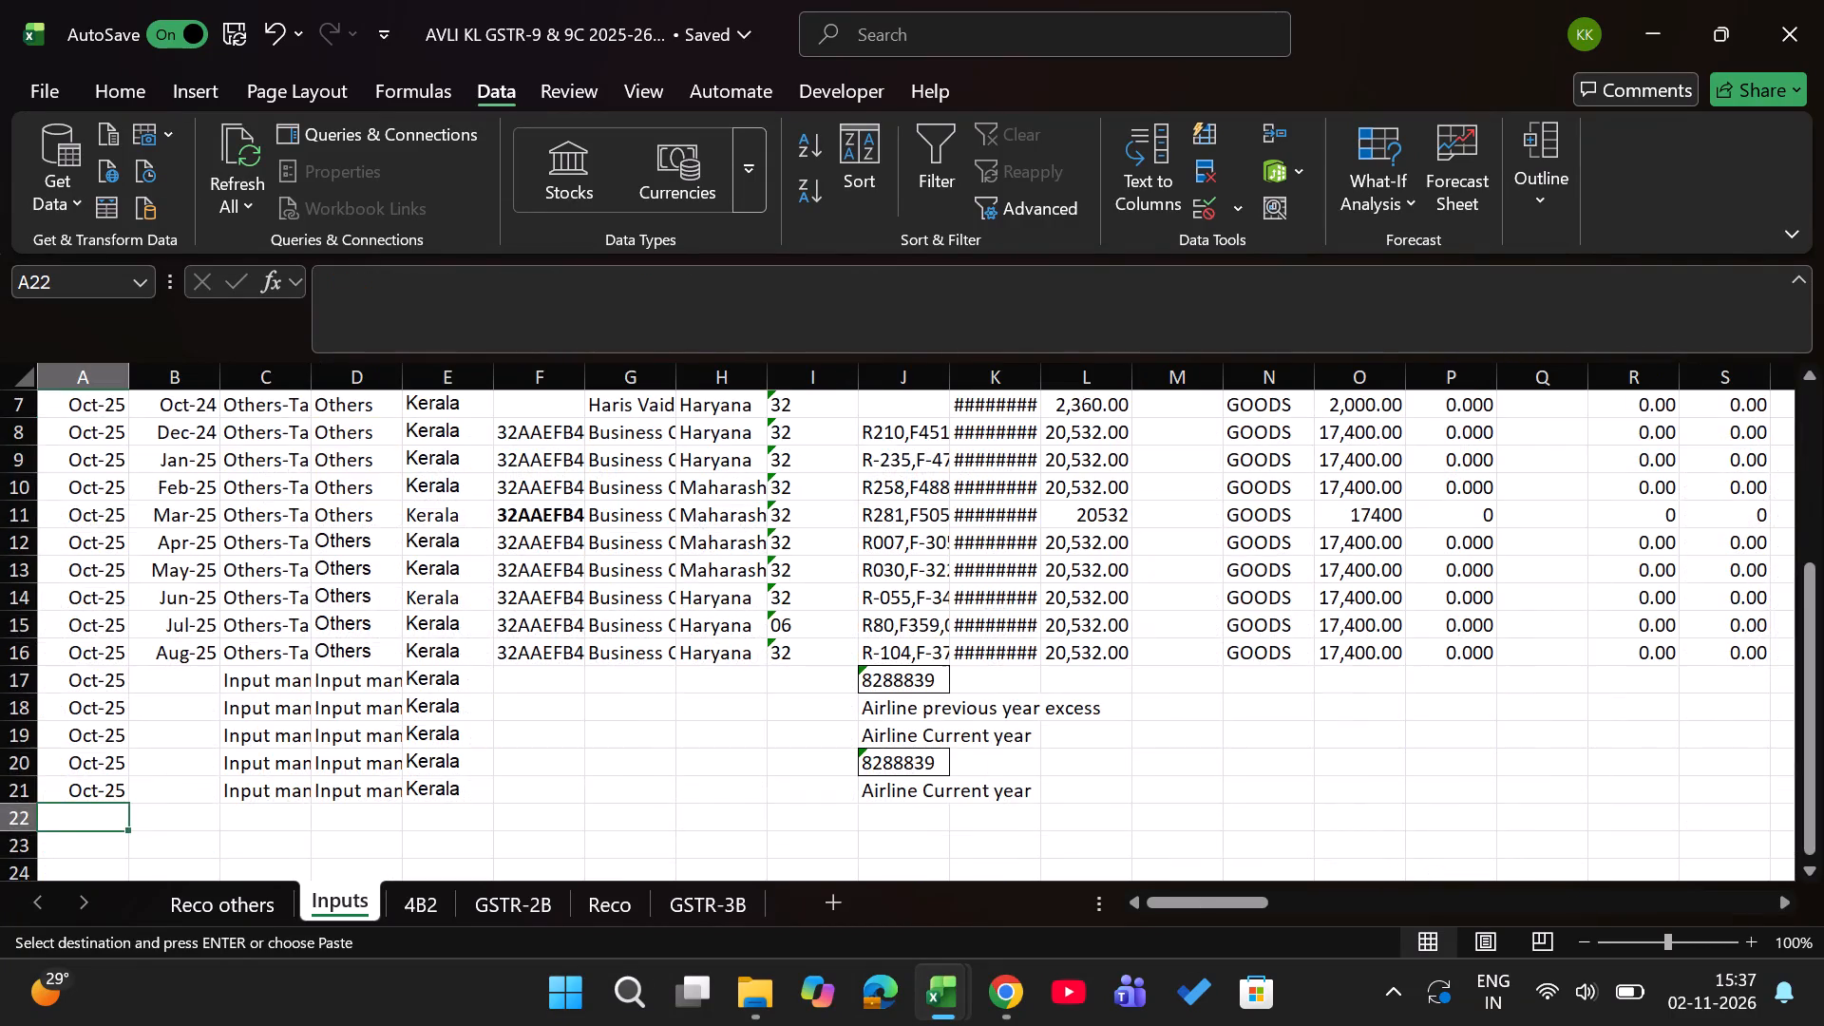
{"action": "key", "text": "ctrl+Page_Down"}
{"action": "key", "text": "ctrl+Page_Down"}
{"action": "key", "text": "ctrl+Page_Down"}
{"action": "key", "text": "Right"}
{"action": "key", "text": "Right"}
{"action": "key", "text": "Down"}
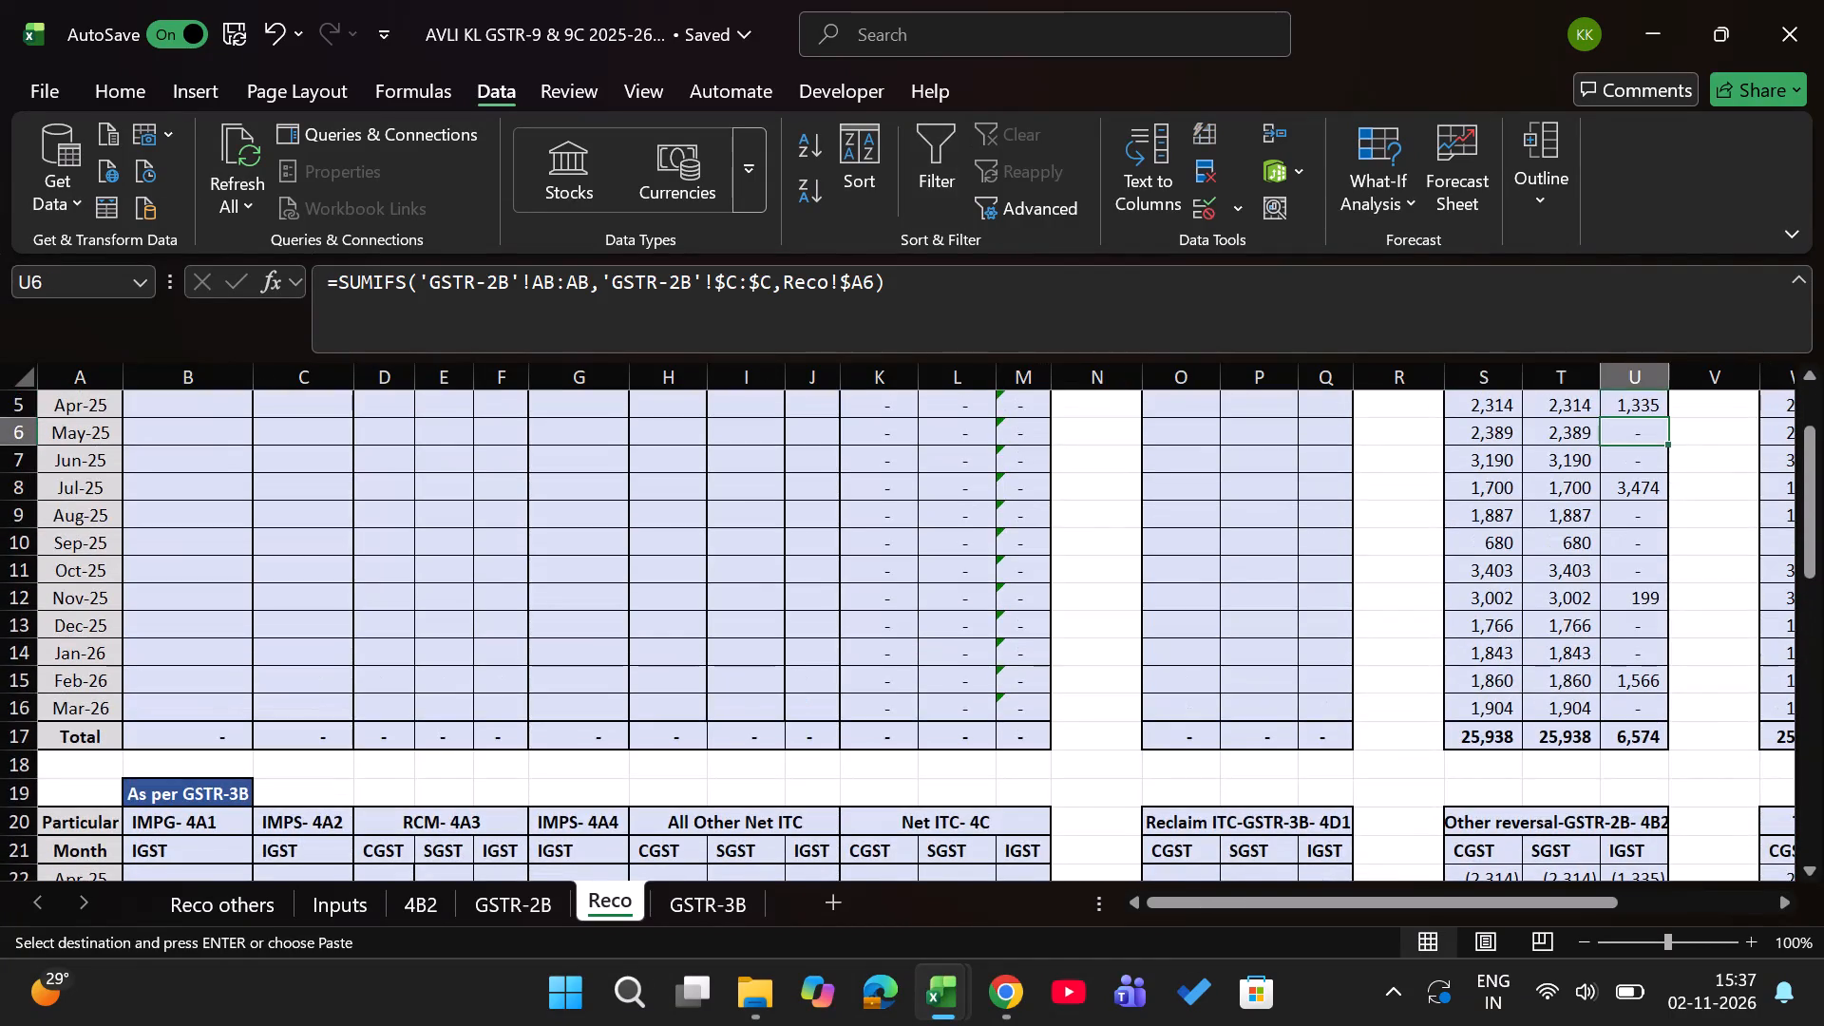
{"action": "key", "text": "Left"}
{"action": "key", "text": "Left"}
{"action": "key", "text": "Left"}
{"action": "key", "text": "Down"}
{"action": "key", "text": "Down"}
{"action": "key", "text": "Down"}
{"action": "key", "text": "Down"}
{"action": "key", "text": "Down"}
{"action": "key", "text": "Down"}
{"action": "key", "text": "Down"}
{"action": "key", "text": "Down"}
{"action": "key", "text": "Down"}
{"action": "key", "text": "Down"}
{"action": "key", "text": "Down"}
{"action": "key", "text": "Down"}
{"action": "key", "text": "Down"}
{"action": "key", "text": "Down"}
{"action": "key", "text": "Down"}
{"action": "key", "text": "Down"}
{"action": "key", "text": "Down"}
{"action": "key", "text": "Down"}
{"action": "key", "text": "Down"}
{"action": "key", "text": "Down"}
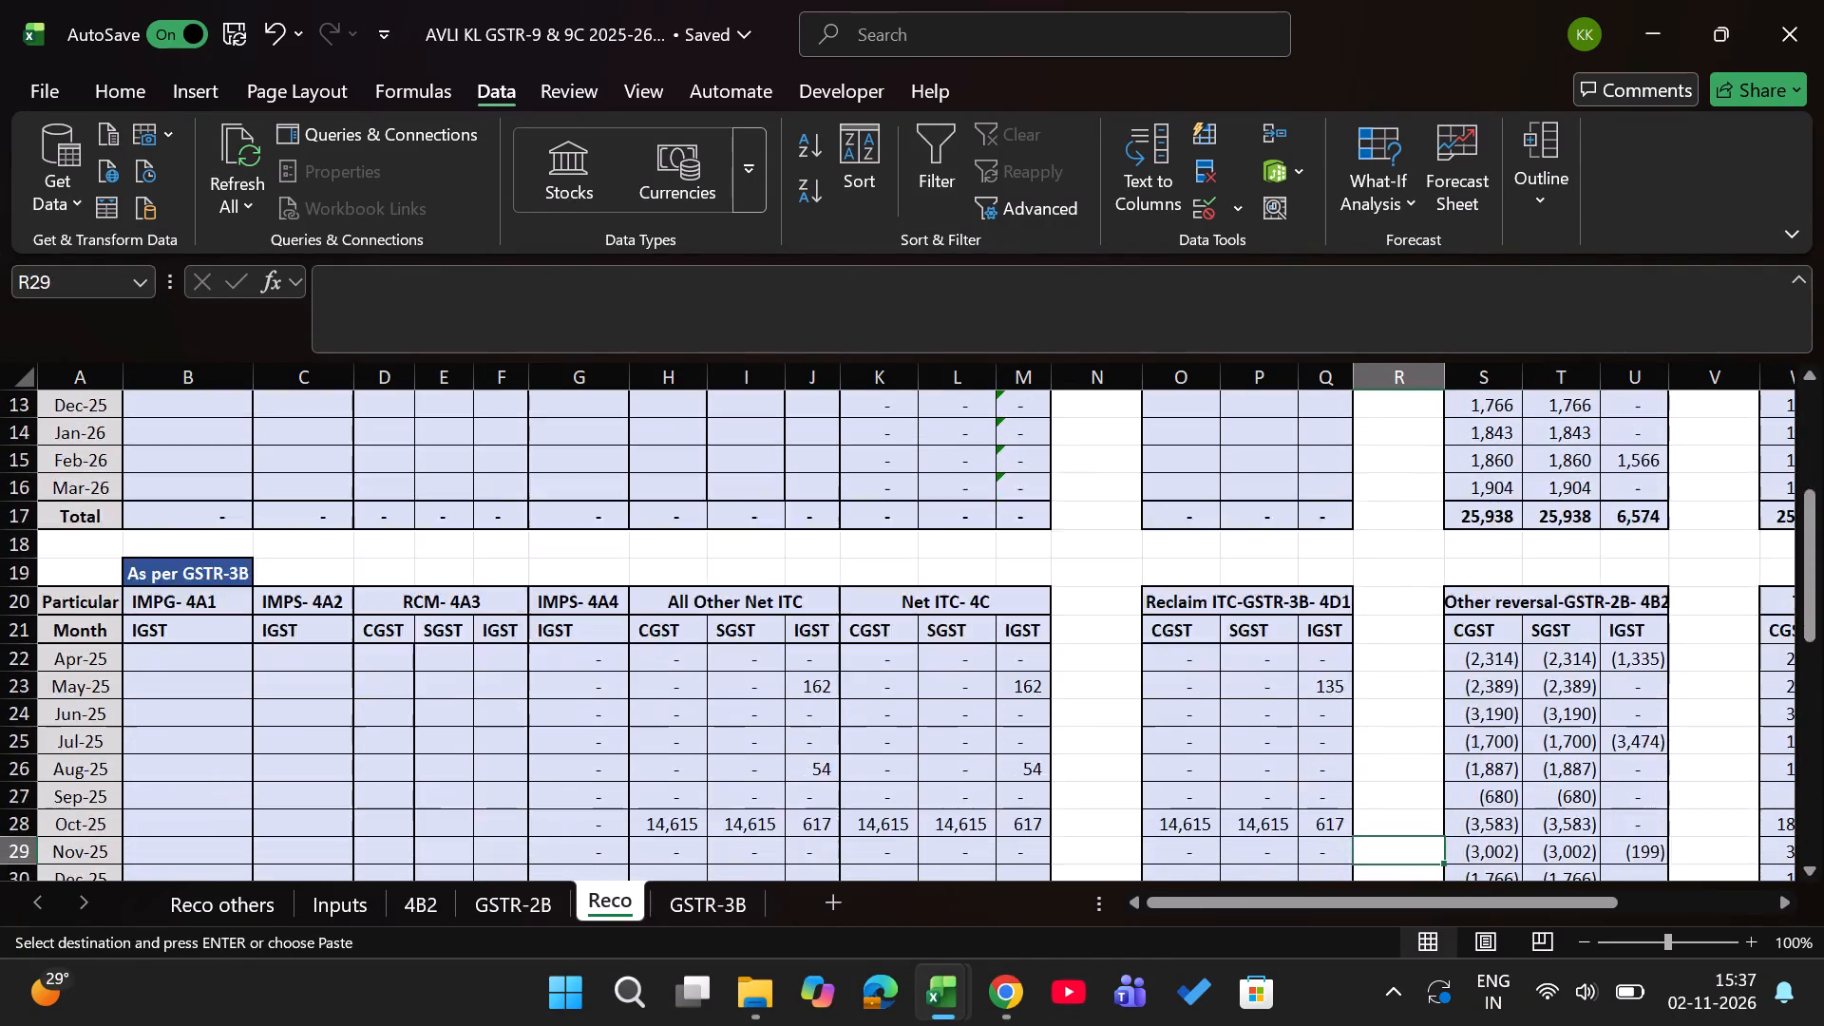
{"action": "key", "text": "Up"}
{"action": "key", "text": "Up"}
{"action": "key", "text": "Up"}
{"action": "key", "text": "Up"}
{"action": "key", "text": "Up"}
{"action": "key", "text": "Up"}
{"action": "key", "text": "Up"}
{"action": "key", "text": "Up"}
{"action": "key", "text": "Down"}
{"action": "key", "text": "Down"}
{"action": "key", "text": "Down"}
{"action": "key", "text": "Down"}
{"action": "key", "text": "Down"}
{"action": "key", "text": "Down"}
{"action": "key", "text": "Down"}
{"action": "key", "text": "Down"}
{"action": "key", "text": "Down"}
{"action": "key", "text": "Down"}
{"action": "key", "text": "Down"}
{"action": "key", "text": "Down"}
{"action": "key", "text": "Down"}
{"action": "key", "text": "Down"}
{"action": "key", "text": "Down"}
{"action": "key", "text": "Down"}
{"action": "key", "text": "Down"}
{"action": "key", "text": "Down"}
{"action": "key", "text": "Down"}
{"action": "key", "text": "Down"}
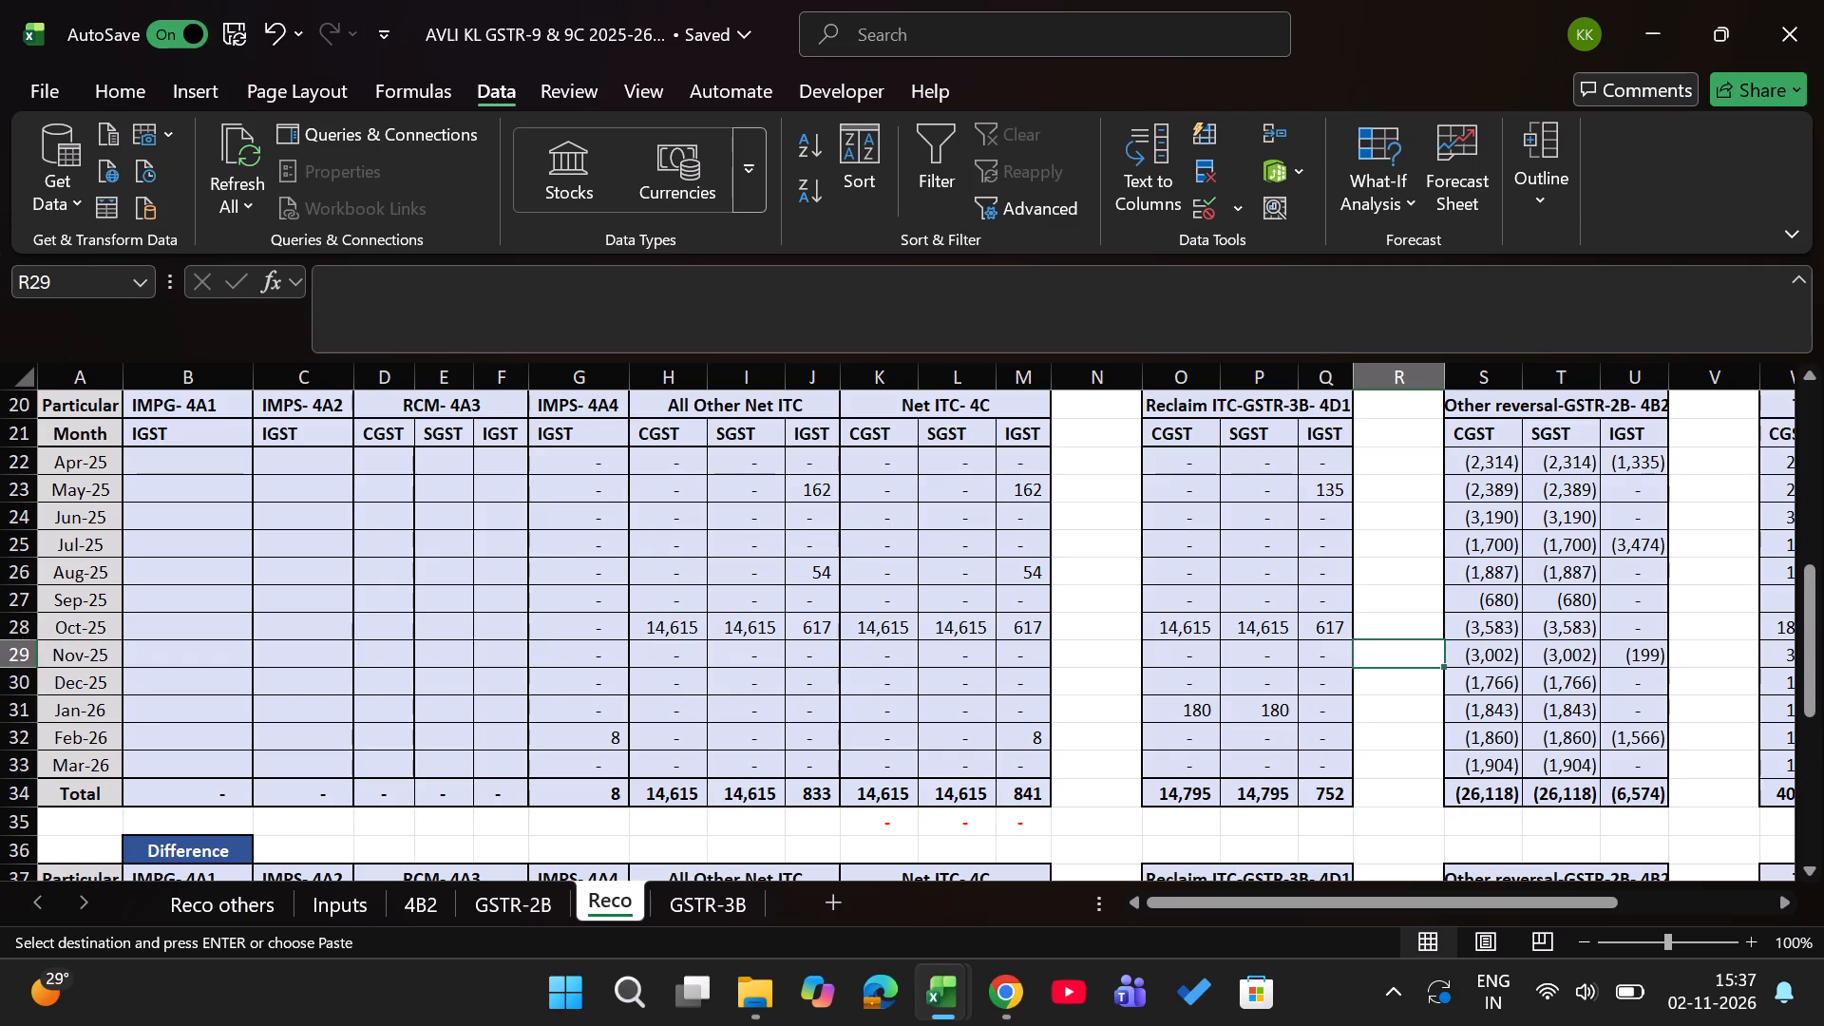
{"action": "key", "text": "Right"}
{"action": "key", "text": "Right"}
{"action": "key", "text": "Right"}
{"action": "key", "text": "Right"}
{"action": "key", "text": "Up"}
{"action": "key", "text": "Up"}
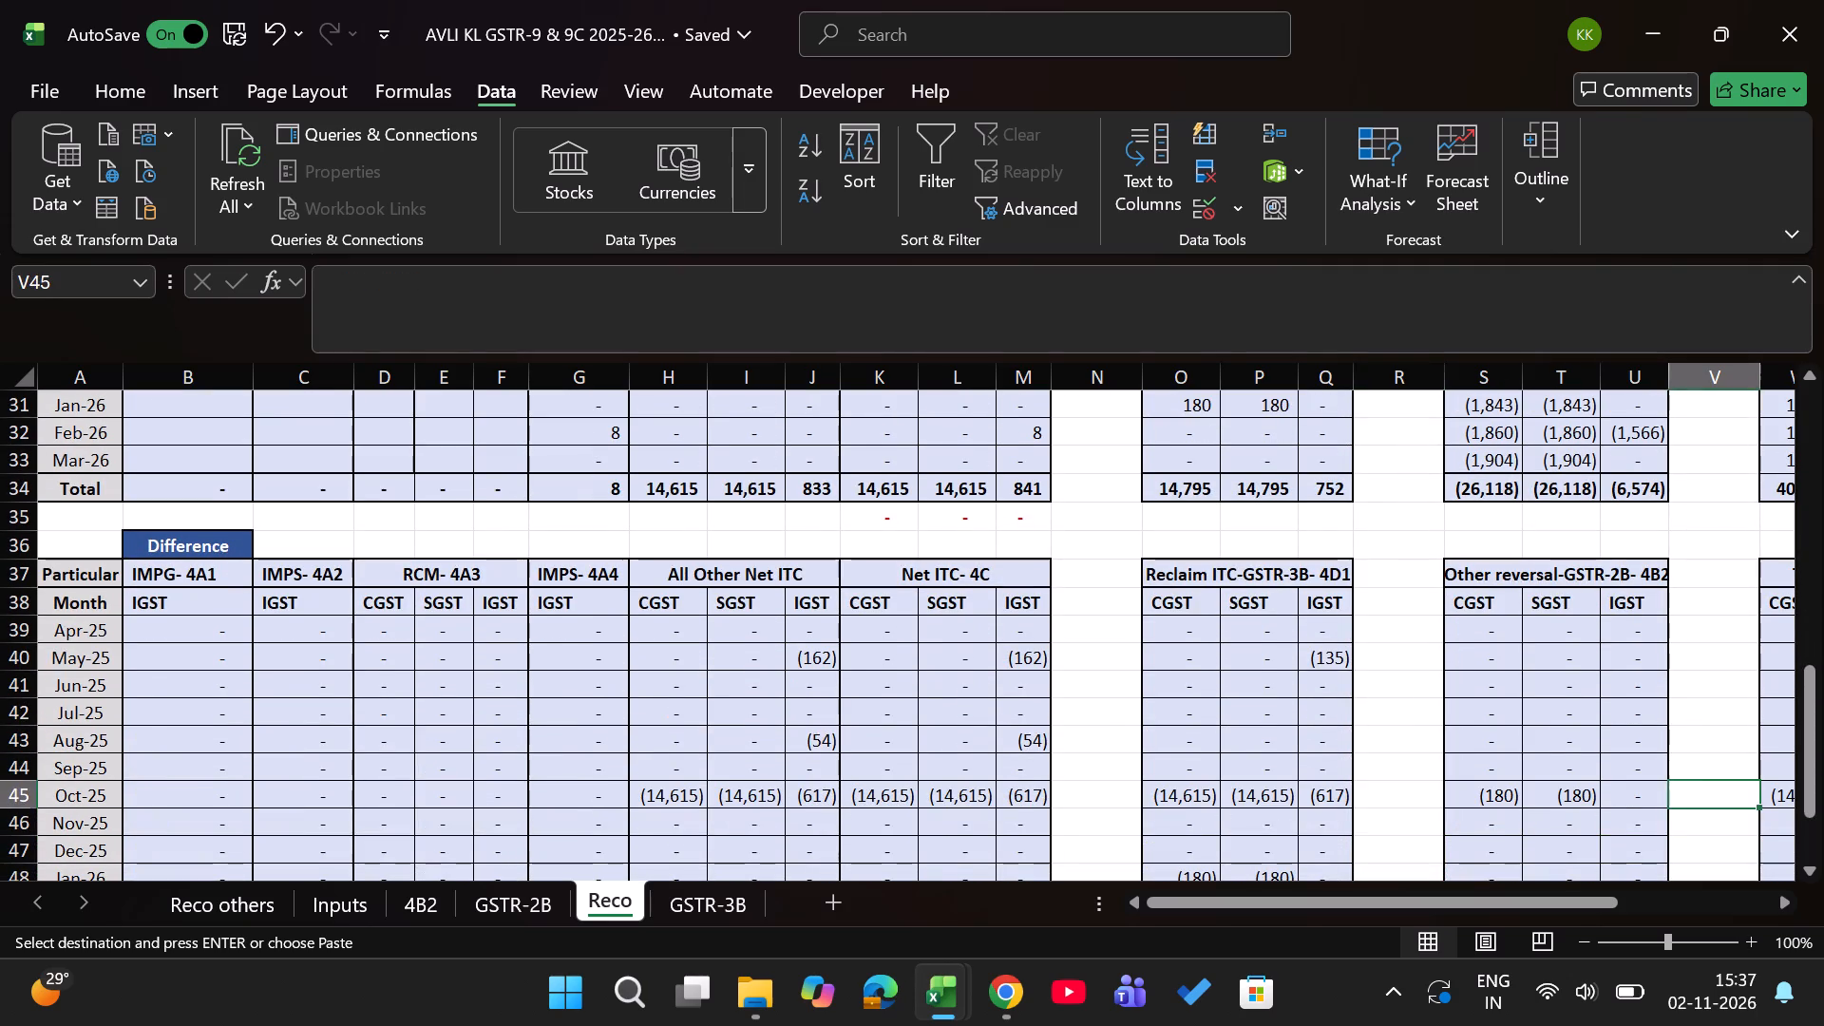
{"action": "key", "text": "Return"}
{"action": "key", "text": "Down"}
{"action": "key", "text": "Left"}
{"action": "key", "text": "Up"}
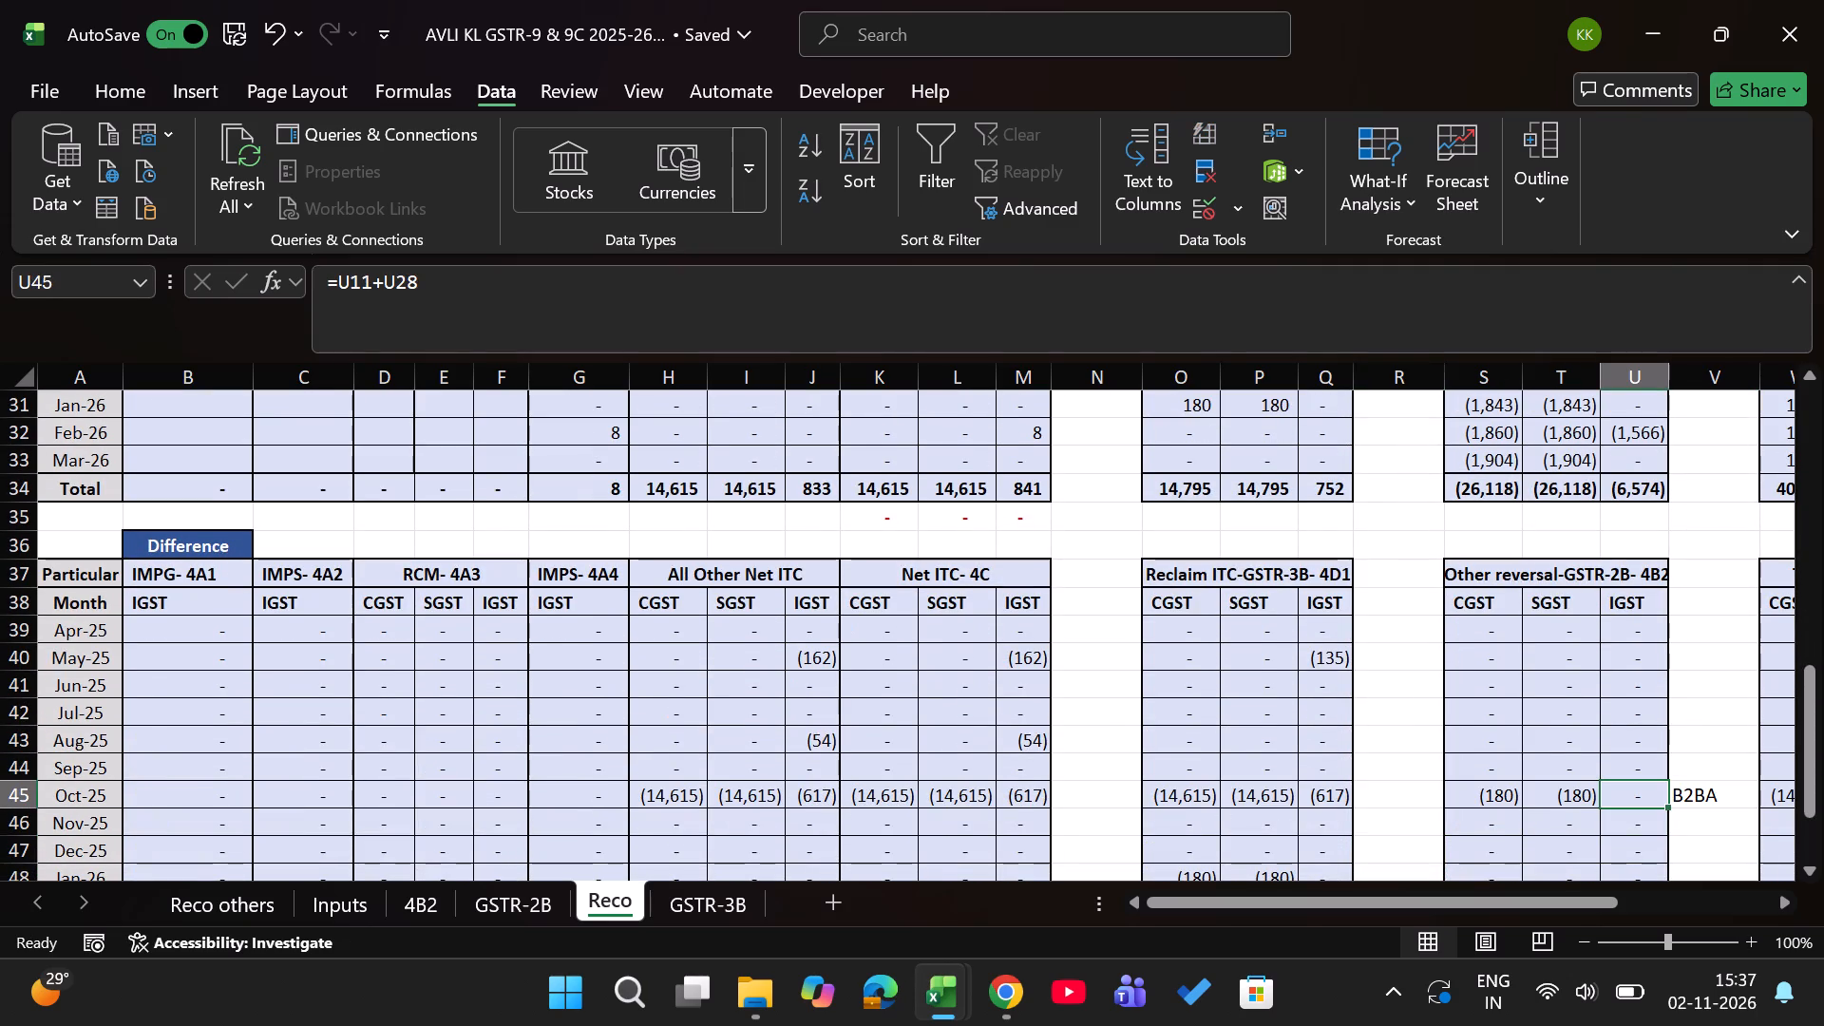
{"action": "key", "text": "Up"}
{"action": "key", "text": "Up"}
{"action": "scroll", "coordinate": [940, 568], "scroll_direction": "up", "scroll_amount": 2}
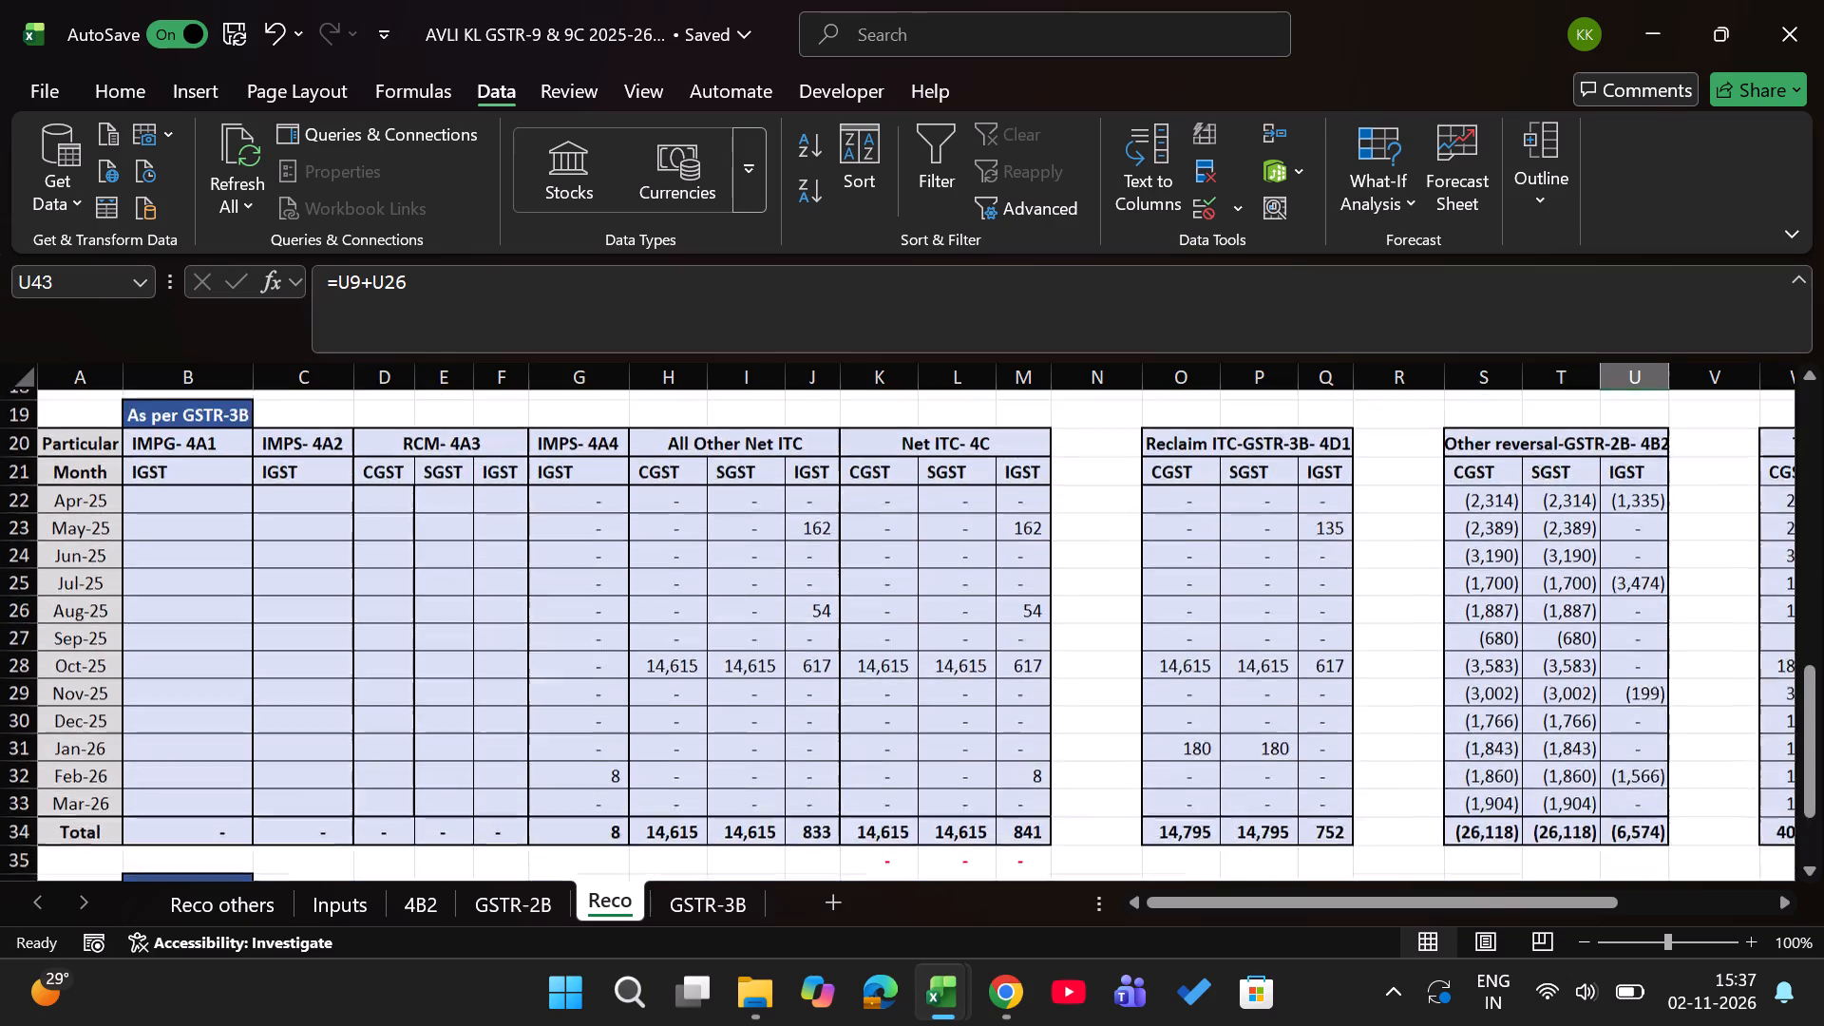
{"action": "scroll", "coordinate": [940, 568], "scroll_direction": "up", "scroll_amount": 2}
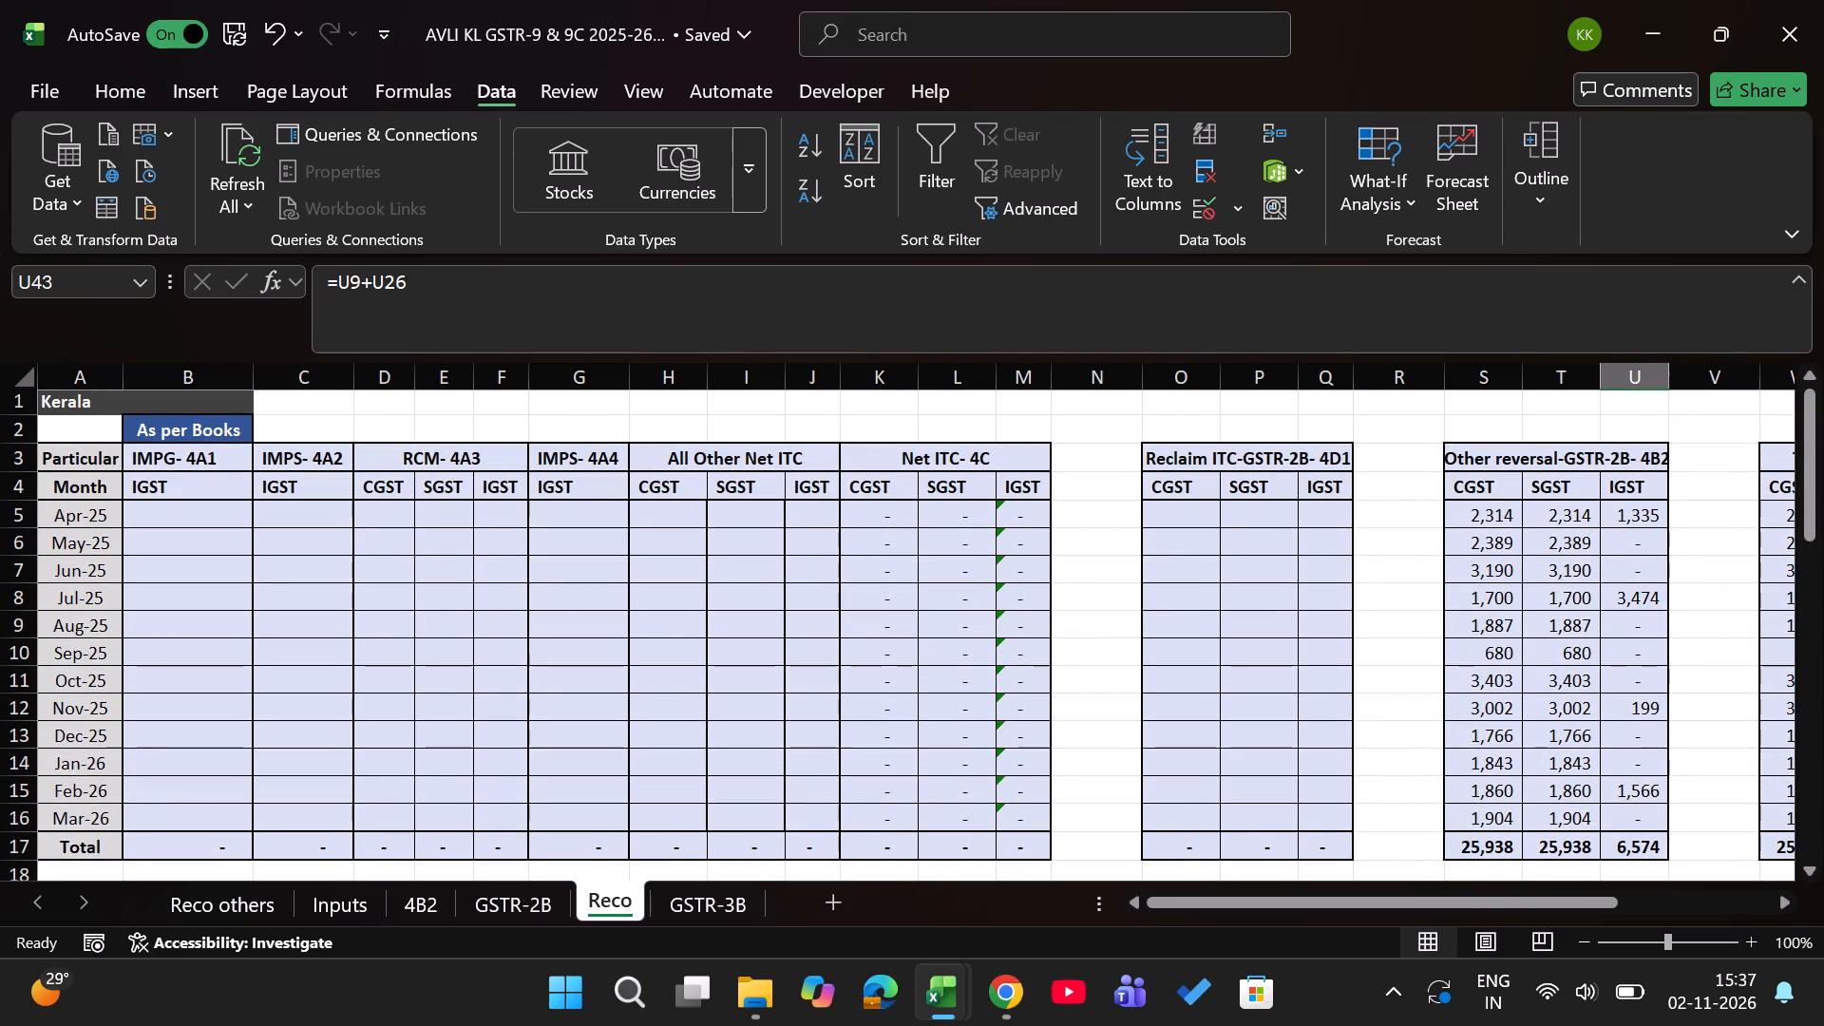
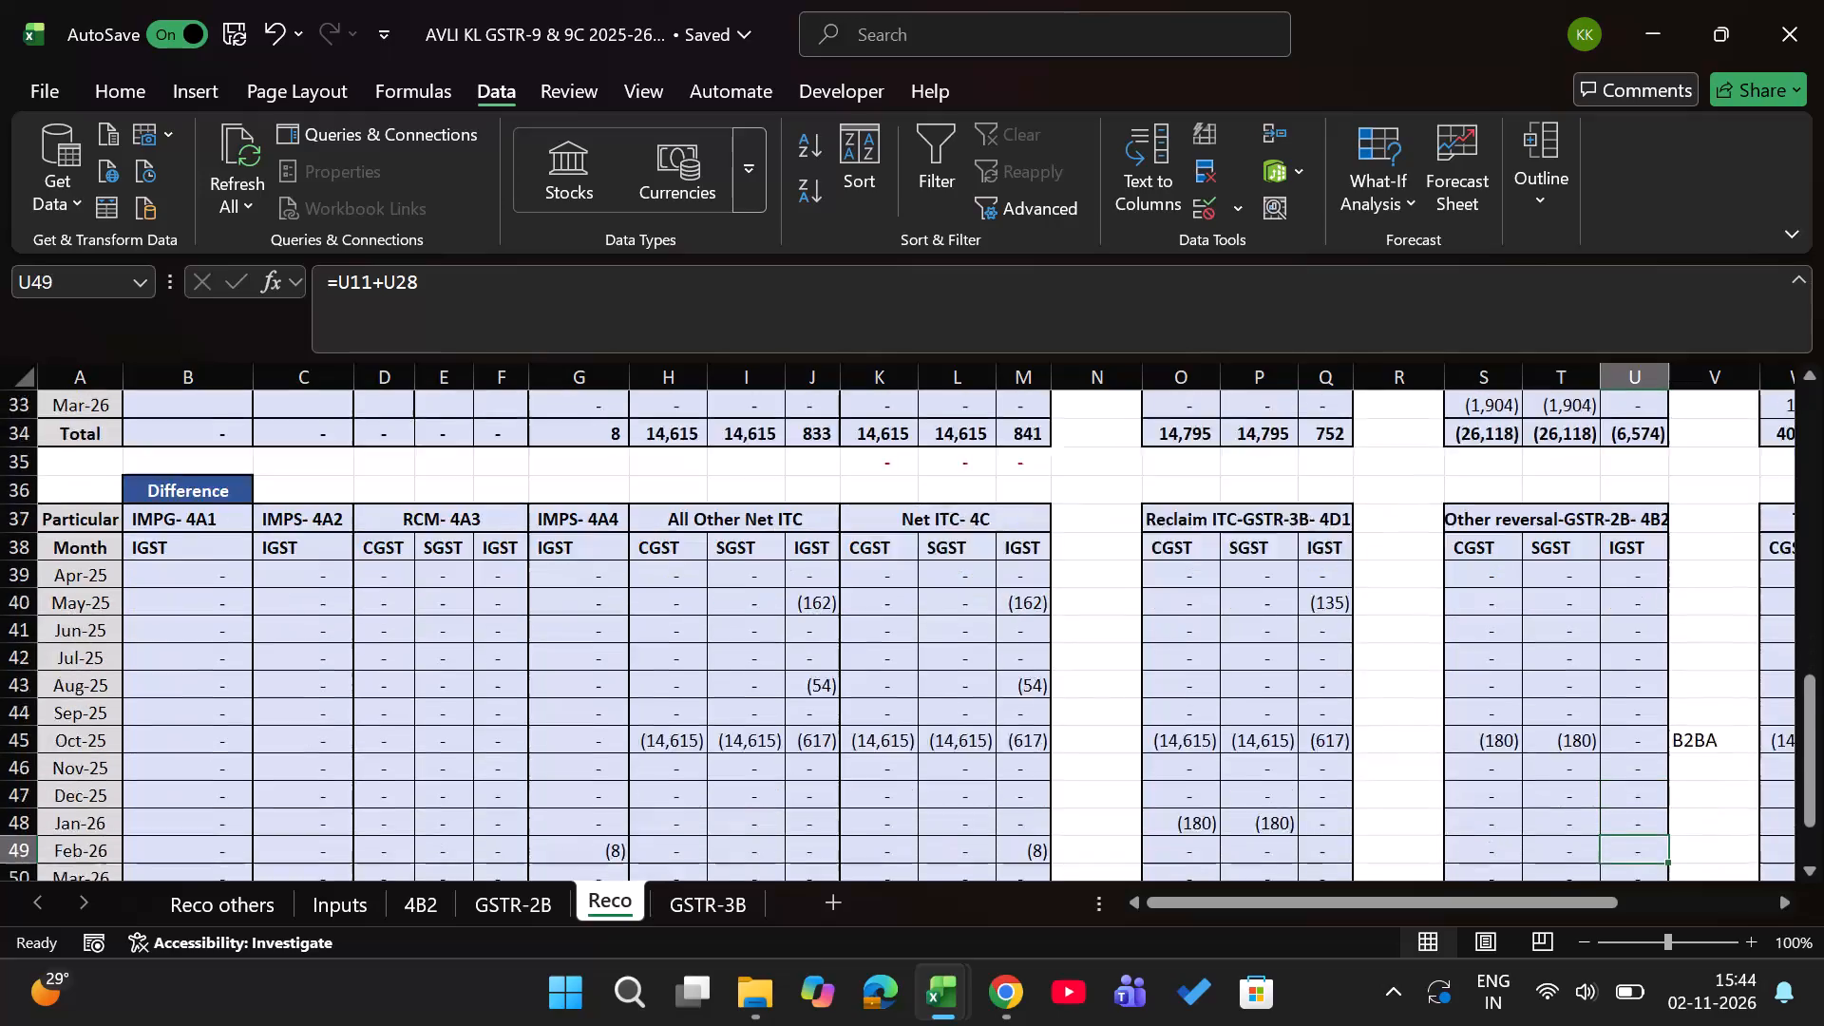
In Reco cell H5, enter a SUMIFS totalling Inputs column AC where Inputs column $A matches the month in $A5.
{"action": "key", "text": "Up"}
{"action": "key", "text": "Up"}
{"action": "key", "text": "Up"}
{"action": "key", "text": "Up"}
{"action": "key", "text": "Up"}
{"action": "key", "text": "Up"}
{"action": "key", "text": "Up"}
{"action": "key", "text": "Up"}
{"action": "key", "text": "Up"}
{"action": "key", "text": "Up"}
{"action": "key", "text": "Up"}
{"action": "key", "text": "Up"}
{"action": "key", "text": "Up"}
{"action": "key", "text": "Up"}
{"action": "key", "text": "Up"}
{"action": "key", "text": "Up"}
{"action": "key", "text": "Up"}
{"action": "key", "text": "Up"}
{"action": "key", "text": "Up"}
{"action": "key", "text": "Up"}
{"action": "key", "text": "Up"}
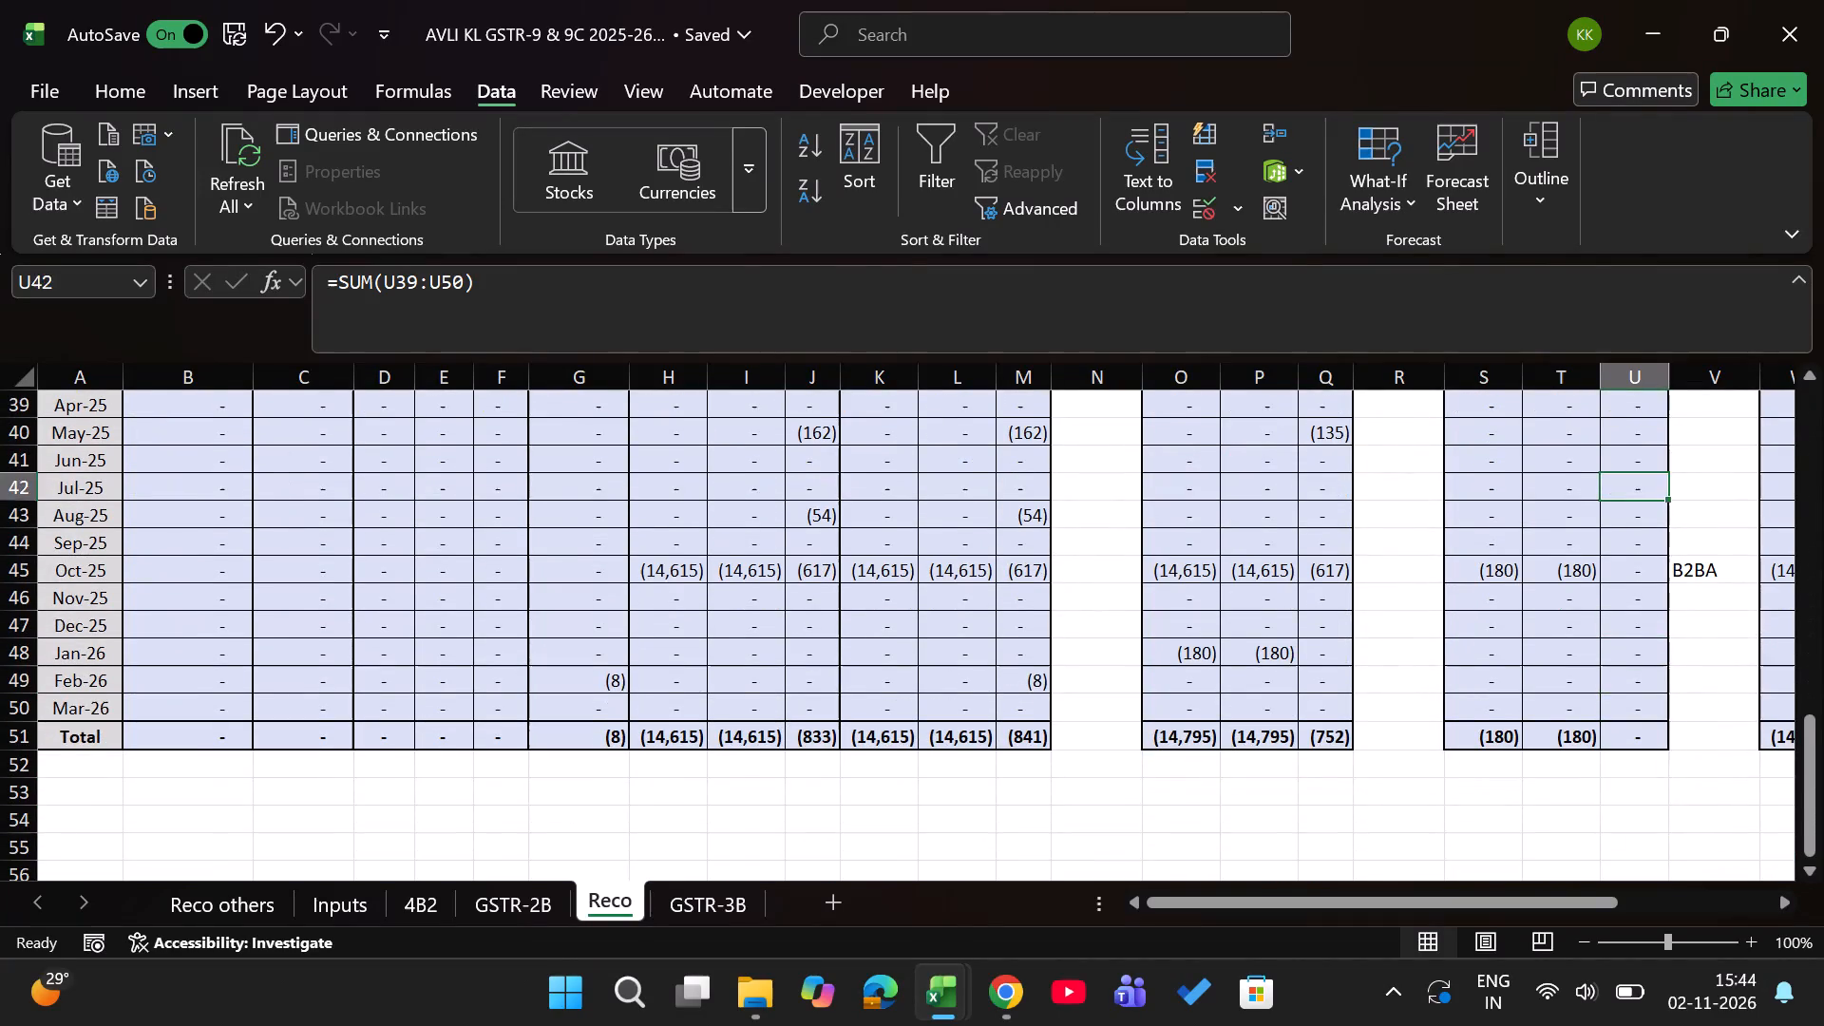
{"action": "key", "text": "Up"}
{"action": "key", "text": "Up"}
{"action": "key", "text": "Up"}
{"action": "key", "text": "Up"}
{"action": "key", "text": "Up"}
{"action": "key", "text": "Up"}
{"action": "key", "text": "Up"}
{"action": "key", "text": "Up"}
{"action": "key", "text": "Up"}
{"action": "key", "text": "Up"}
{"action": "key", "text": "Up"}
{"action": "key", "text": "Up"}
{"action": "key", "text": "Up"}
{"action": "key", "text": "Up"}
{"action": "key", "text": "Up"}
{"action": "key", "text": "Up"}
{"action": "key", "text": "Up"}
{"action": "key", "text": "Up"}
{"action": "key", "text": "Up"}
{"action": "key", "text": "Up"}
{"action": "key", "text": "Up"}
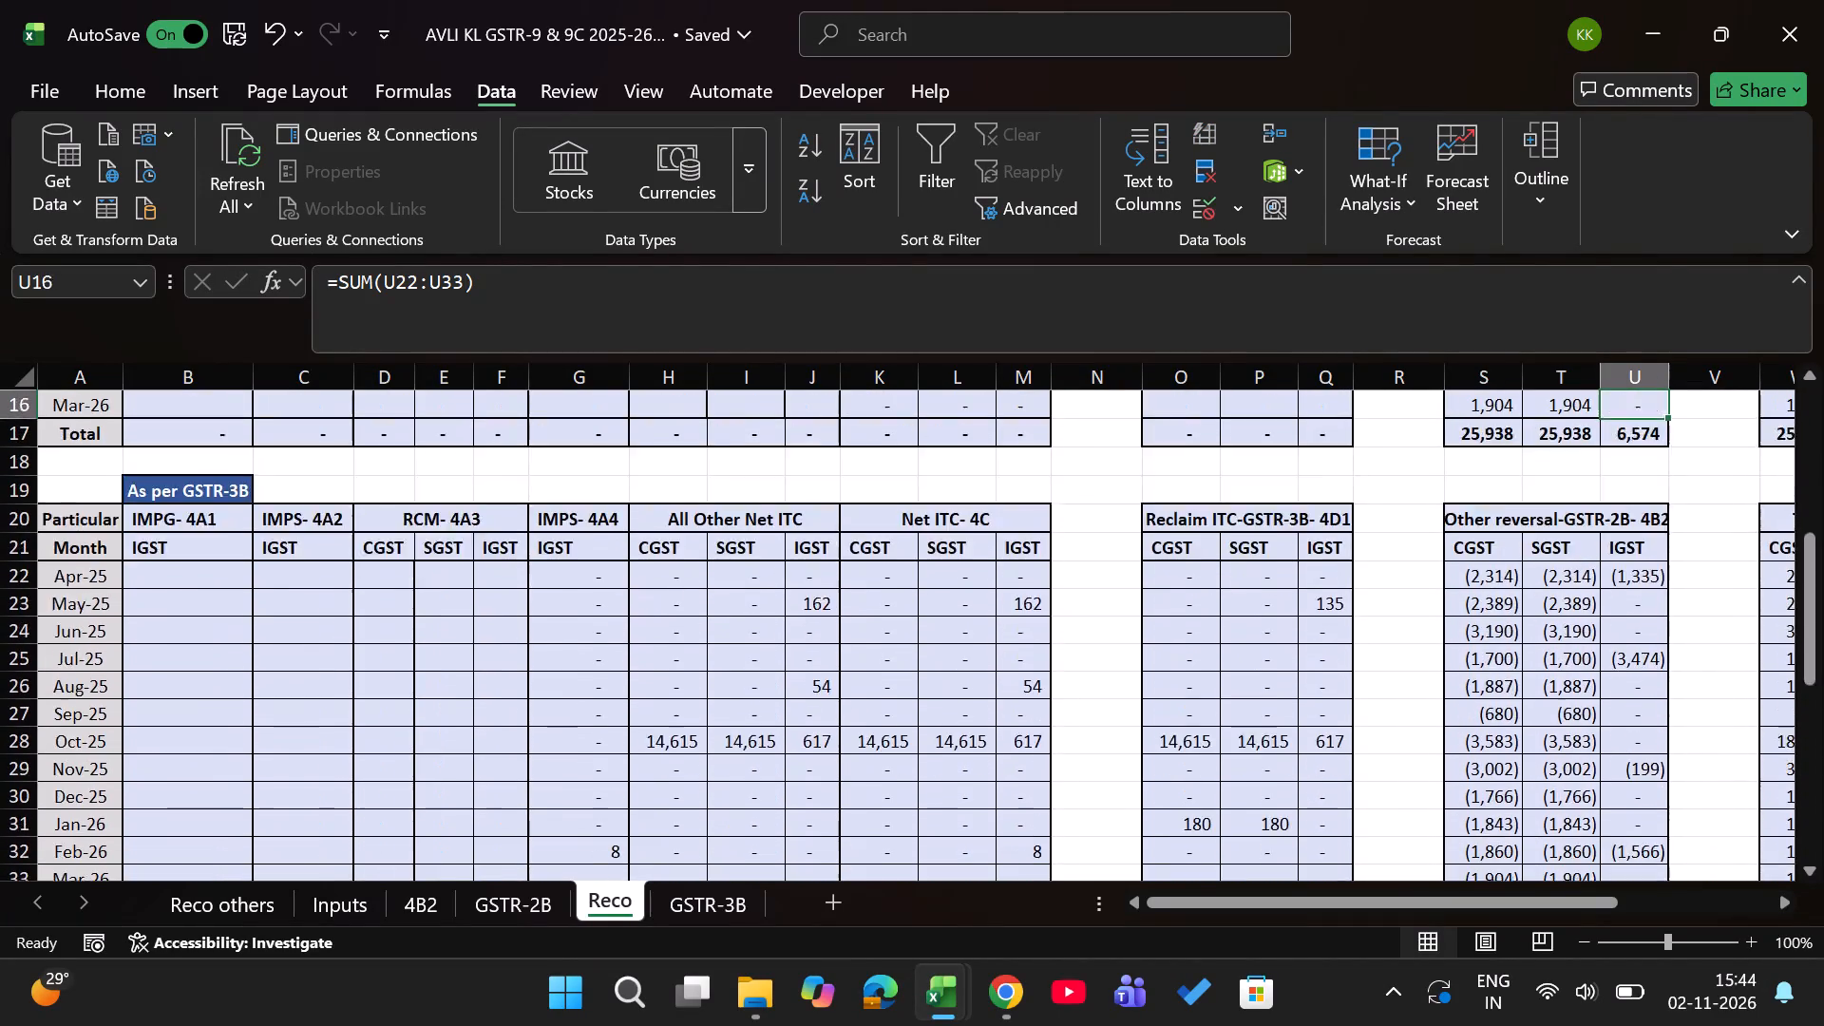
{"action": "key", "text": "Left"}
{"action": "key", "text": "Left"}
{"action": "key", "text": "Left"}
{"action": "key", "text": "Left"}
{"action": "key", "text": "Left"}
{"action": "key", "text": "Left"}
{"action": "key", "text": "Left"}
{"action": "key", "text": "Left"}
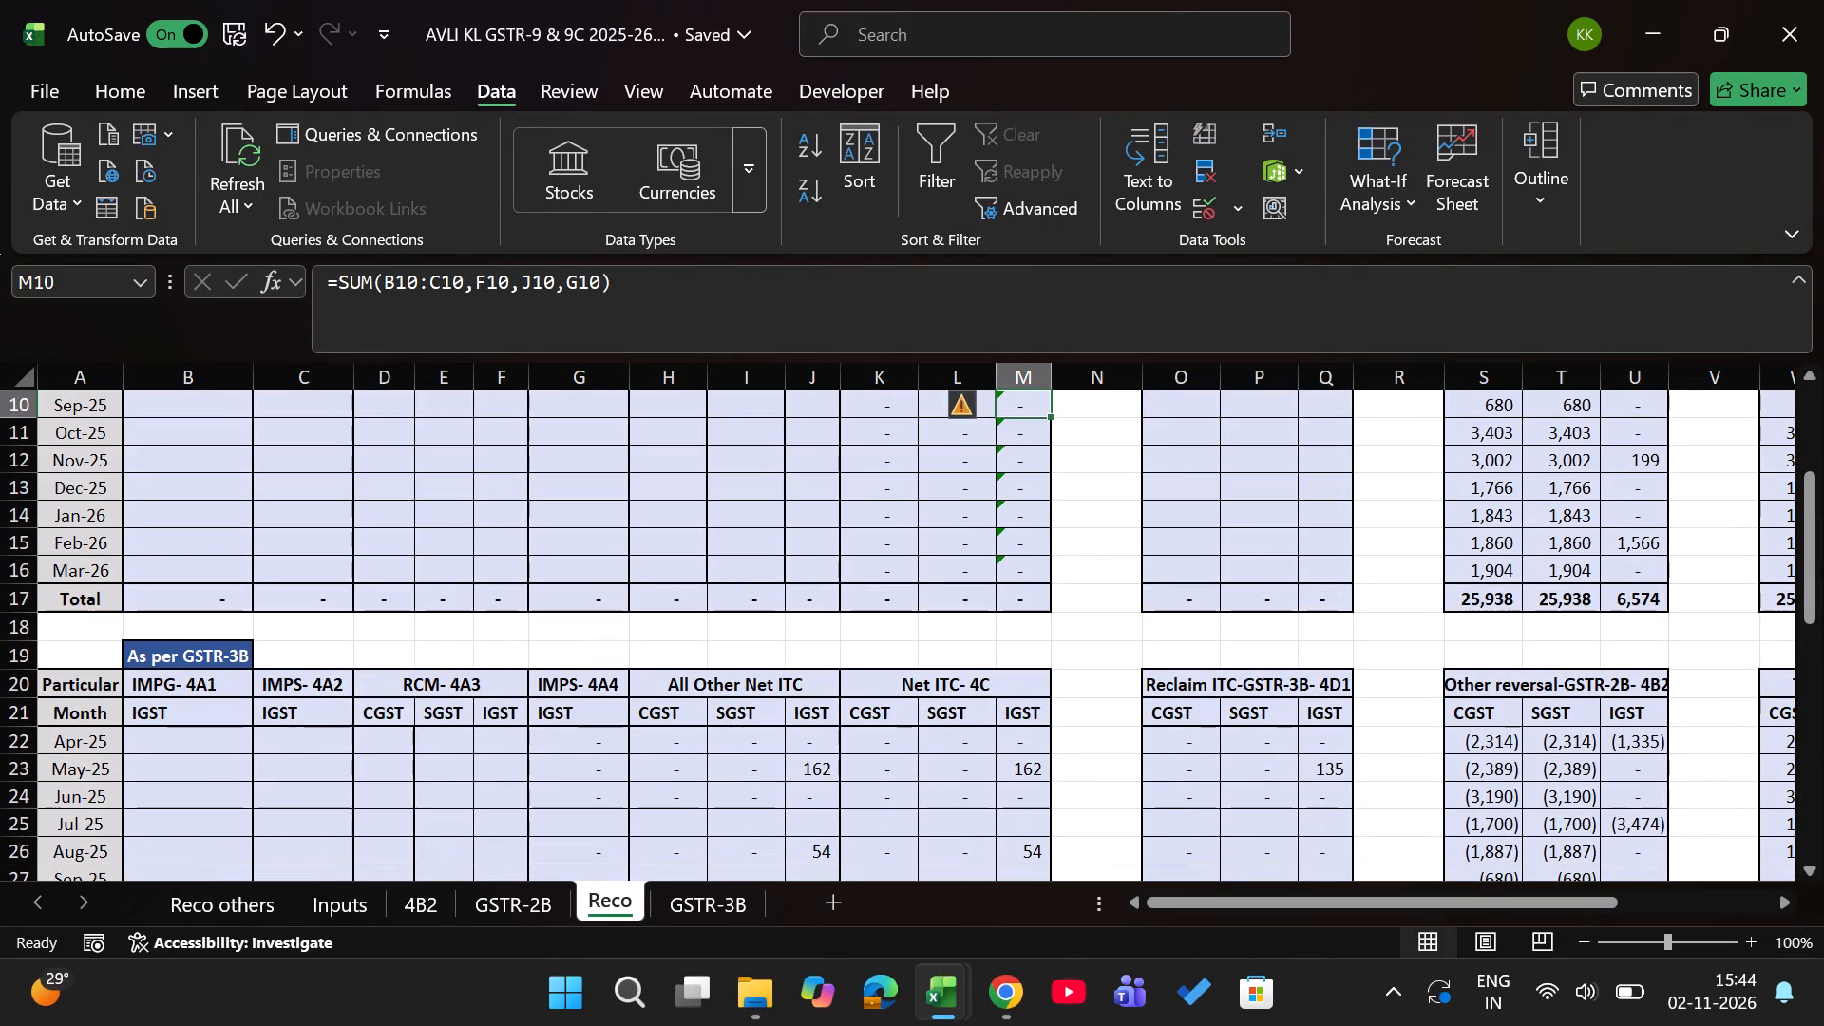
{"action": "key", "text": "Left"}
{"action": "key", "text": "Left"}
{"action": "key", "text": "Left"}
{"action": "key", "text": "Left"}
{"action": "key", "text": "ctrl+Up"}
{"action": "key", "text": "Down"}
{"action": "key", "text": "Down"}
{"action": "key", "text": "Left"}
{"action": "key", "text": "Left"}
{"action": "key", "text": "Up"}
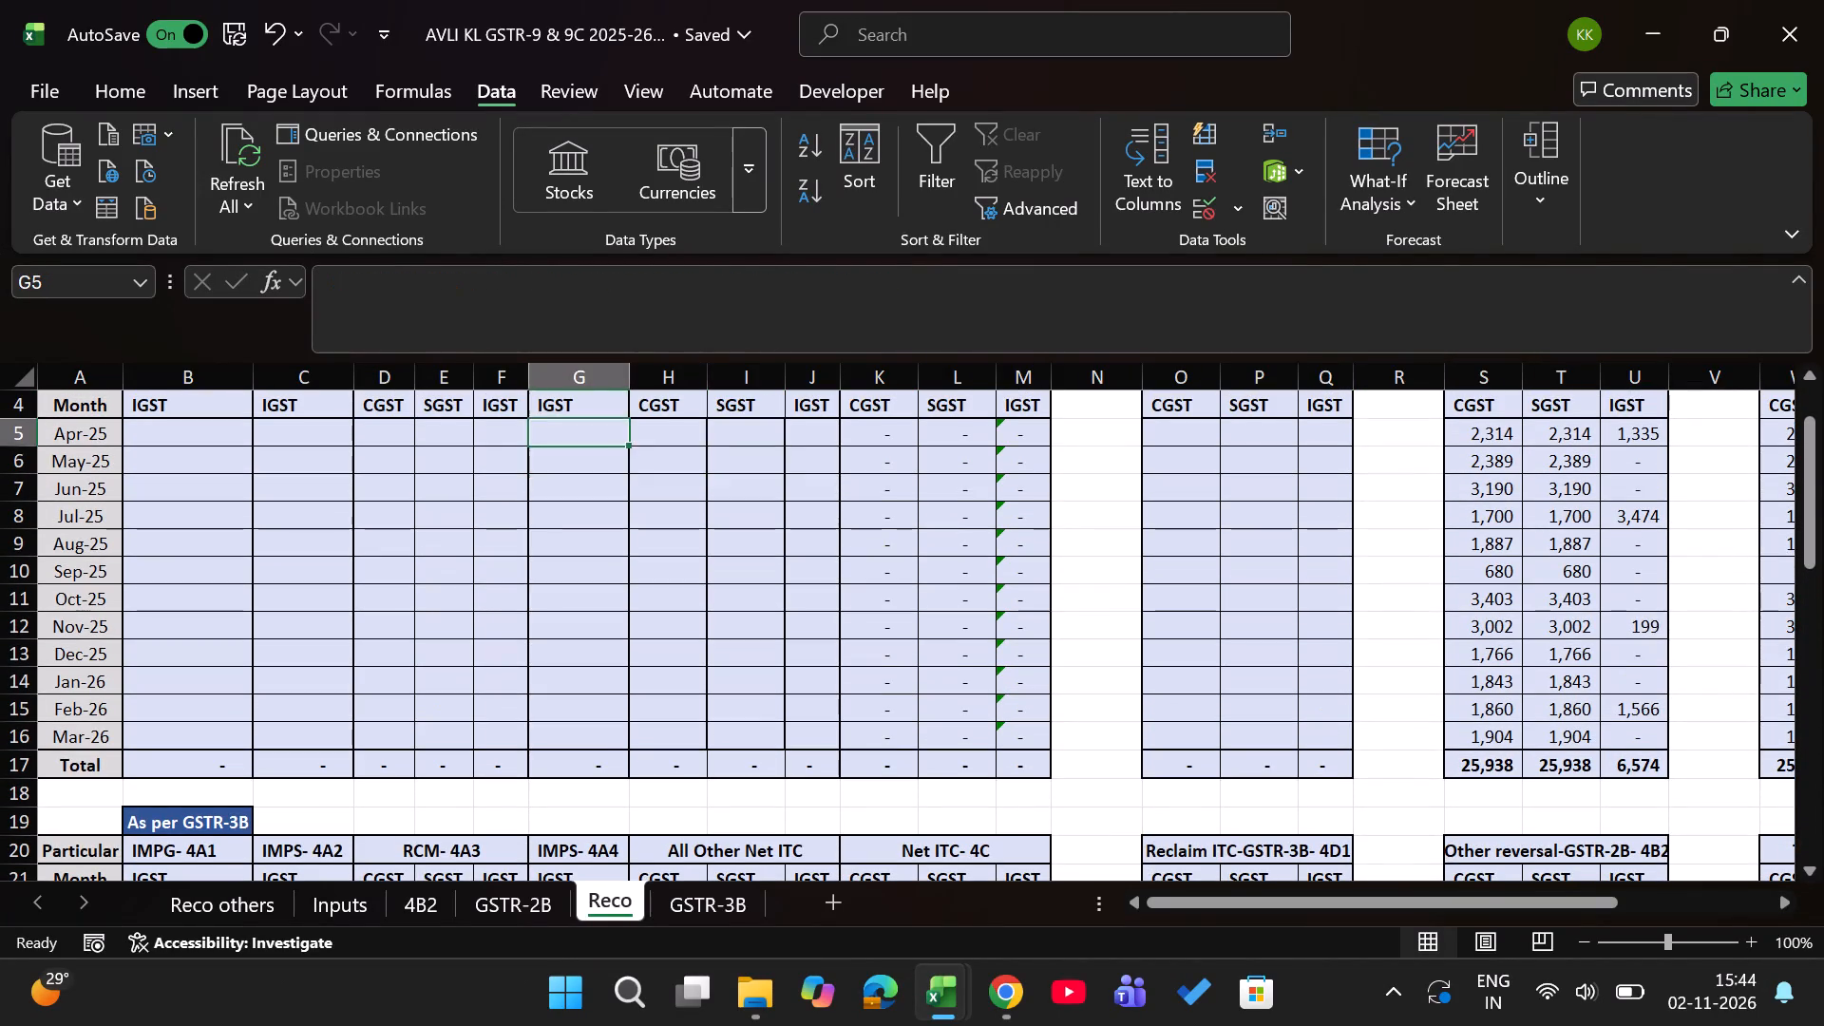
{"action": "key", "text": "Right"}
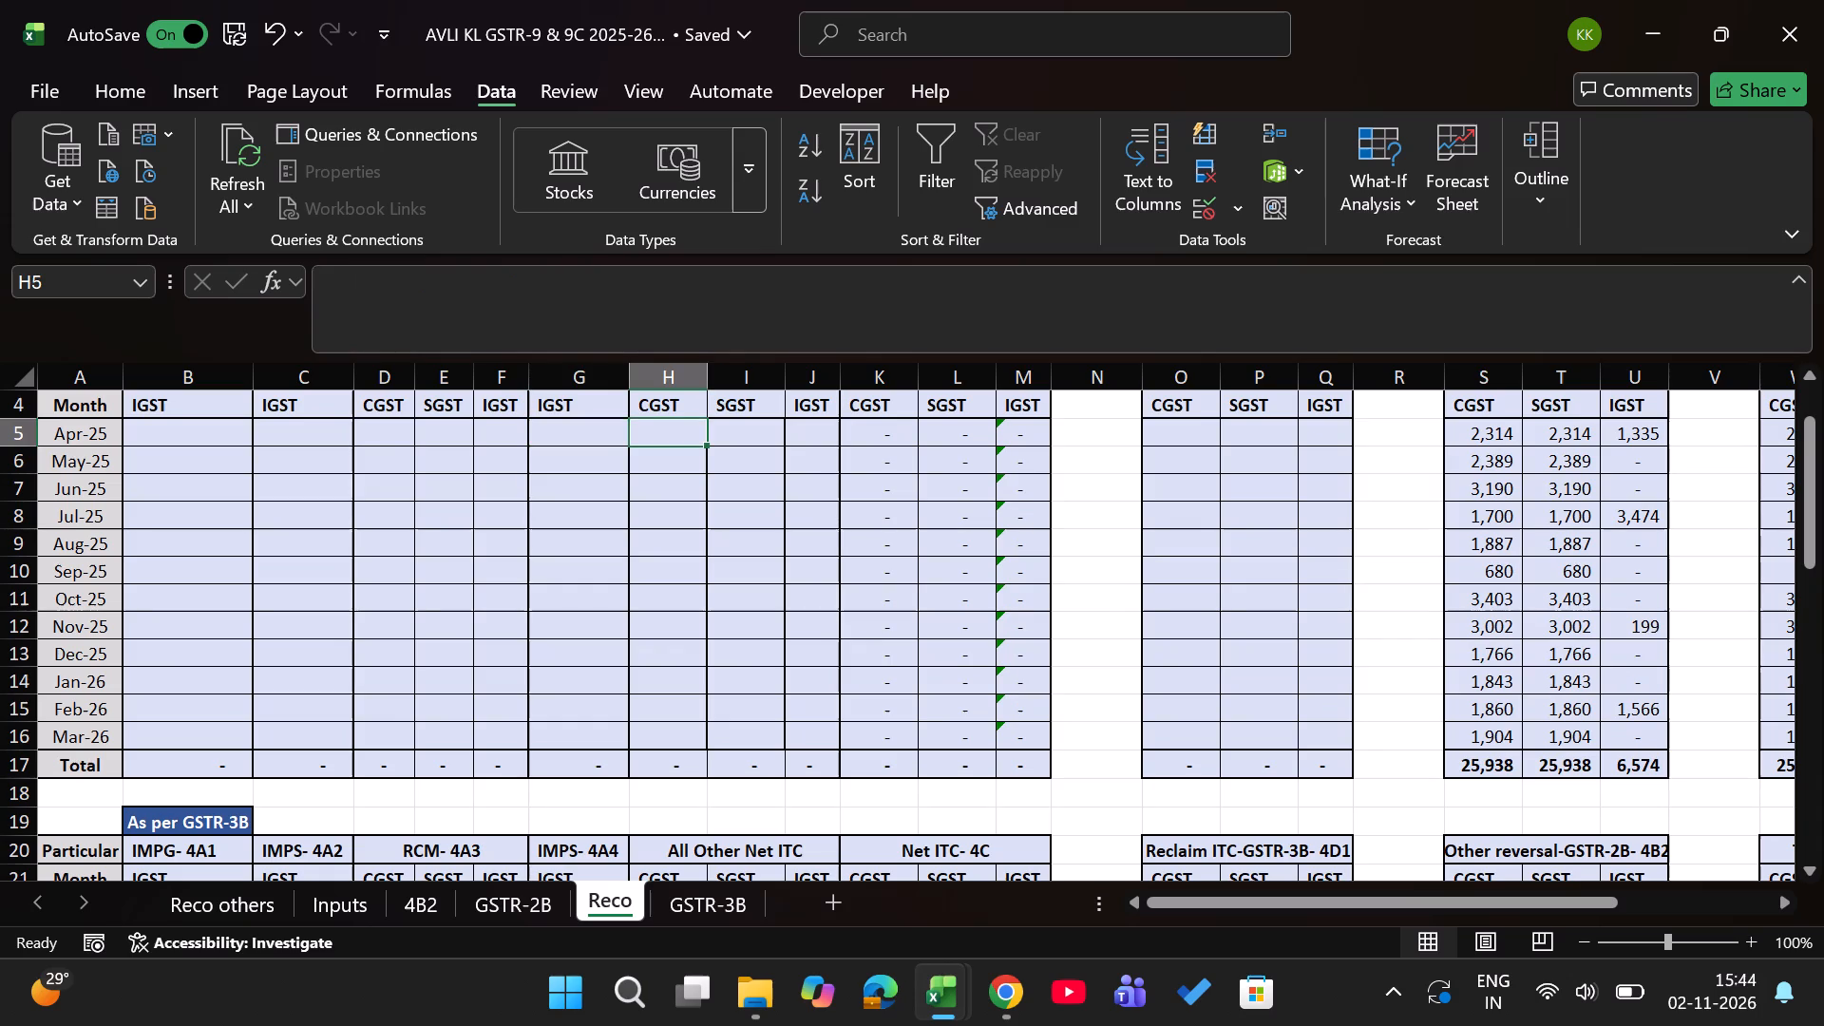
{"action": "type", "text": "=SUMIFS"}
{"action": "key", "text": "Tab"}
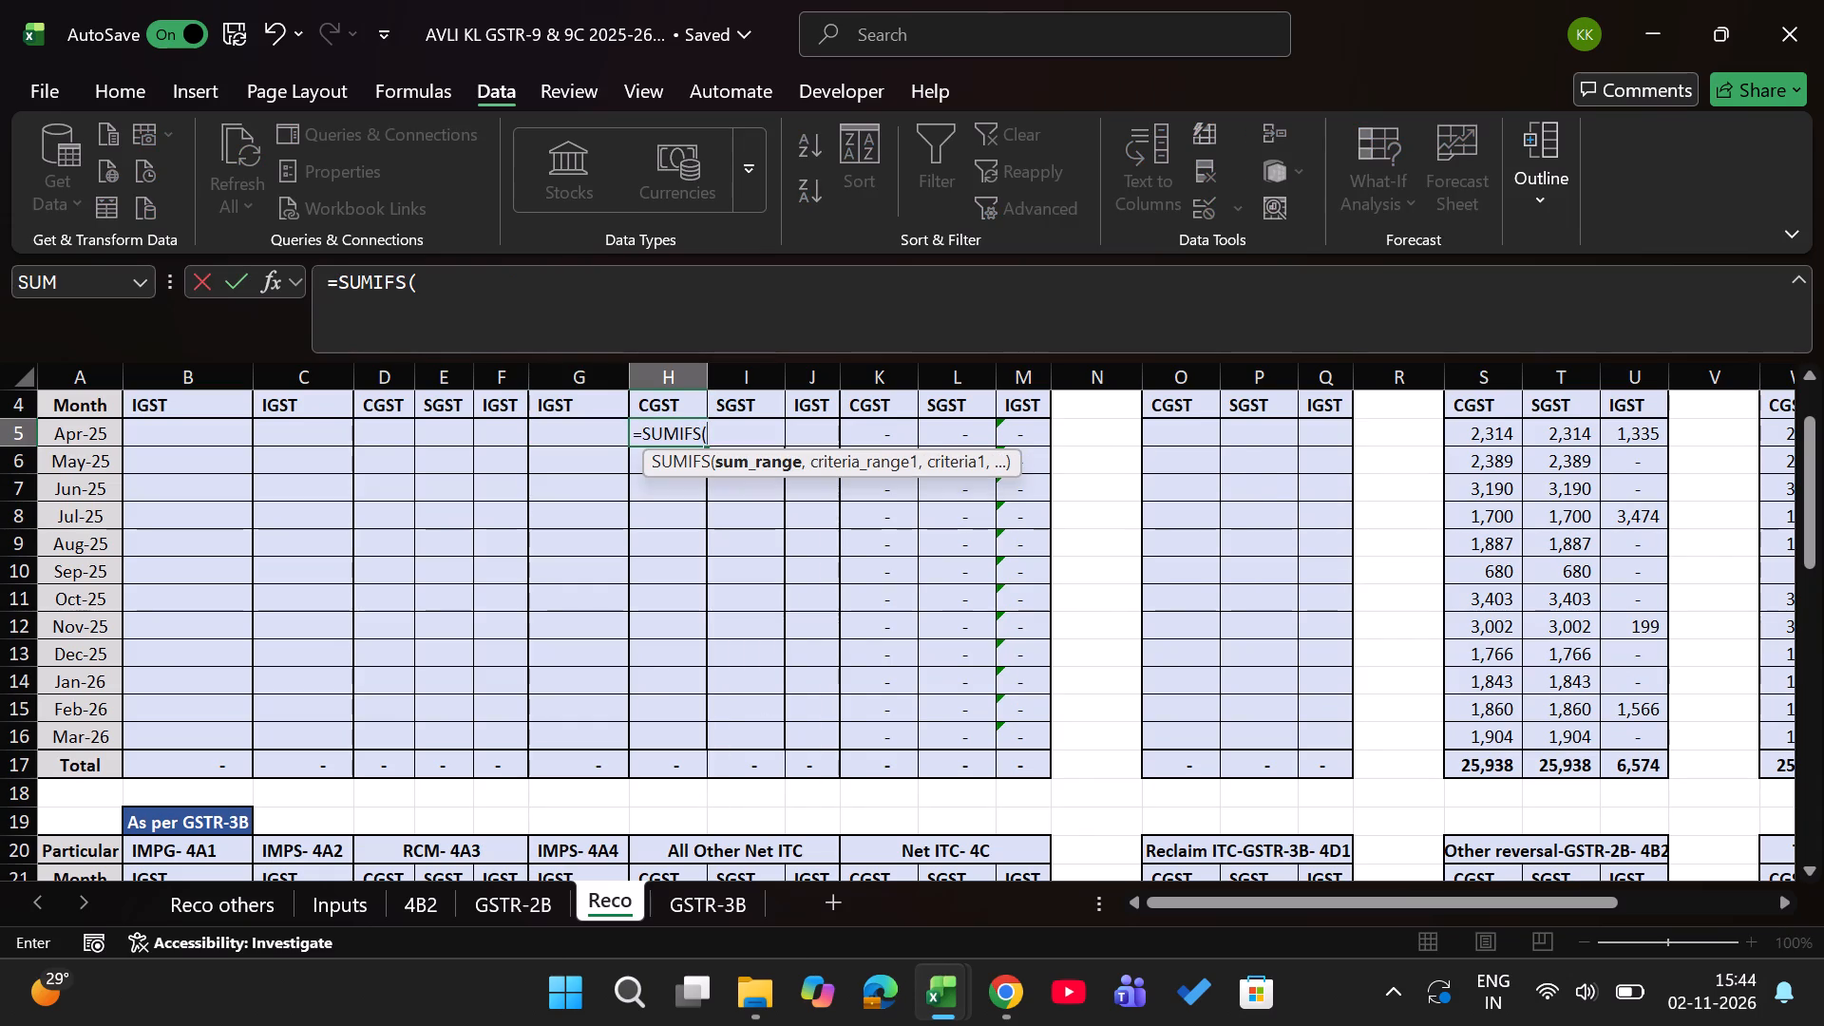
{"action": "left_click", "coordinate": [328, 909]}
{"action": "scroll", "coordinate": [1008, 588], "scroll_direction": "up", "scroll_amount": 3}
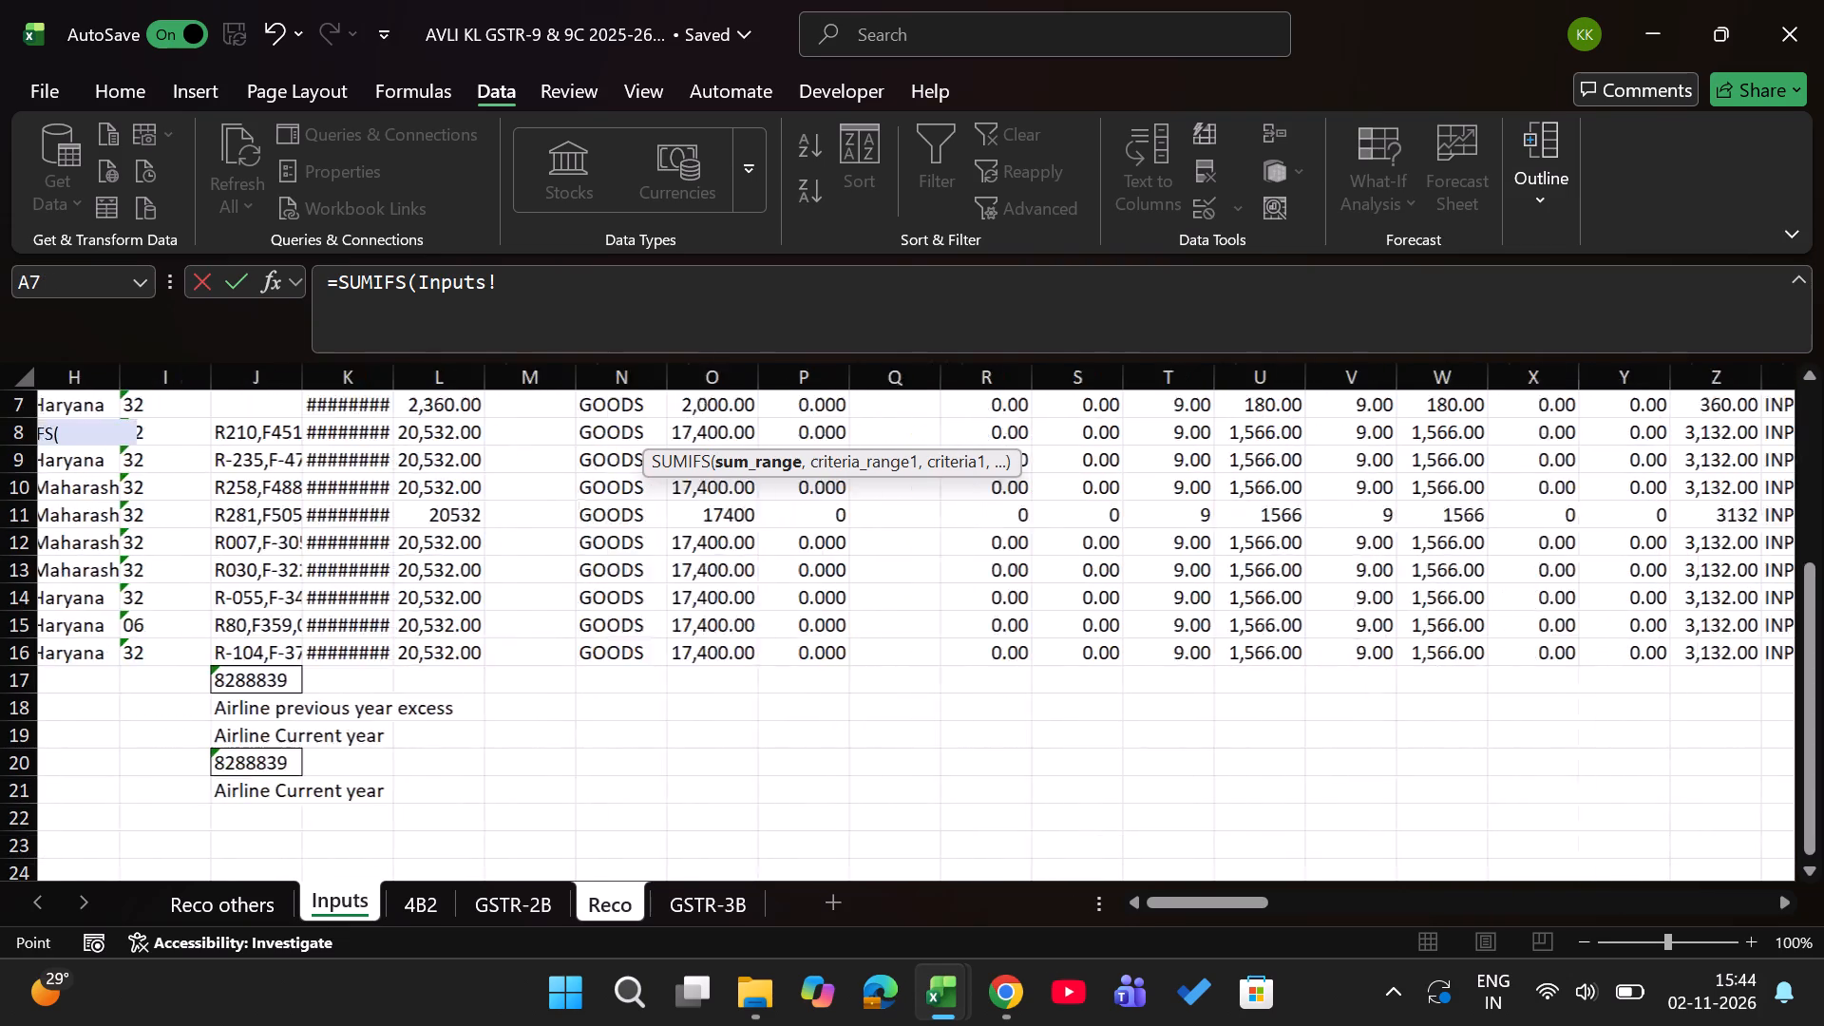
{"action": "scroll", "coordinate": [1008, 588], "scroll_direction": "up", "scroll_amount": 10}
{"action": "scroll", "coordinate": [1008, 588], "scroll_direction": "left", "scroll_amount": 3}
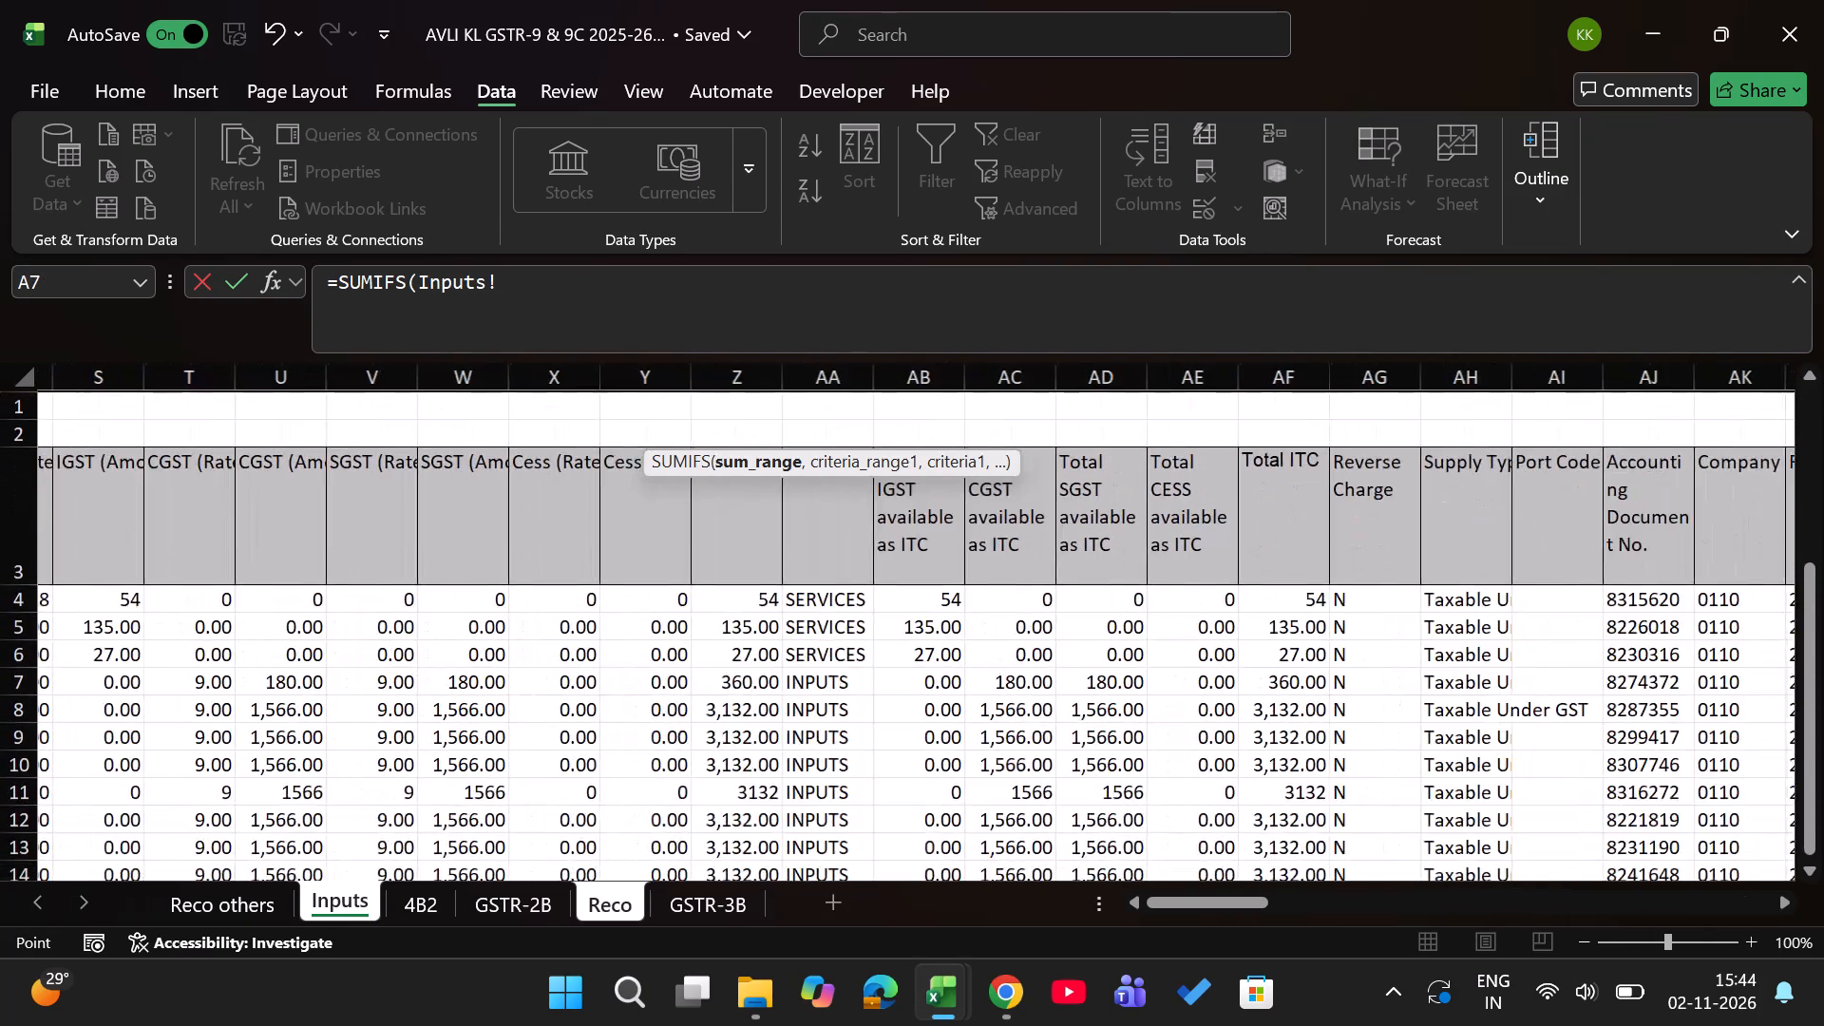
{"action": "left_click", "coordinate": [1193, 386]}
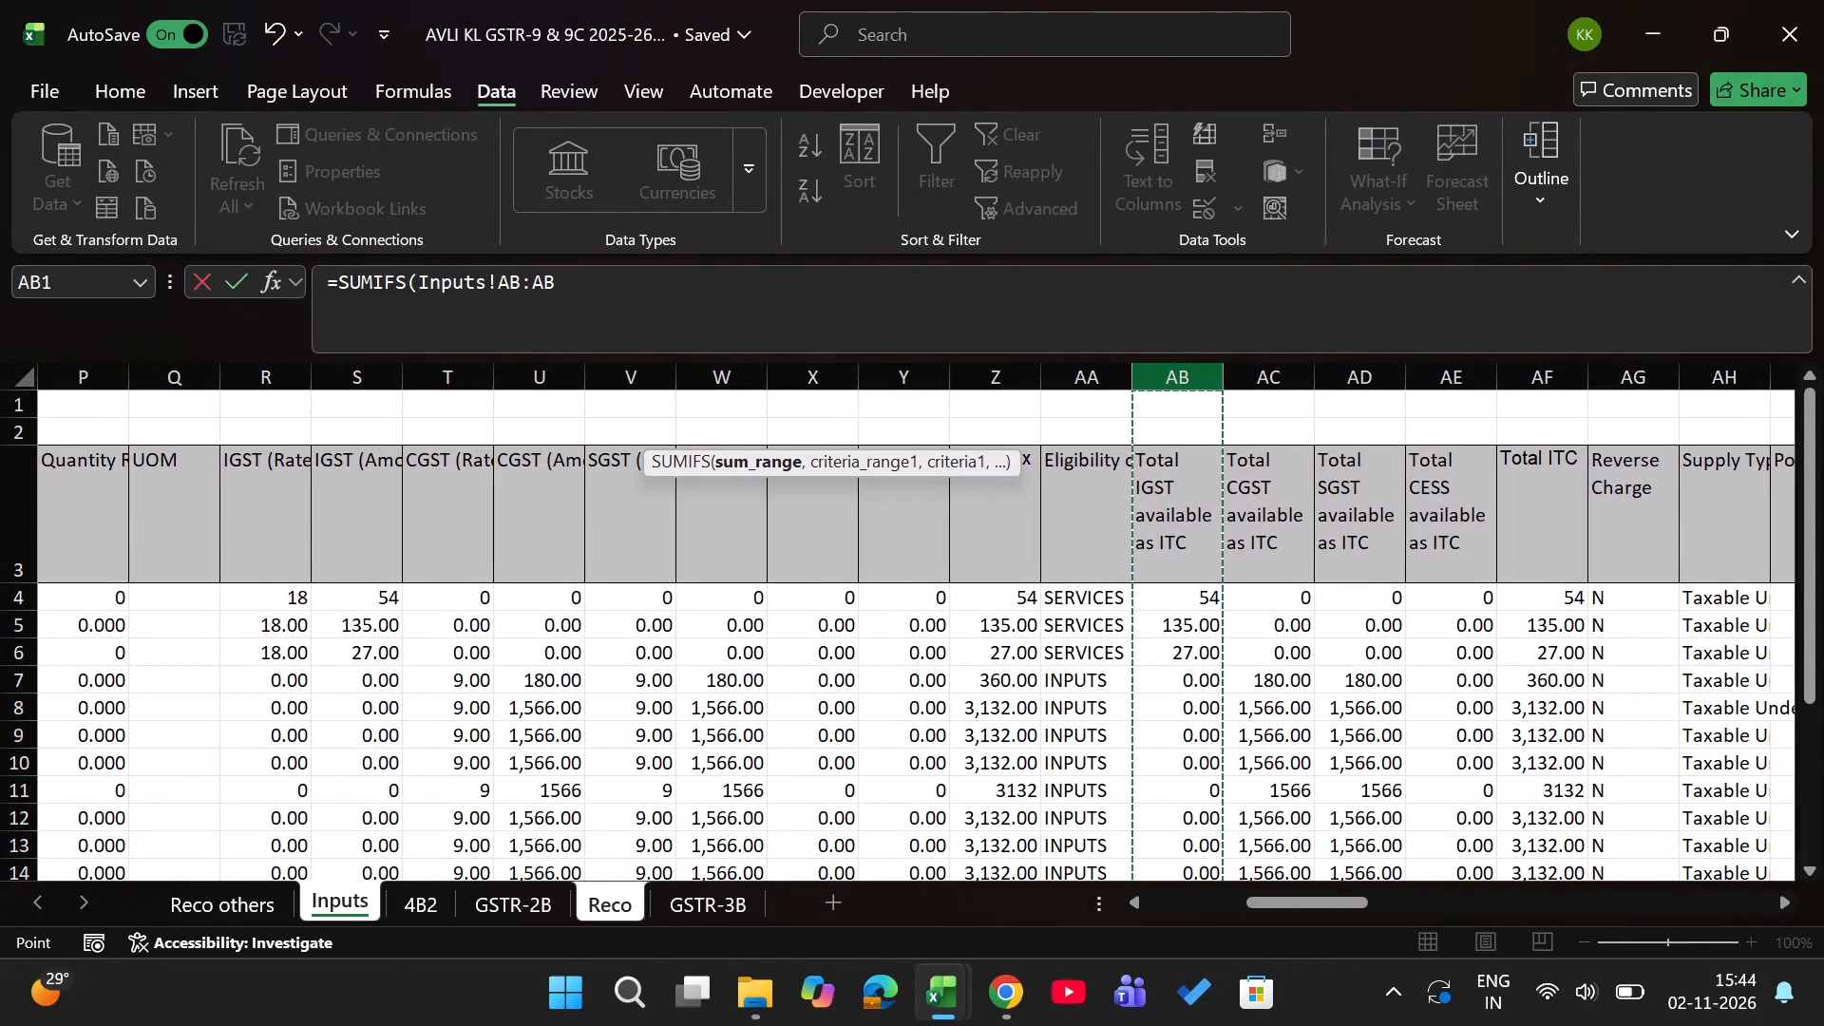
{"action": "left_click", "coordinate": [1240, 376]}
{"action": "key", "text": "comma"}
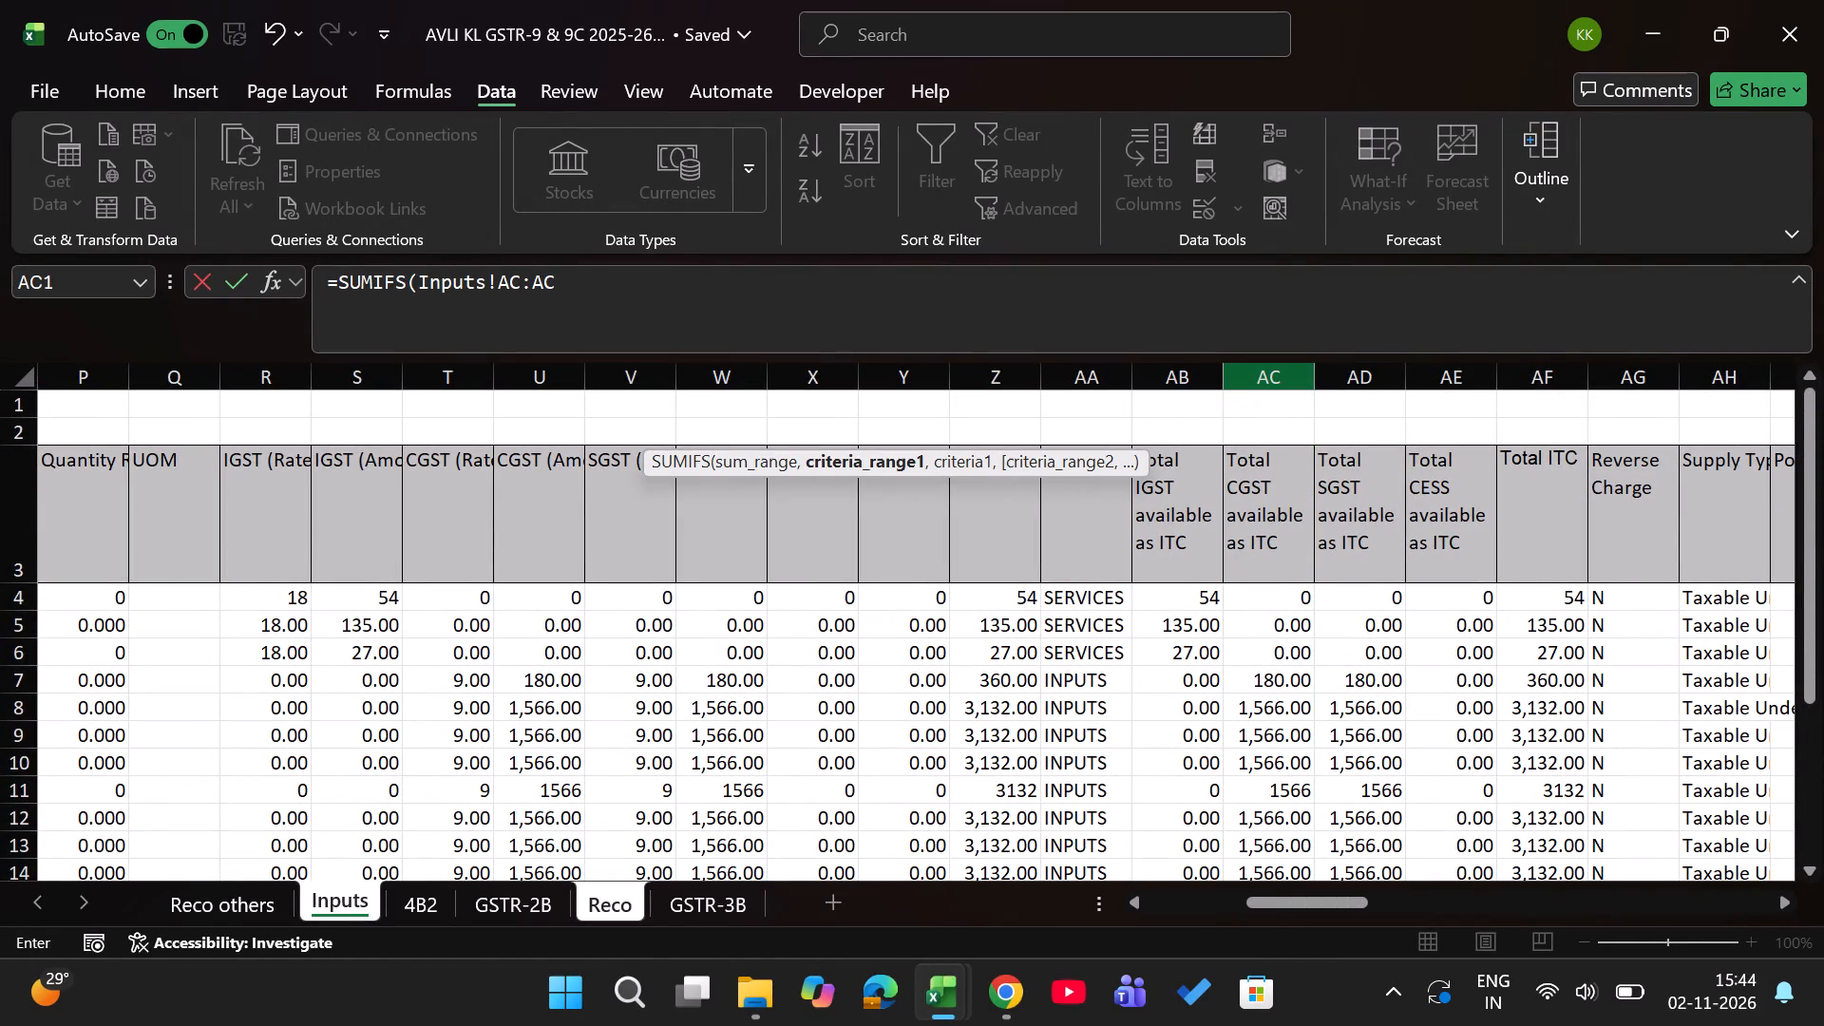
{"action": "scroll", "coordinate": [924, 779], "scroll_direction": "right", "scroll_amount": 7}
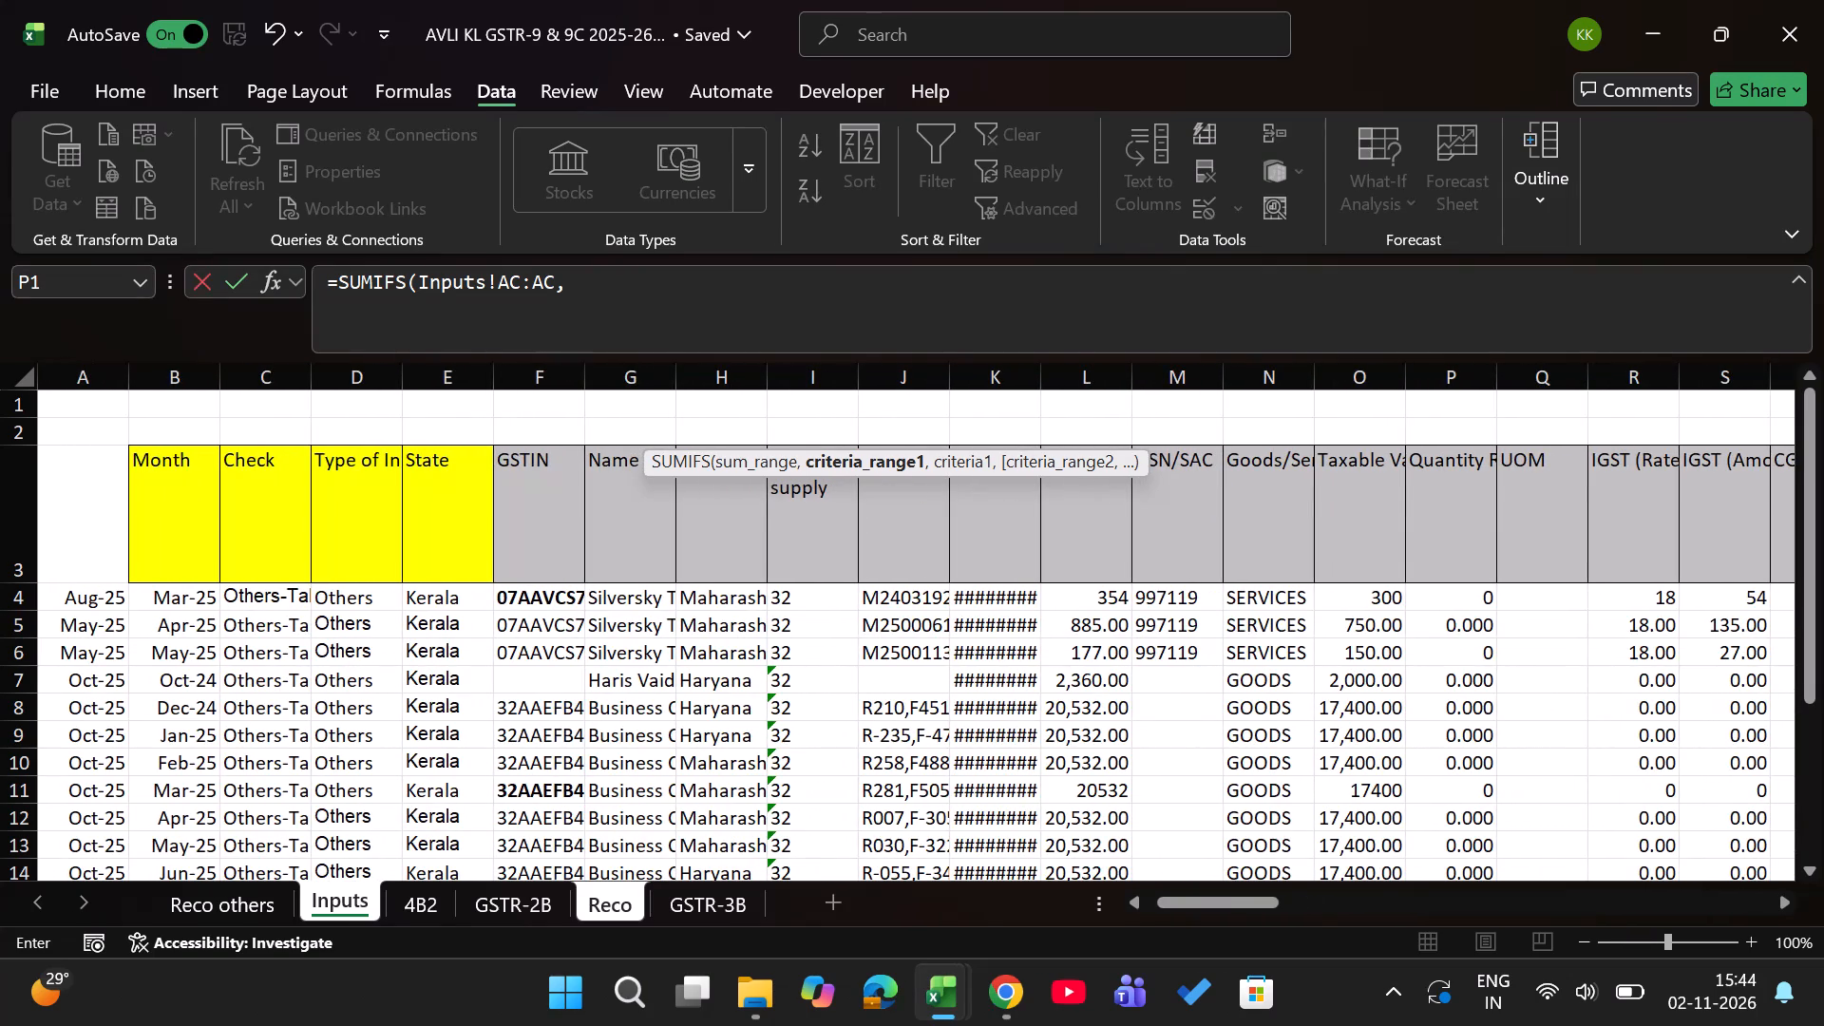
{"action": "left_click", "coordinate": [73, 369]}
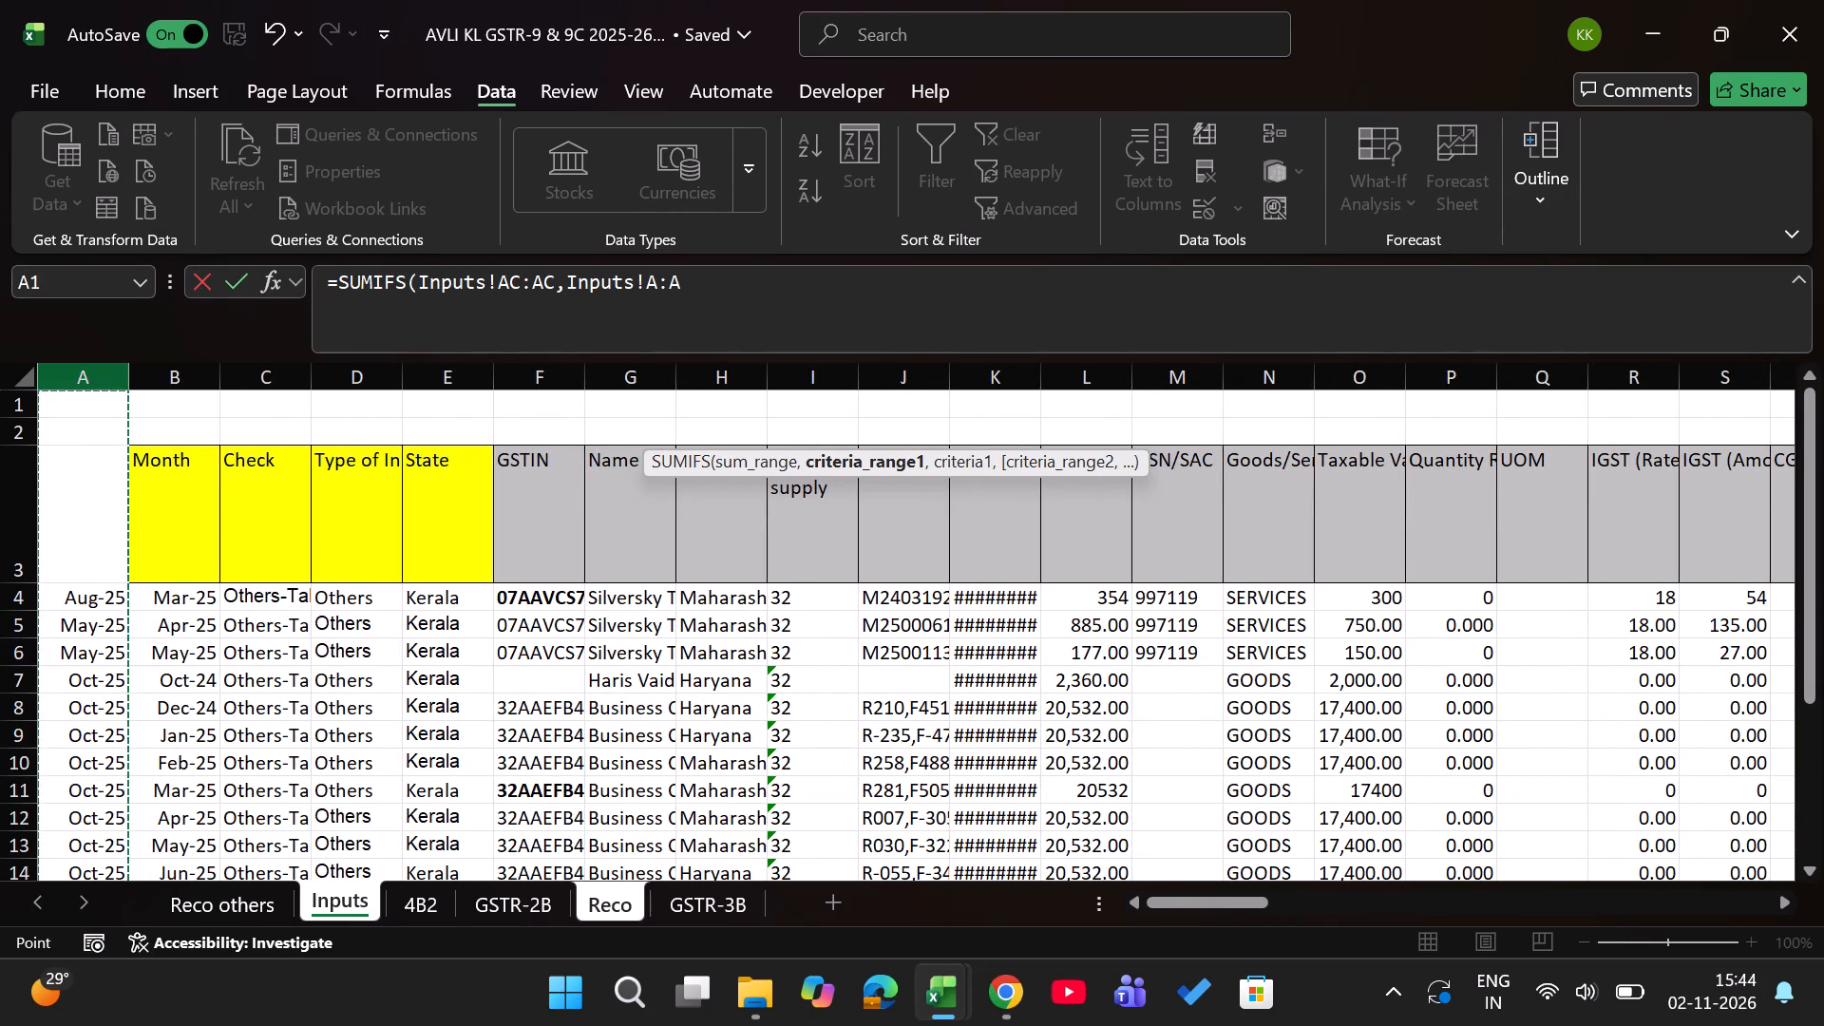
{"action": "key", "text": "F4"}
{"action": "key", "text": "comma"}
{"action": "left_click", "coordinate": [613, 910]}
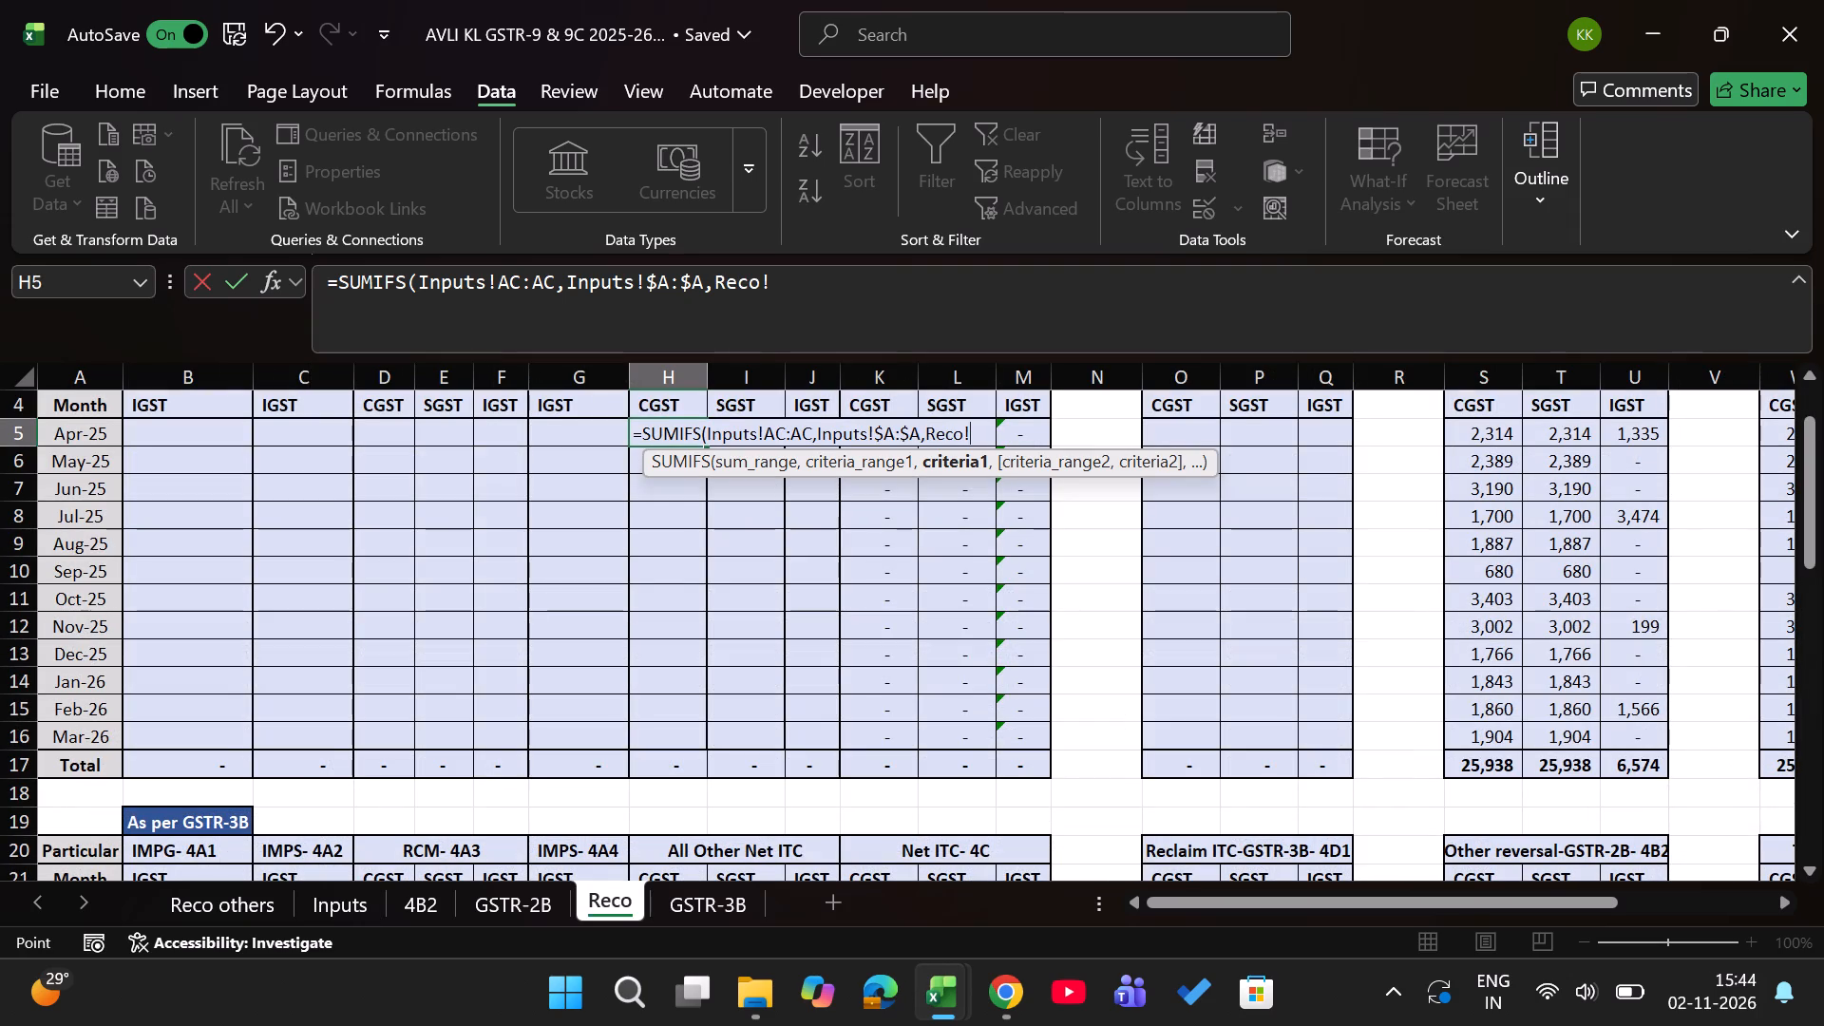
{"action": "left_click", "coordinate": [98, 440]}
{"action": "key", "text": "F4"}
{"action": "key", "text": "F4"}
{"action": "key", "text": "F4"}
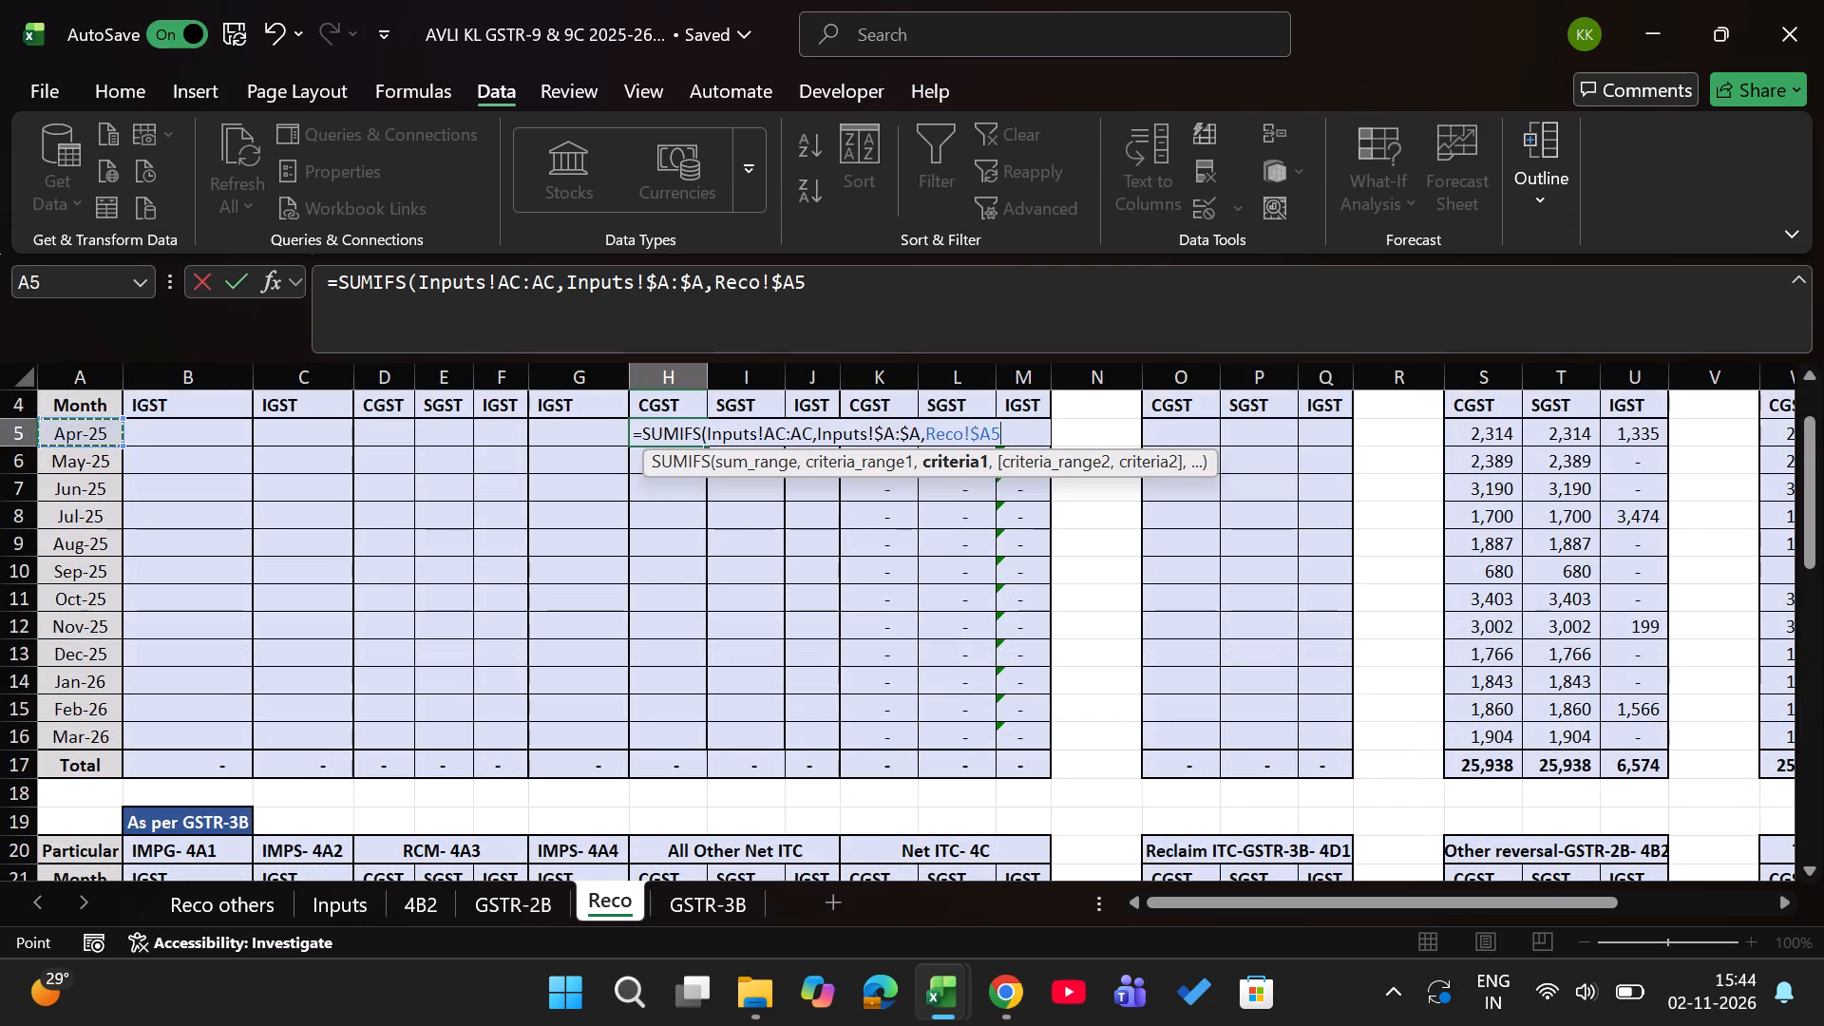
{"action": "key", "text": "Return"}
Fill the April CGST formula across to SGST and down to Mar-26 under All Other Net ITC, covering H5:I16.
{"action": "key", "text": "Left"}
{"action": "key", "text": "Up"}
{"action": "key", "text": "Right"}
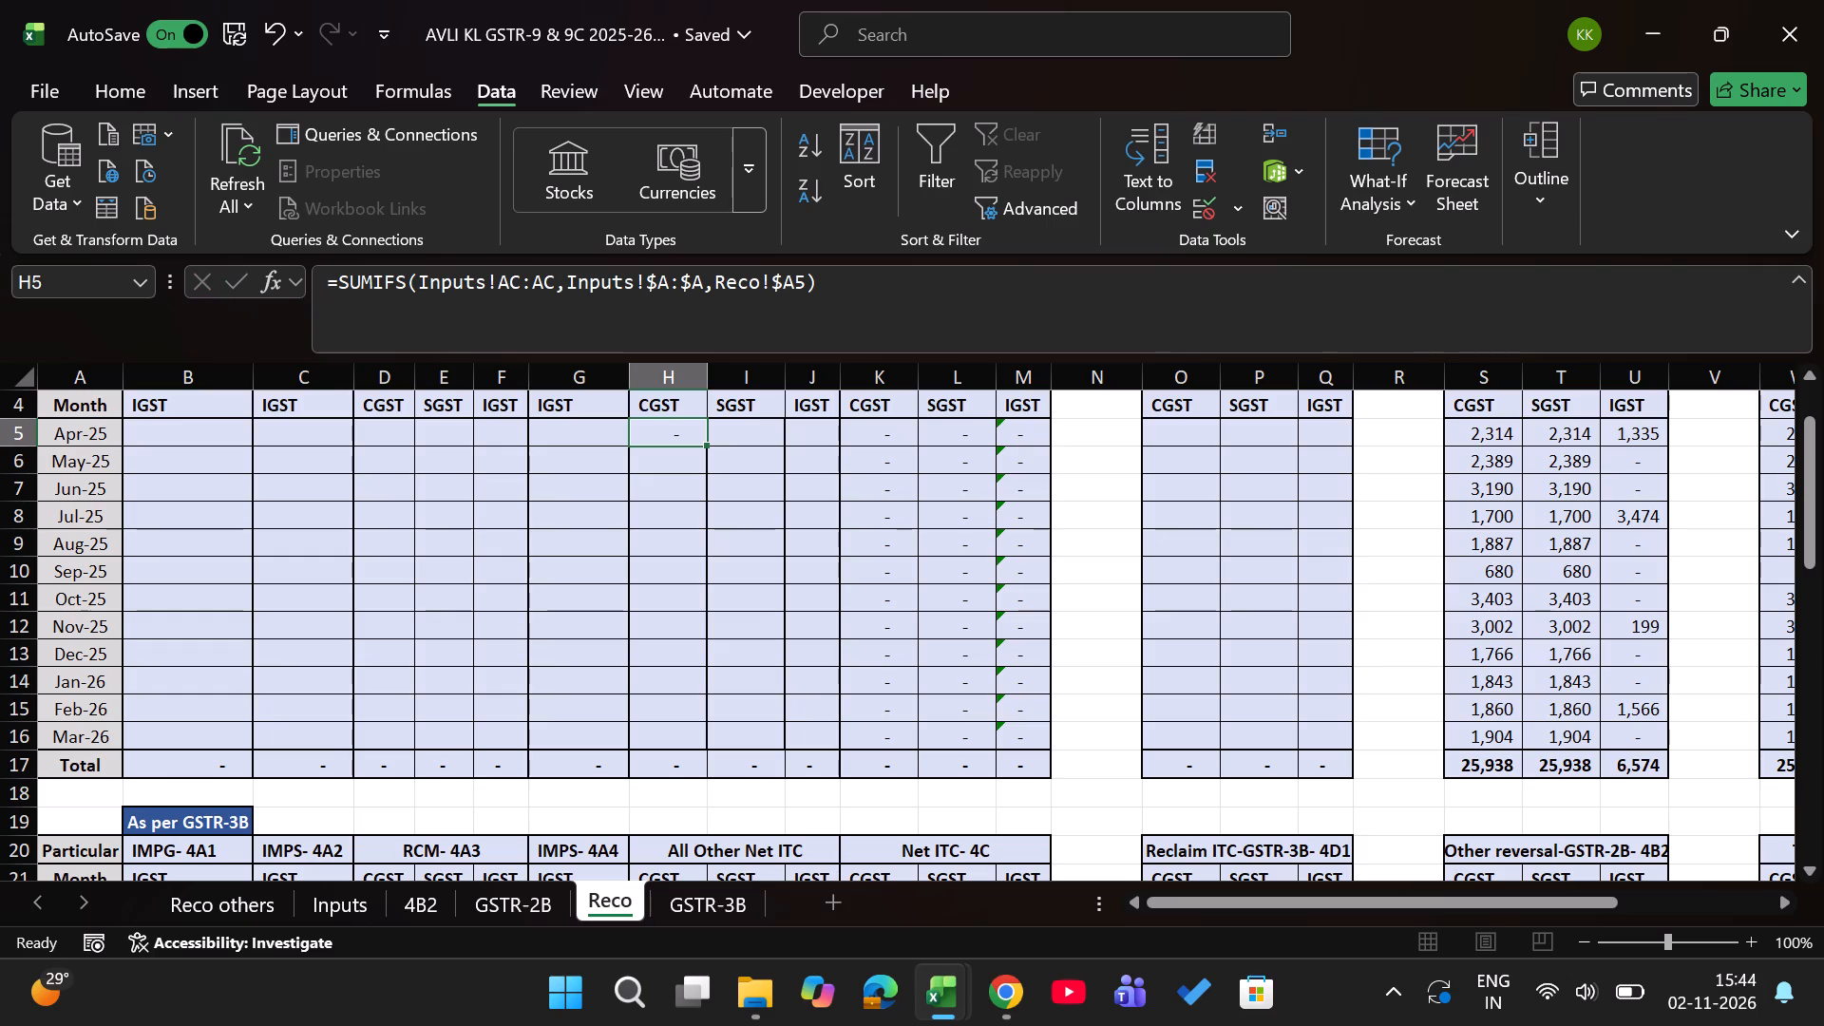
{"action": "key", "text": "shift+Right"}
{"action": "key", "text": "shift+Right"}
{"action": "key", "text": "shift+Down"}
{"action": "key", "text": "shift+Down"}
{"action": "key", "text": "shift+Down"}
{"action": "key", "text": "shift+Down"}
{"action": "key", "text": "shift+Down"}
{"action": "key", "text": "shift+Down"}
{"action": "key", "text": "shift+Down"}
{"action": "key", "text": "shift+Down"}
{"action": "key", "text": "shift+Down"}
{"action": "key", "text": "shift+Down"}
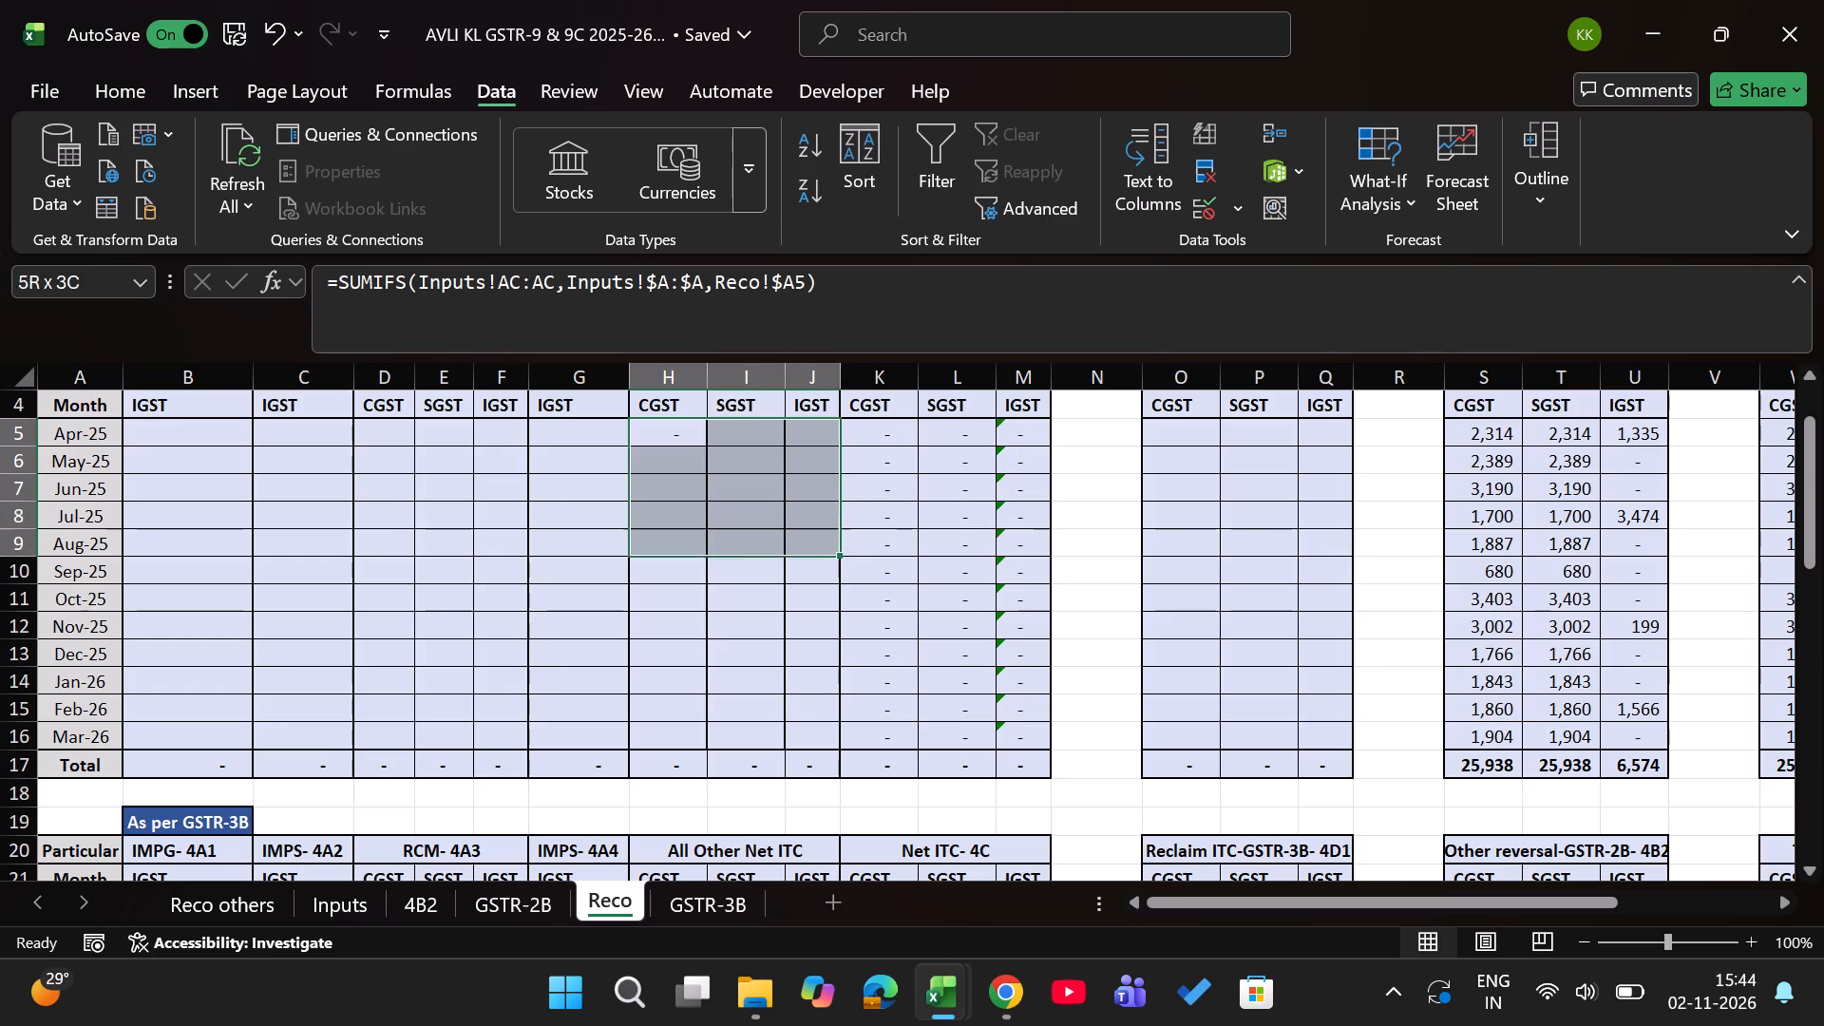
{"action": "key", "text": "shift+Left"}
{"action": "key", "text": "shift+Down"}
{"action": "key", "text": "ctrl+r"}
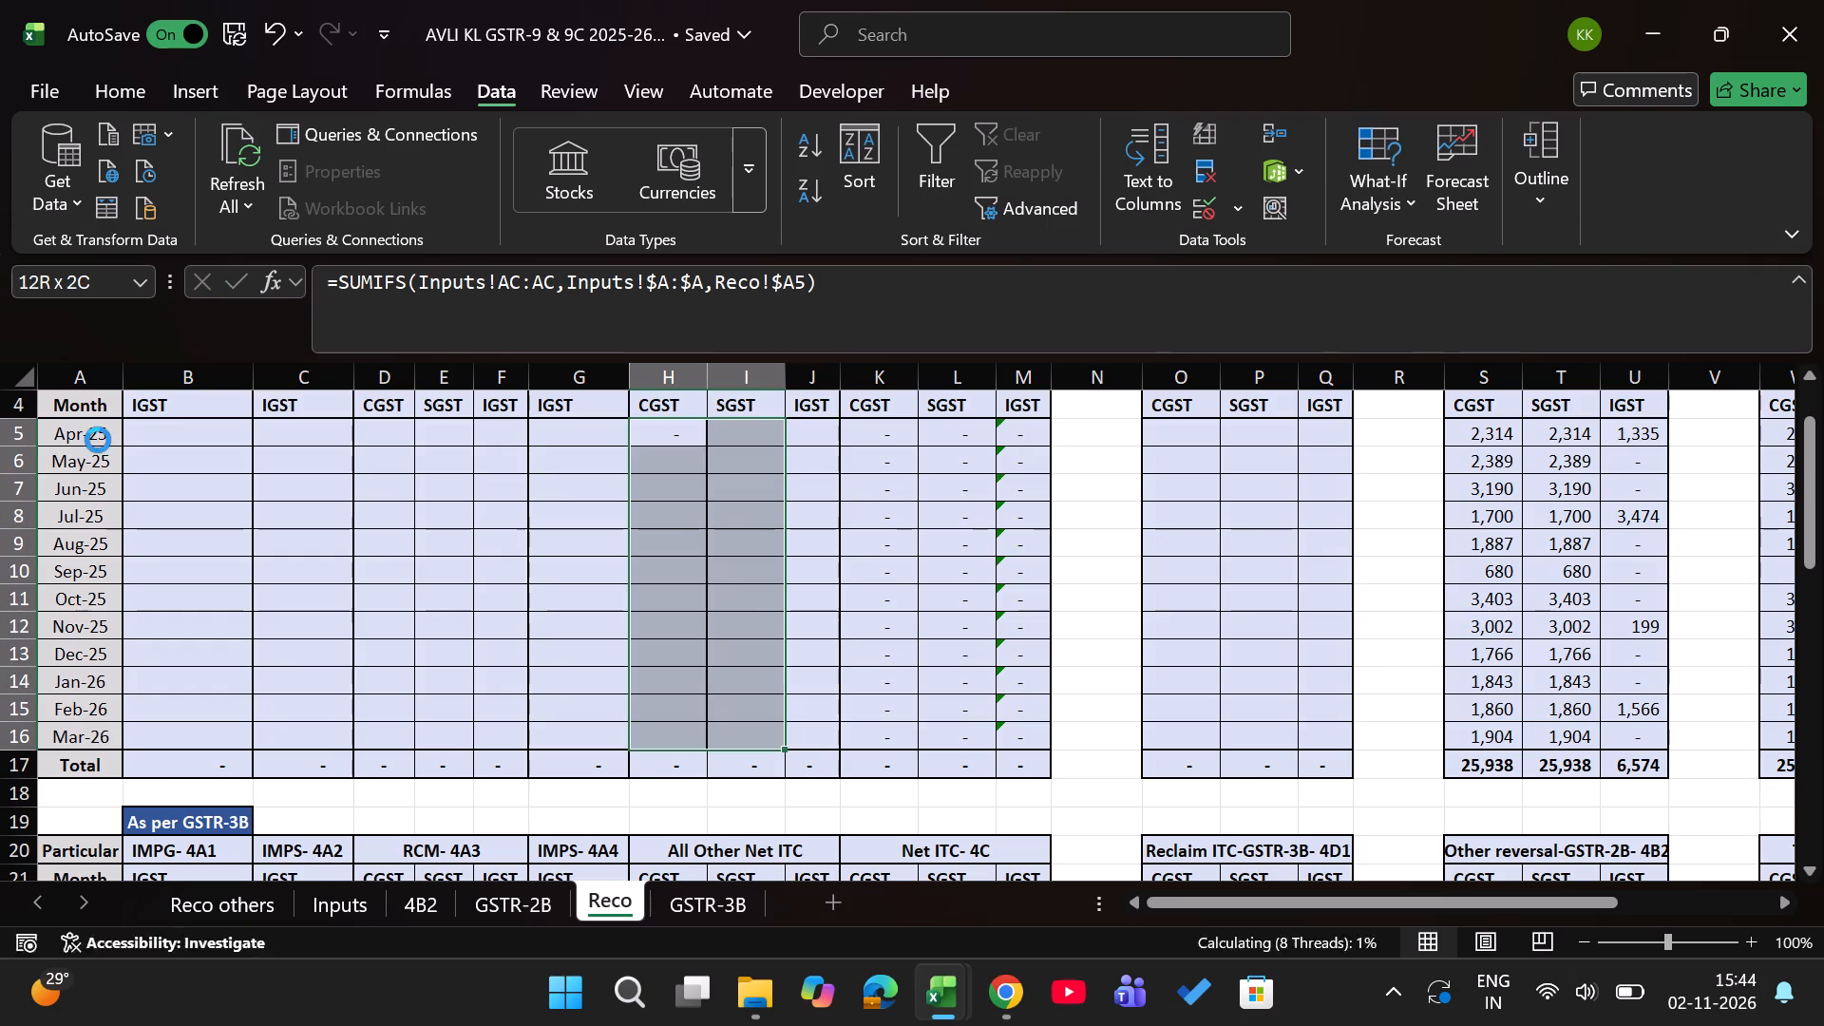
{"action": "key", "text": "ctrl+d"}
{"action": "key", "text": "Right"}
{"action": "key", "text": "Down"}
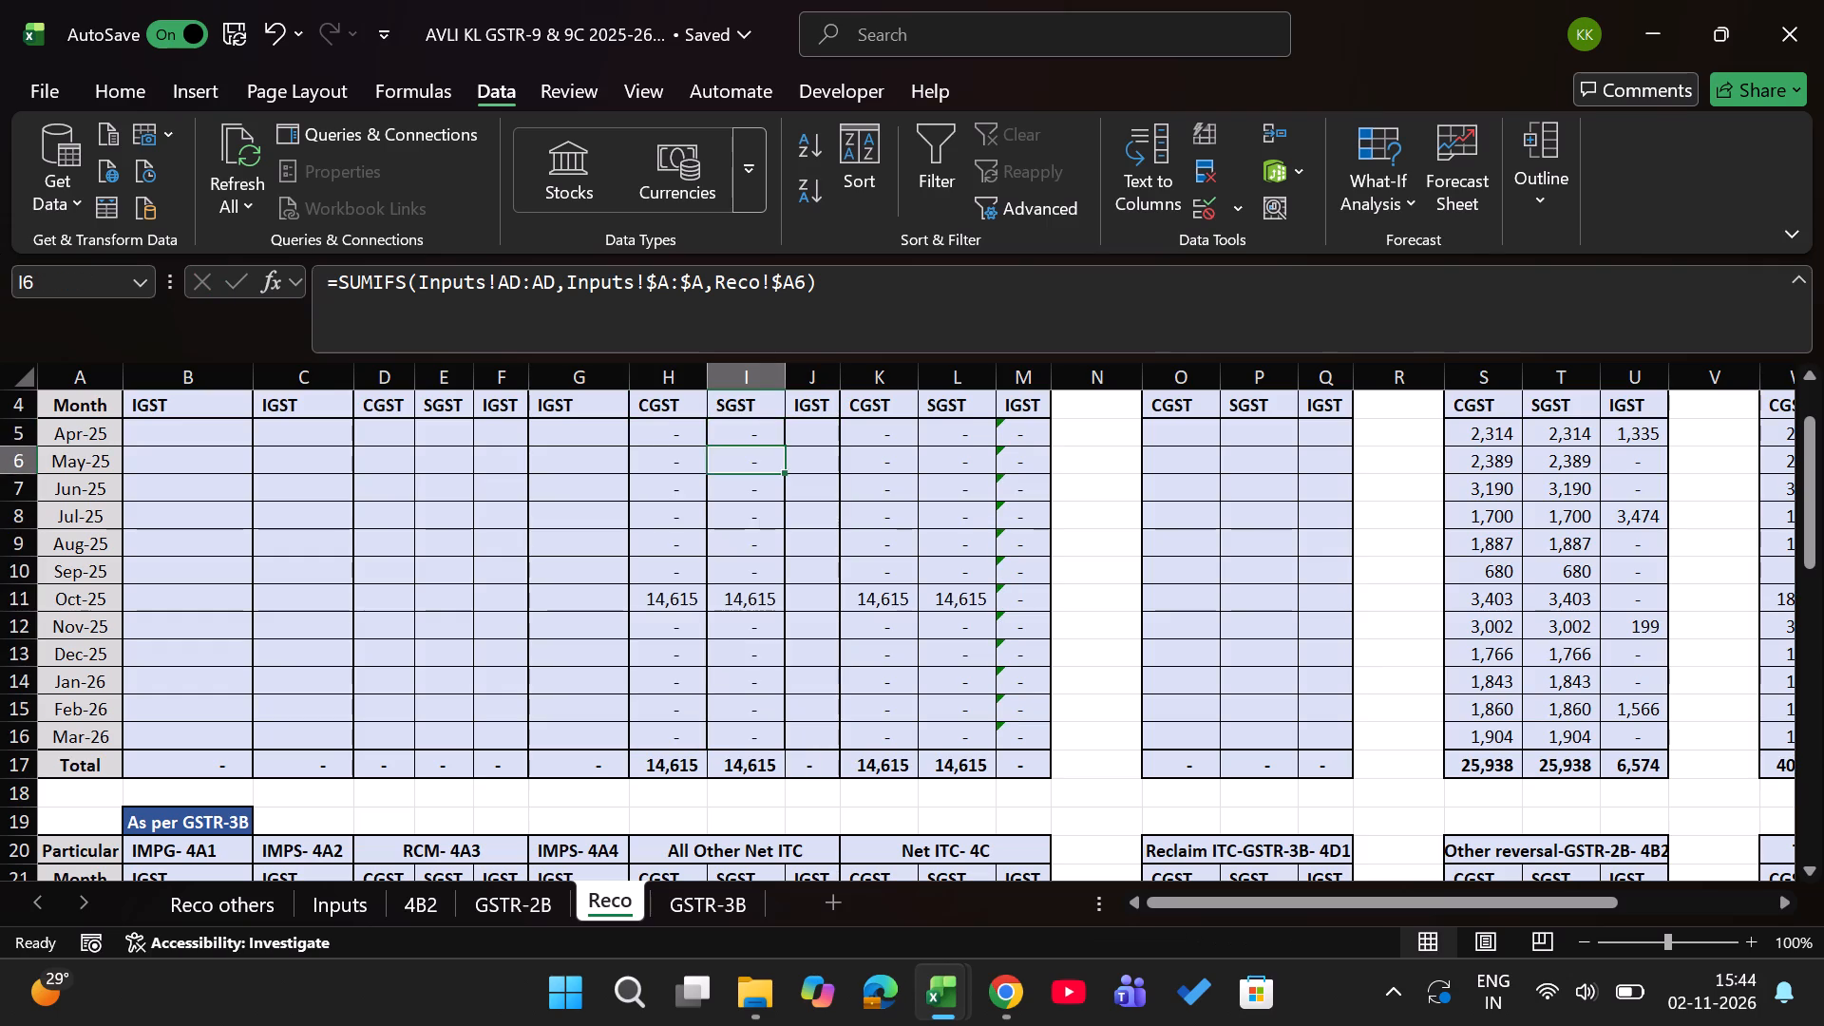
Copy the April SGST formula into the IGST cell J5 and set its sum range to Inputs AB:AB.
{"action": "key", "text": "Up"}
{"action": "key", "text": "ctrl+c"}
{"action": "key", "text": "Right"}
{"action": "key", "text": "Return"}
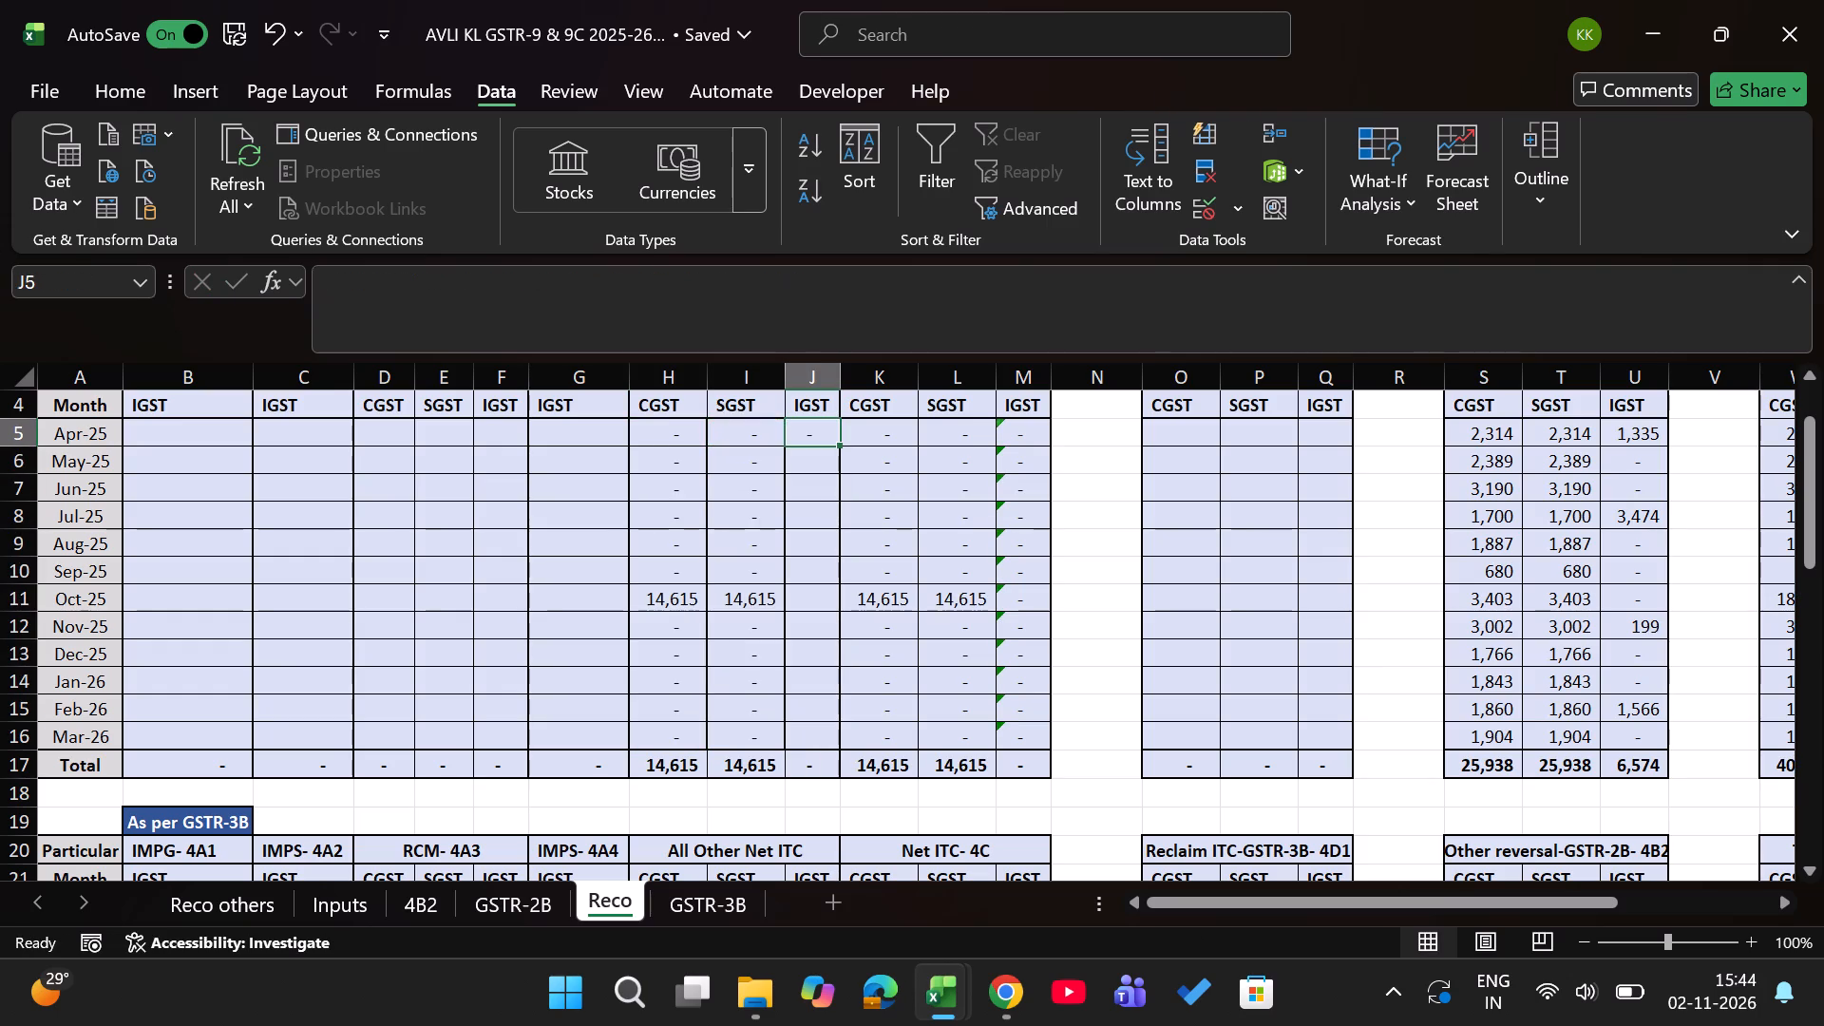
{"action": "key", "text": "Left"}
{"action": "key", "text": "Left"}
{"action": "key", "text": "Right"}
{"action": "key", "text": "Right"}
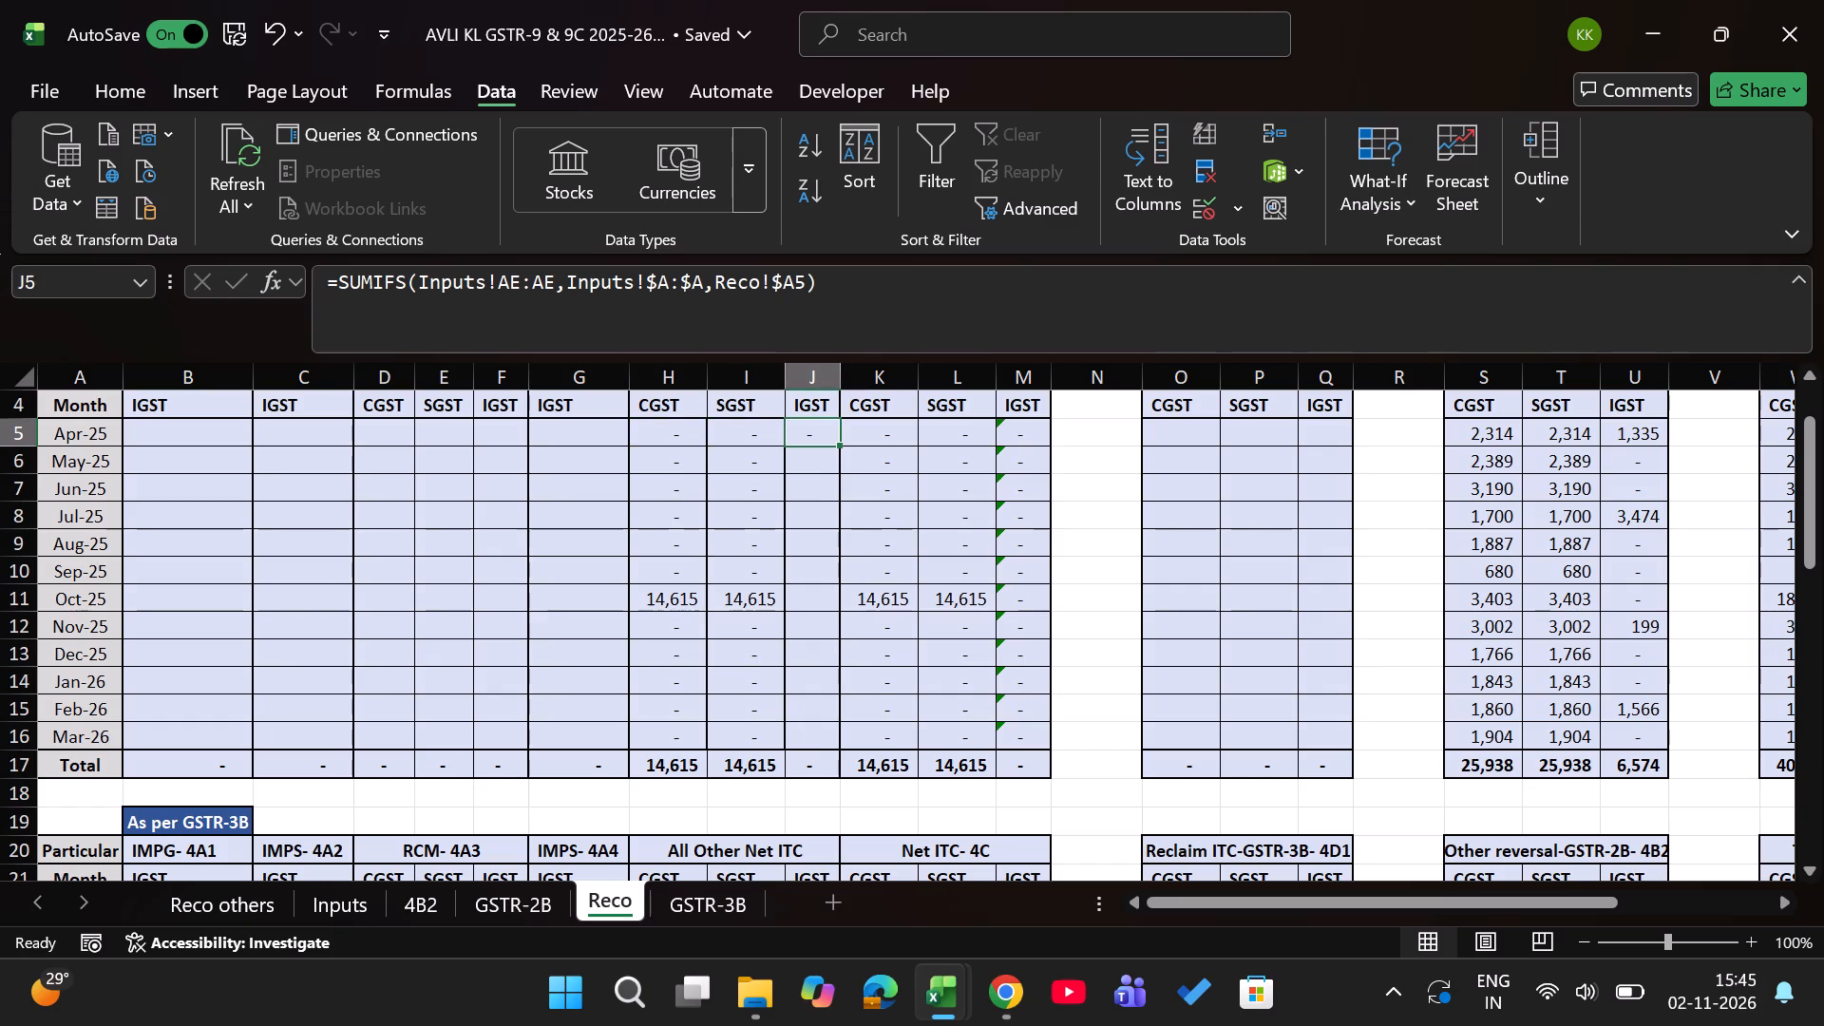
{"action": "left_click", "coordinate": [411, 297]}
{"action": "key", "text": "Right"}
{"action": "key", "text": "Right"}
{"action": "key", "text": "Right"}
{"action": "key", "text": "Right"}
{"action": "key", "text": "Right"}
{"action": "key", "text": "Right"}
{"action": "key", "text": "Right"}
{"action": "key", "text": "Right"}
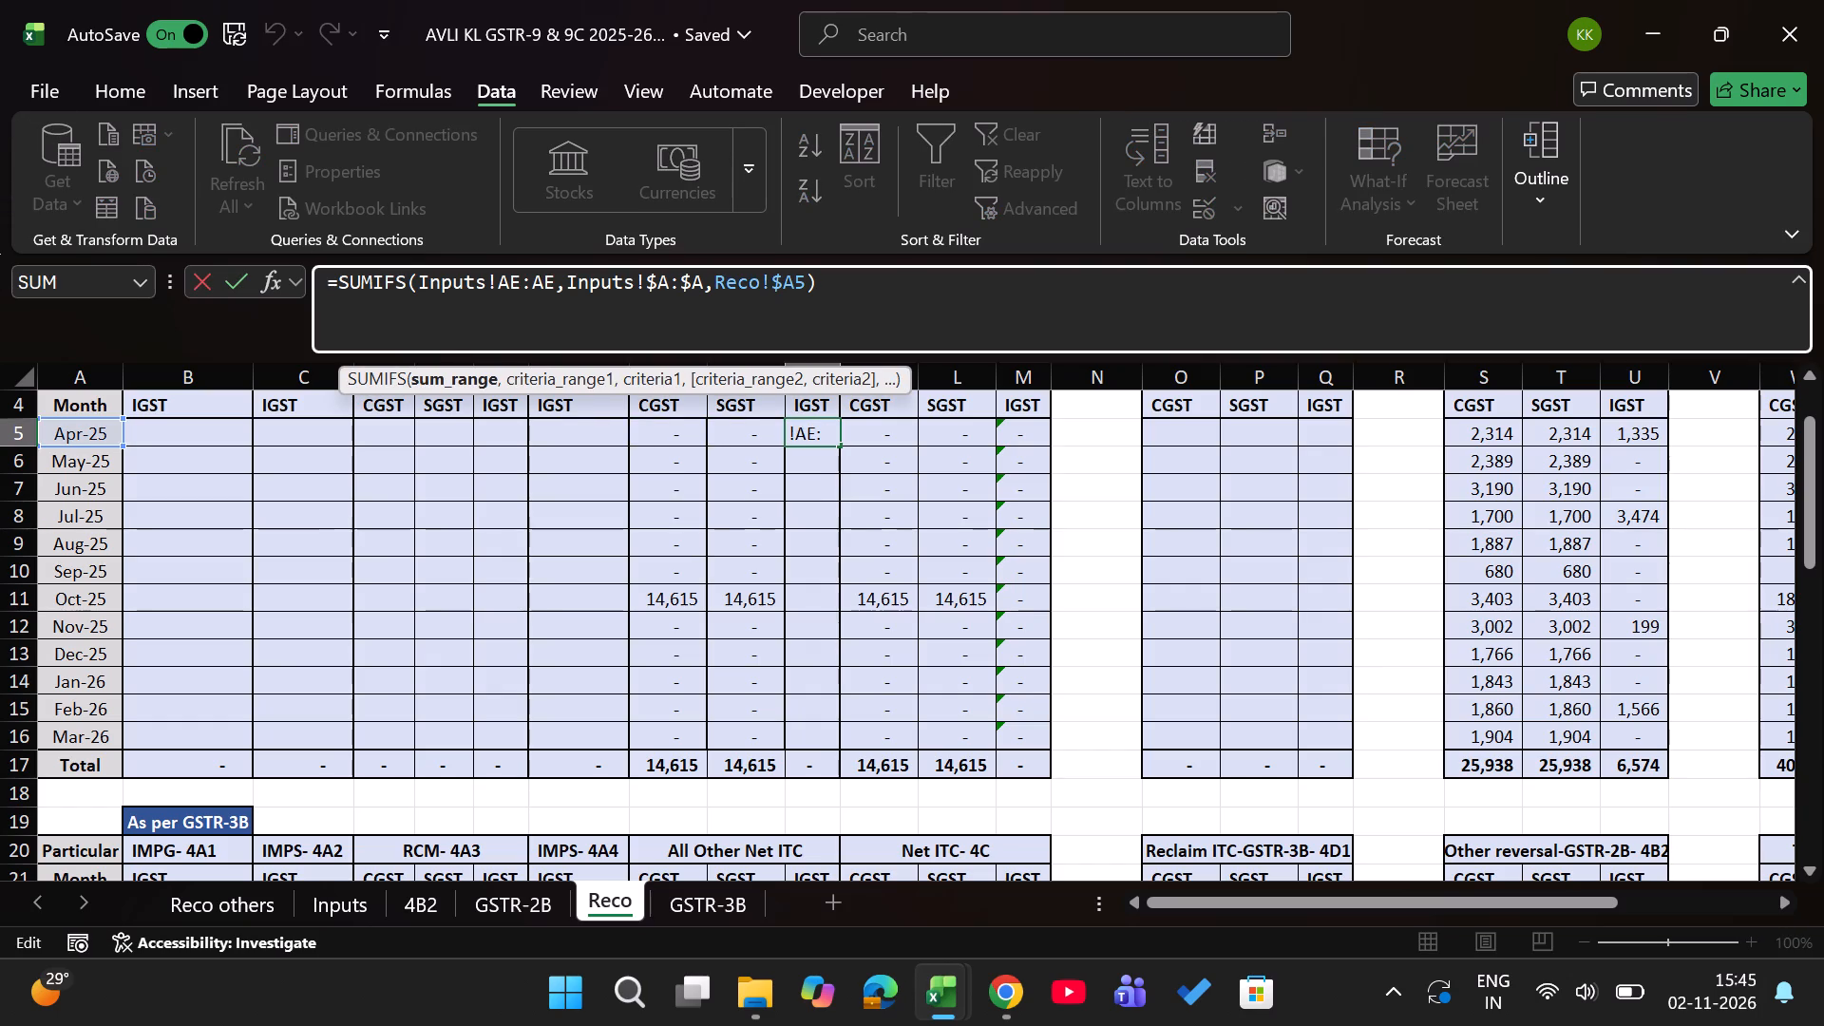
{"action": "key", "text": "Right"}
{"action": "key", "text": "Right"}
{"action": "key", "text": "BackSpace"}
{"action": "key", "text": "b"}
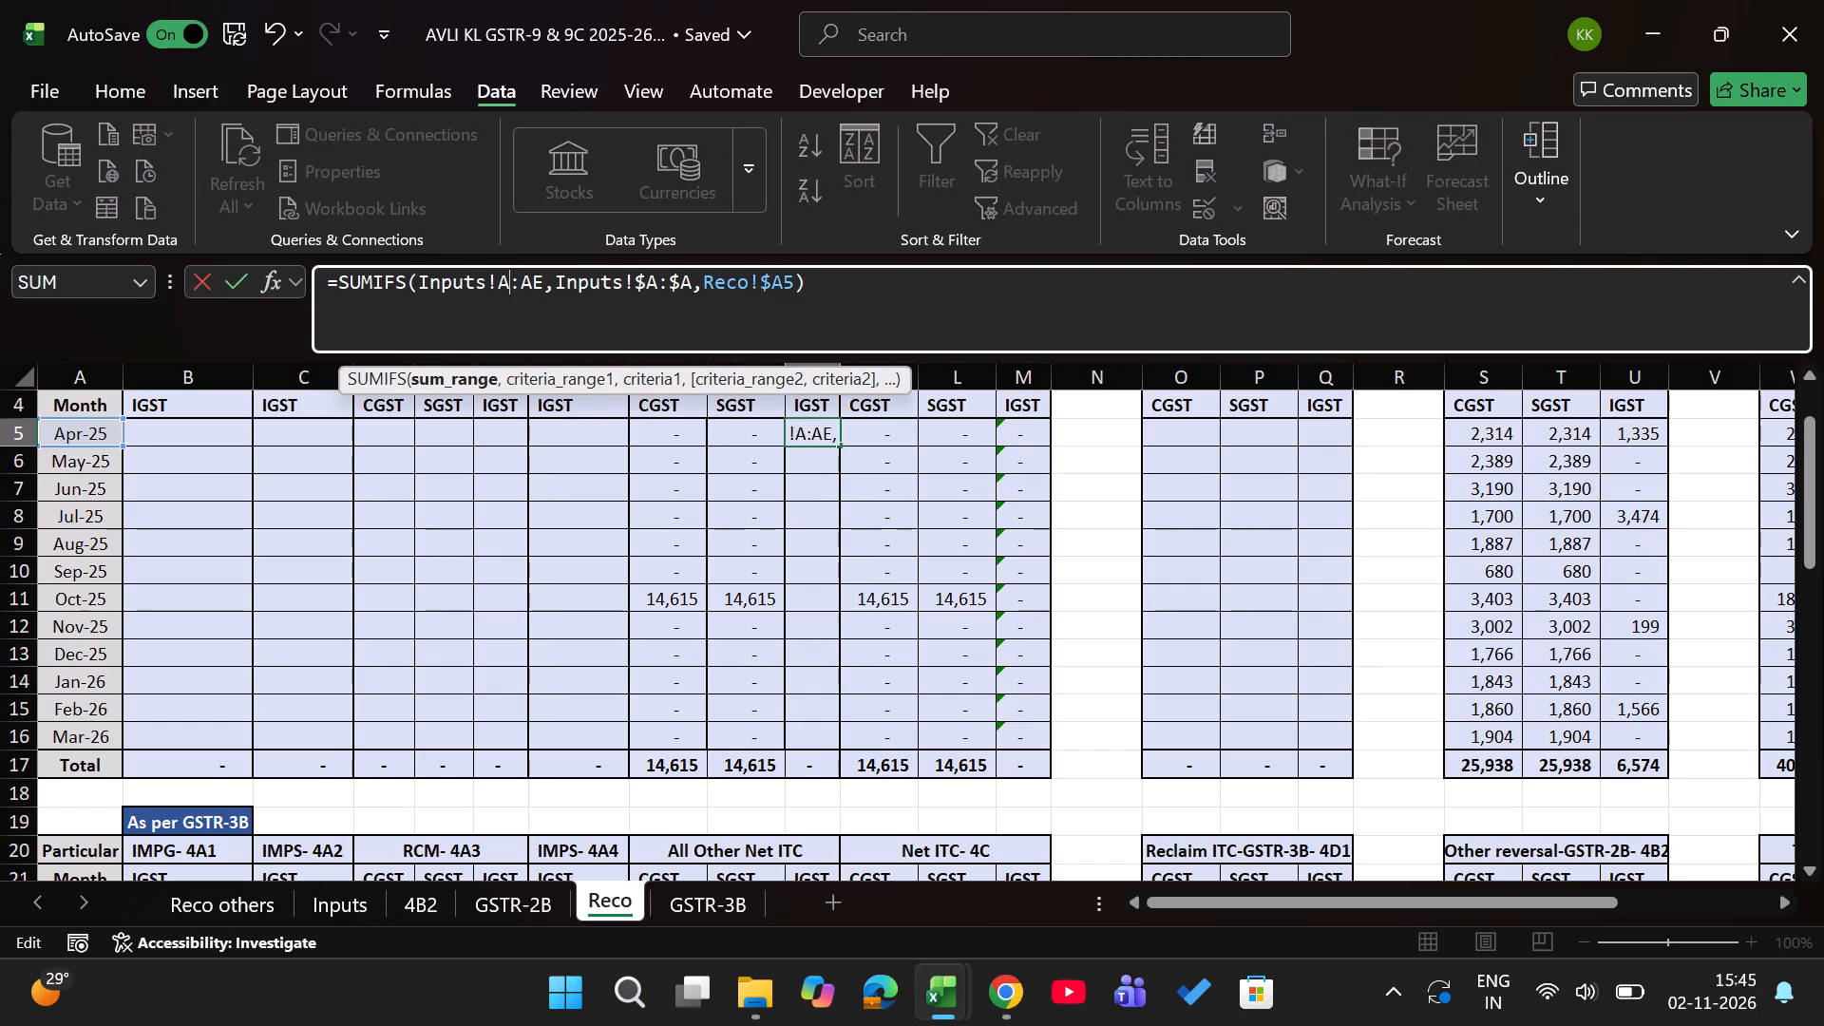
{"action": "key", "text": "Right"}
{"action": "key", "text": "Right"}
{"action": "key", "text": "Right"}
{"action": "key", "text": "BackSpace"}
{"action": "key", "text": "b"}
{"action": "key", "text": "Return"}
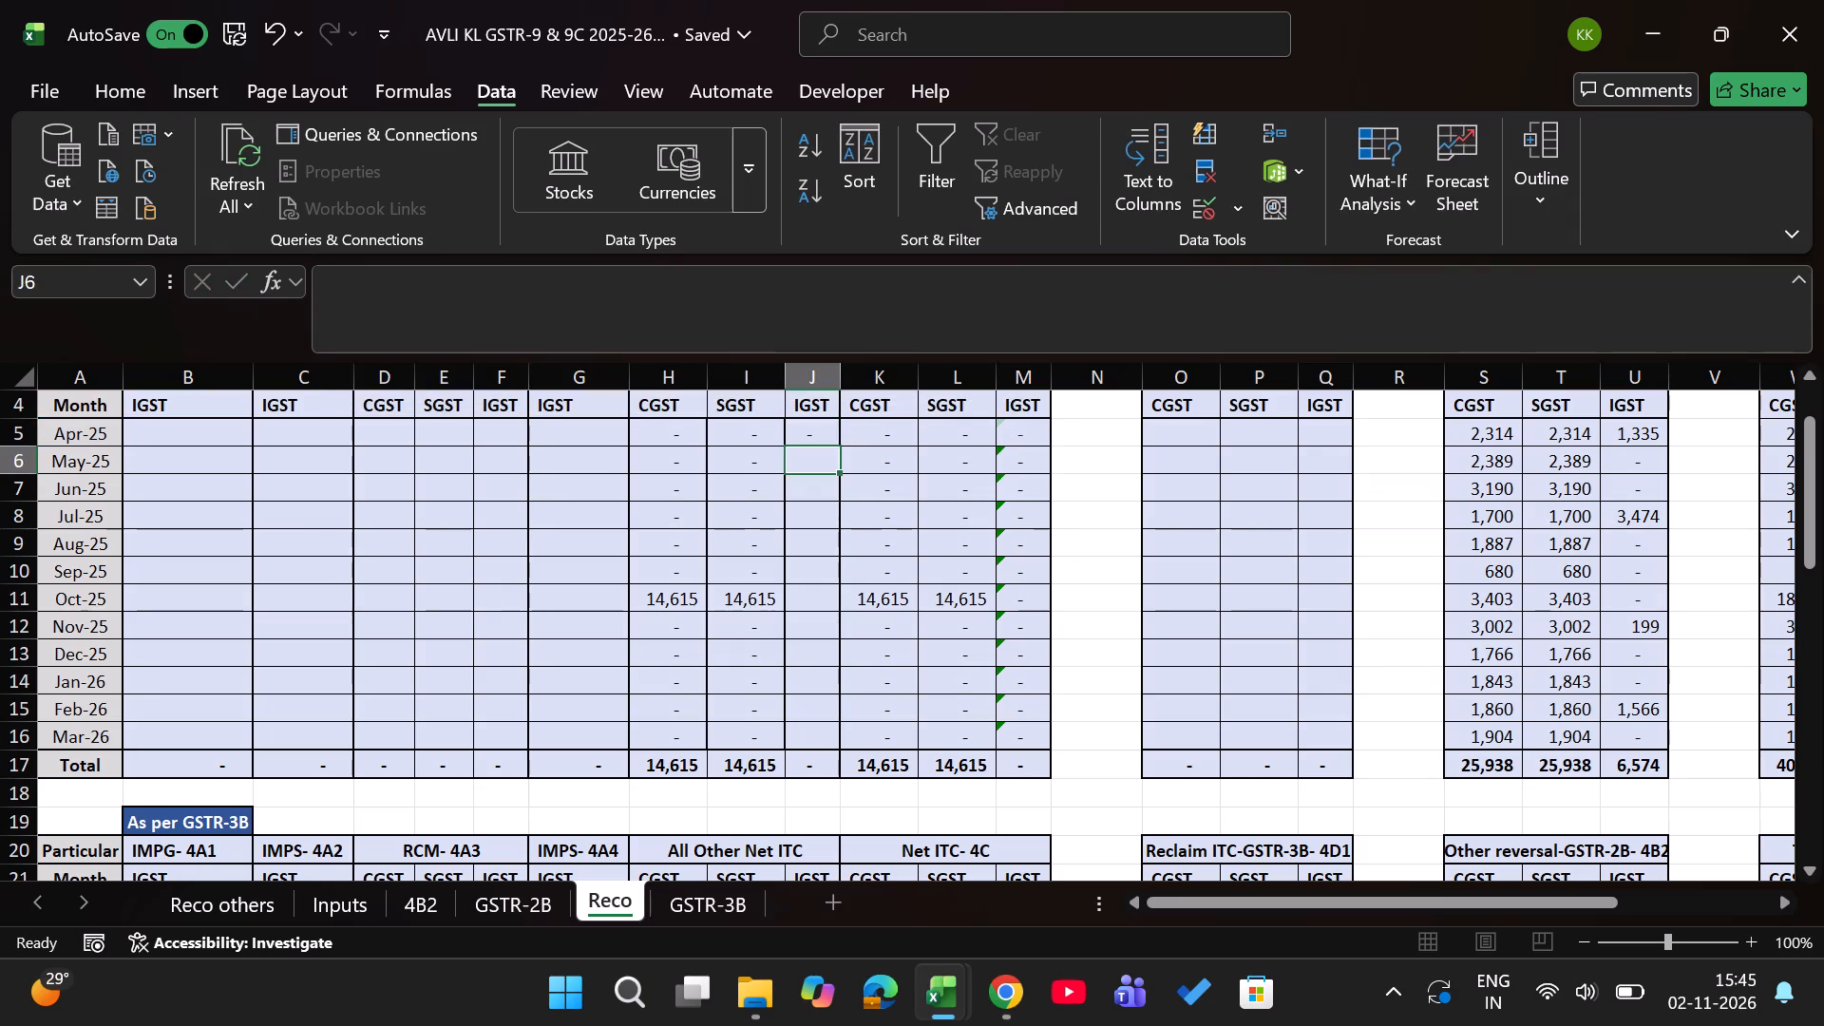
Fill the April IGST formula in J5 down to Mar-26 in J16.
{"action": "key", "text": "Up"}
{"action": "key", "text": "shift+Down"}
{"action": "key", "text": "shift+Down"}
{"action": "key", "text": "shift+Down"}
{"action": "key", "text": "shift+Down"}
{"action": "key", "text": "shift+Down"}
{"action": "key", "text": "shift+Down"}
{"action": "key", "text": "shift+Down"}
{"action": "key", "text": "shift+Down"}
{"action": "key", "text": "shift+Down"}
{"action": "key", "text": "shift+Down"}
{"action": "key", "text": "shift+Down"}
{"action": "key", "text": "shift+Down"}
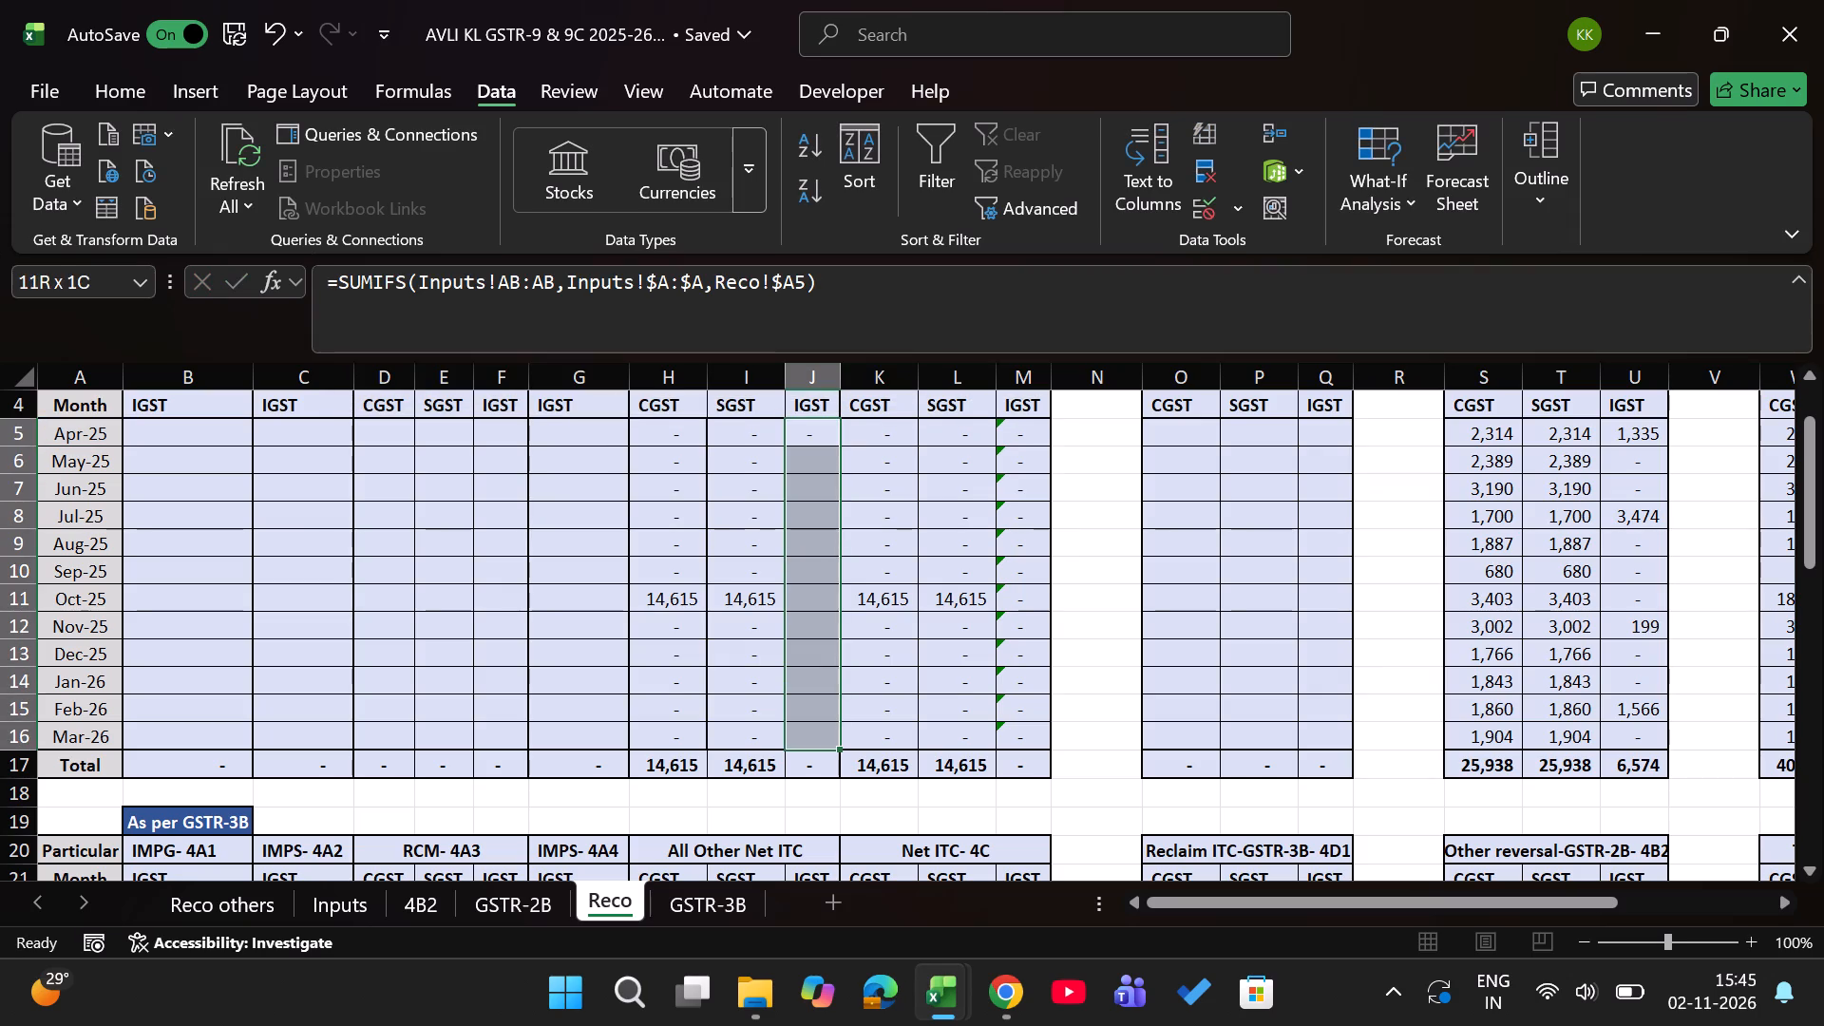
{"action": "key", "text": "ctrl+d"}
Apply all borders and a thick outside border to the All Other Net ITC monthly cells H5:J16.
{"action": "key", "text": "Left"}
{"action": "key", "text": "Left"}
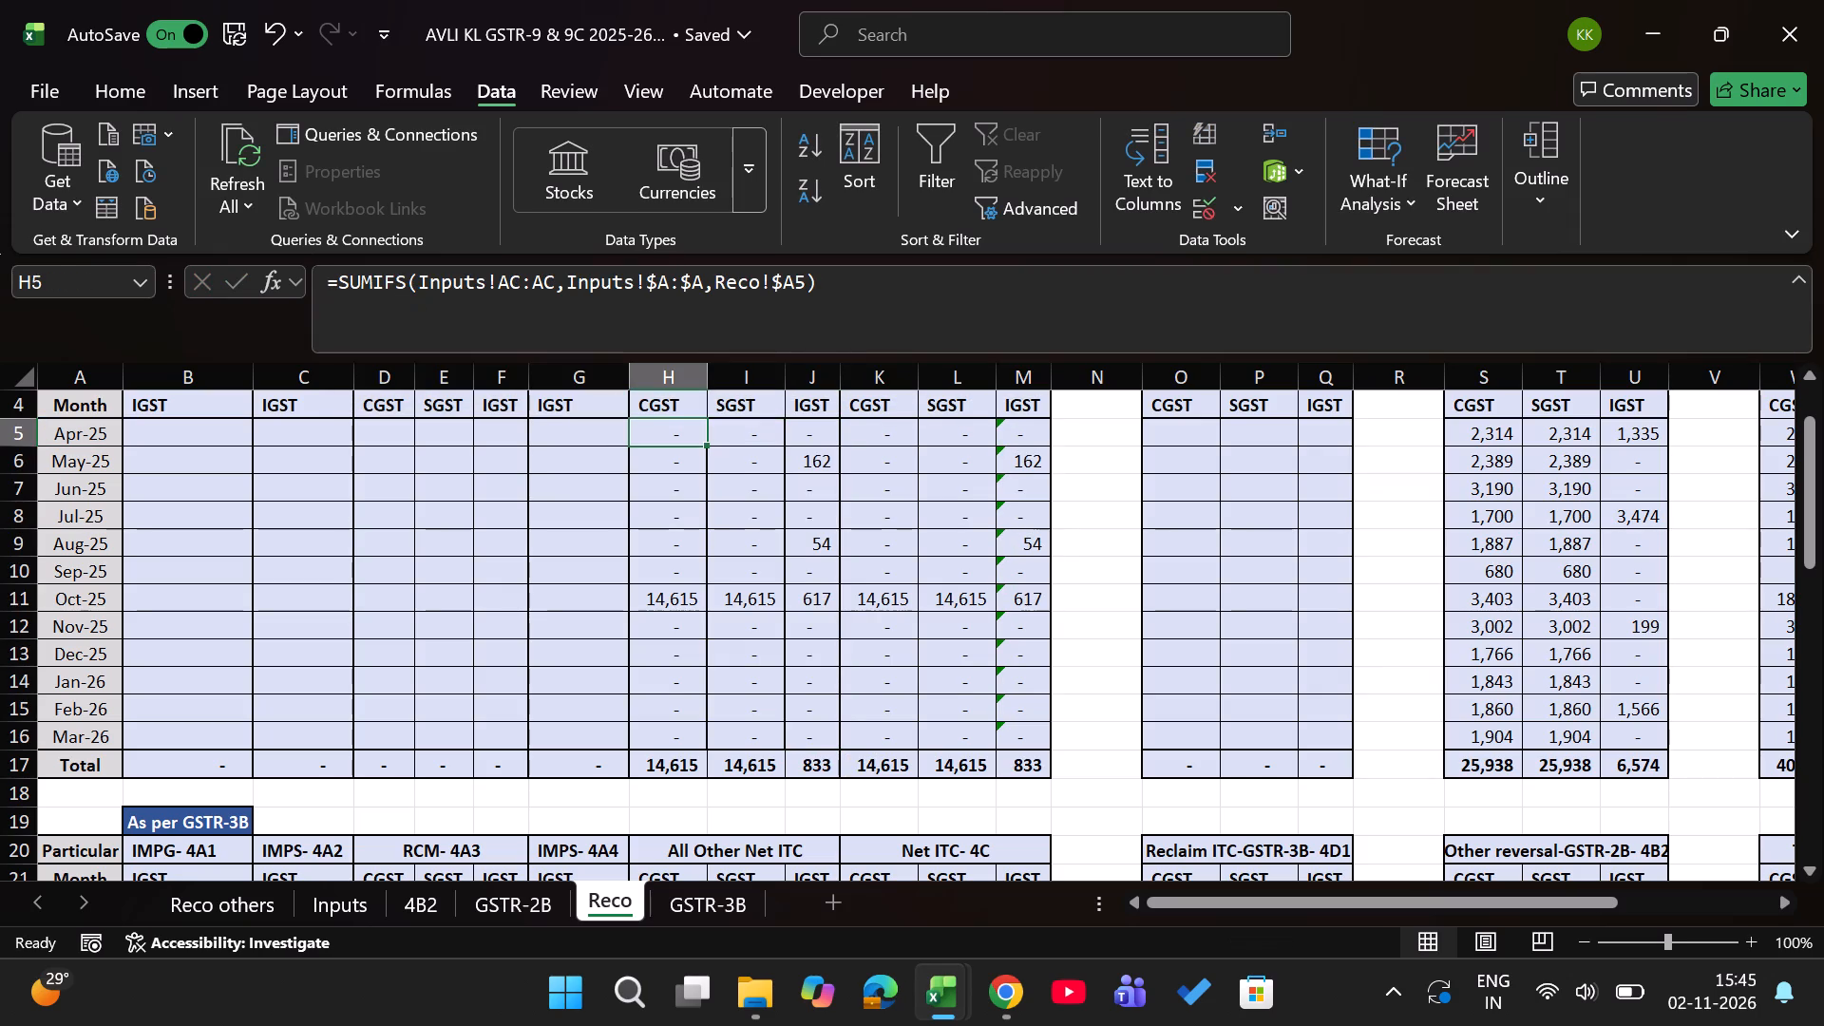
{"action": "key", "text": "shift+Right"}
{"action": "key", "text": "shift+Right"}
{"action": "key", "text": "ctrl+shift+Down"}
{"action": "key", "text": "shift+Up"}
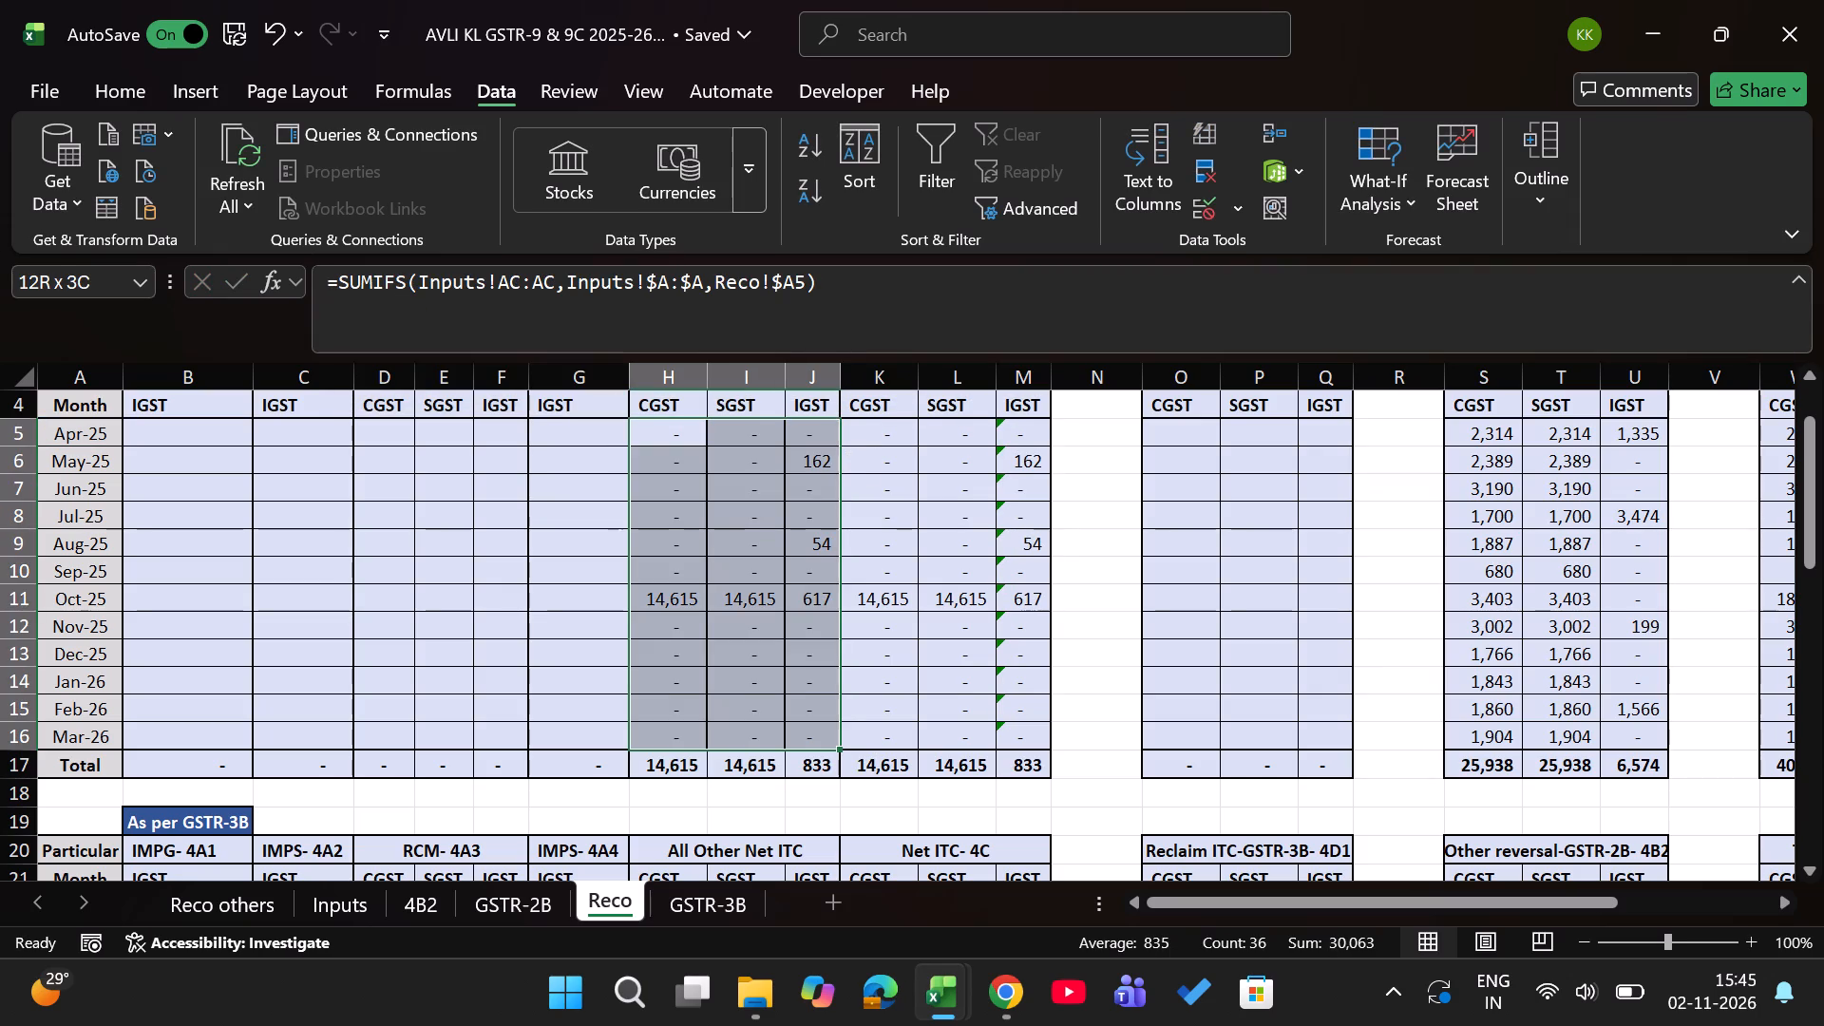
{"action": "type", "text": "HBA"}
{"action": "type", "text": "HBT"}
{"action": "key", "text": "Right"}
{"action": "key", "text": "Right"}
{"action": "key", "text": "Right"}
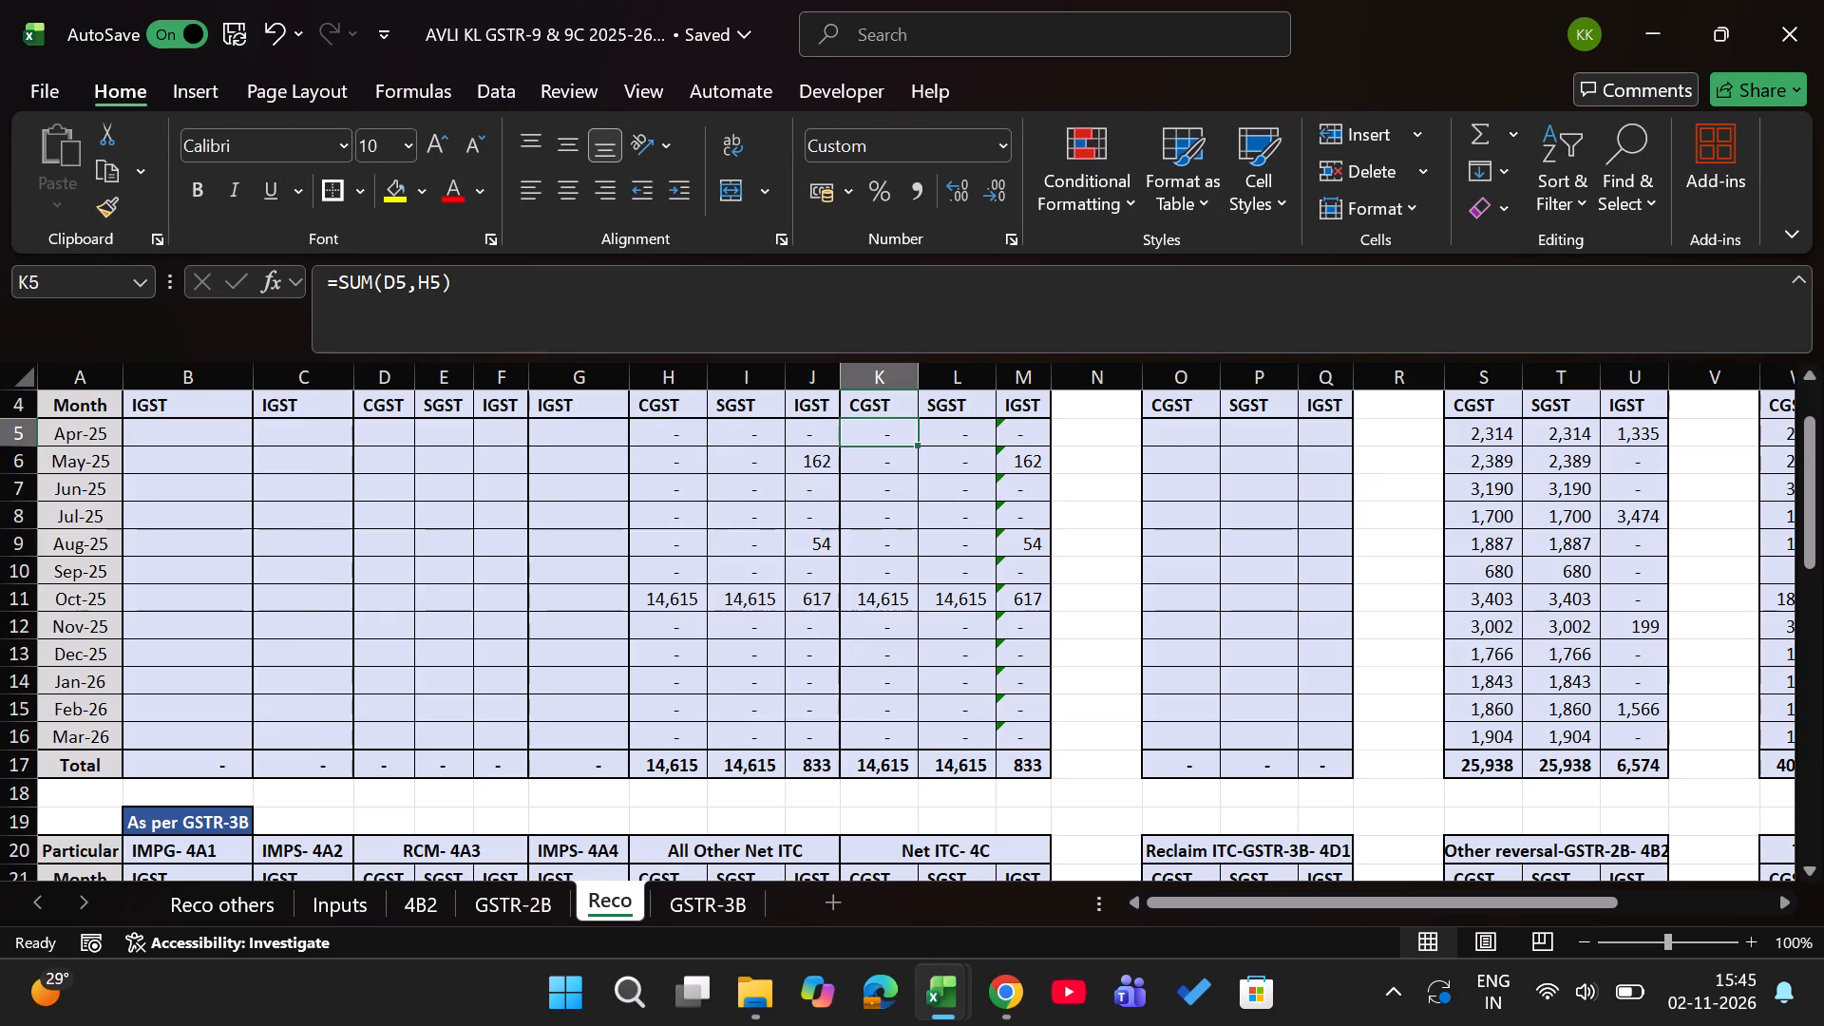
Review the As per Books, As per GSTR-3B and Difference tables on the Reco sheet.
{"action": "key", "text": "Down"}
{"action": "key", "text": "Down"}
{"action": "key", "text": "Up"}
{"action": "key", "text": "Up"}
{"action": "key", "text": "Up"}
{"action": "key", "text": "Up"}
{"action": "key", "text": "Up"}
{"action": "key", "text": "Up"}
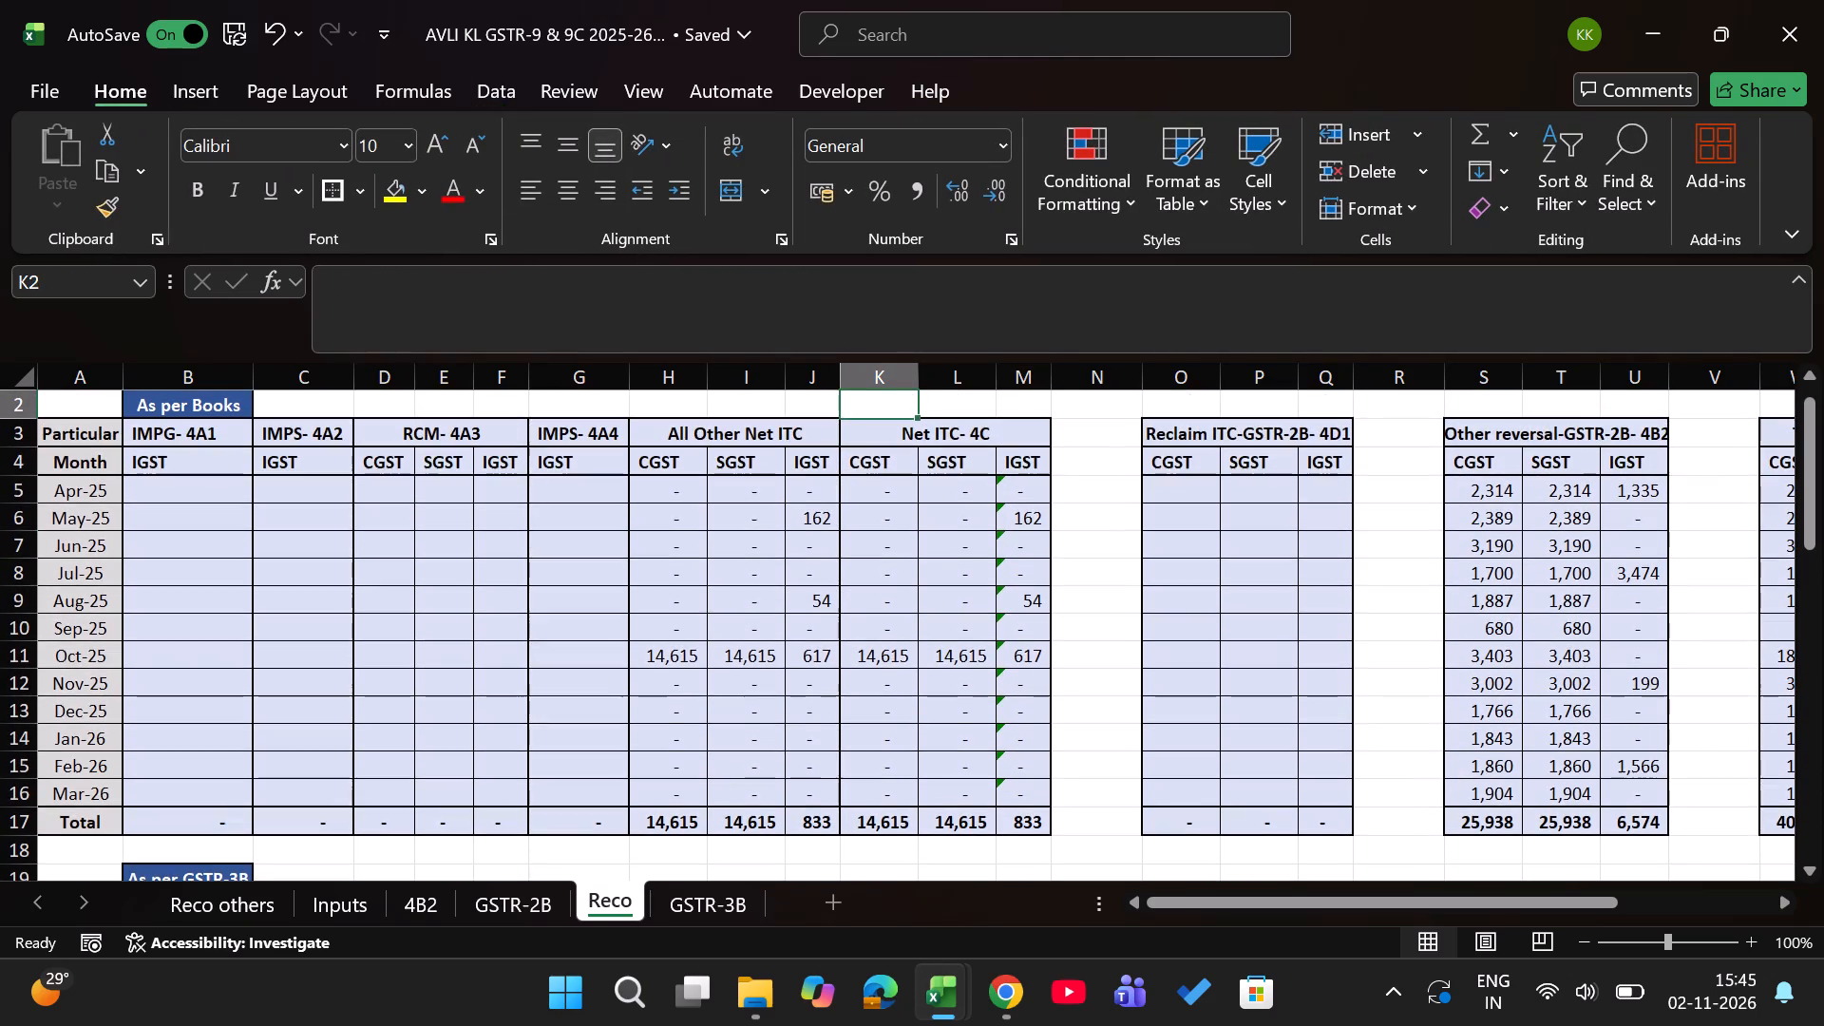
{"action": "scroll", "coordinate": [642, 569], "scroll_direction": "down", "scroll_amount": 4}
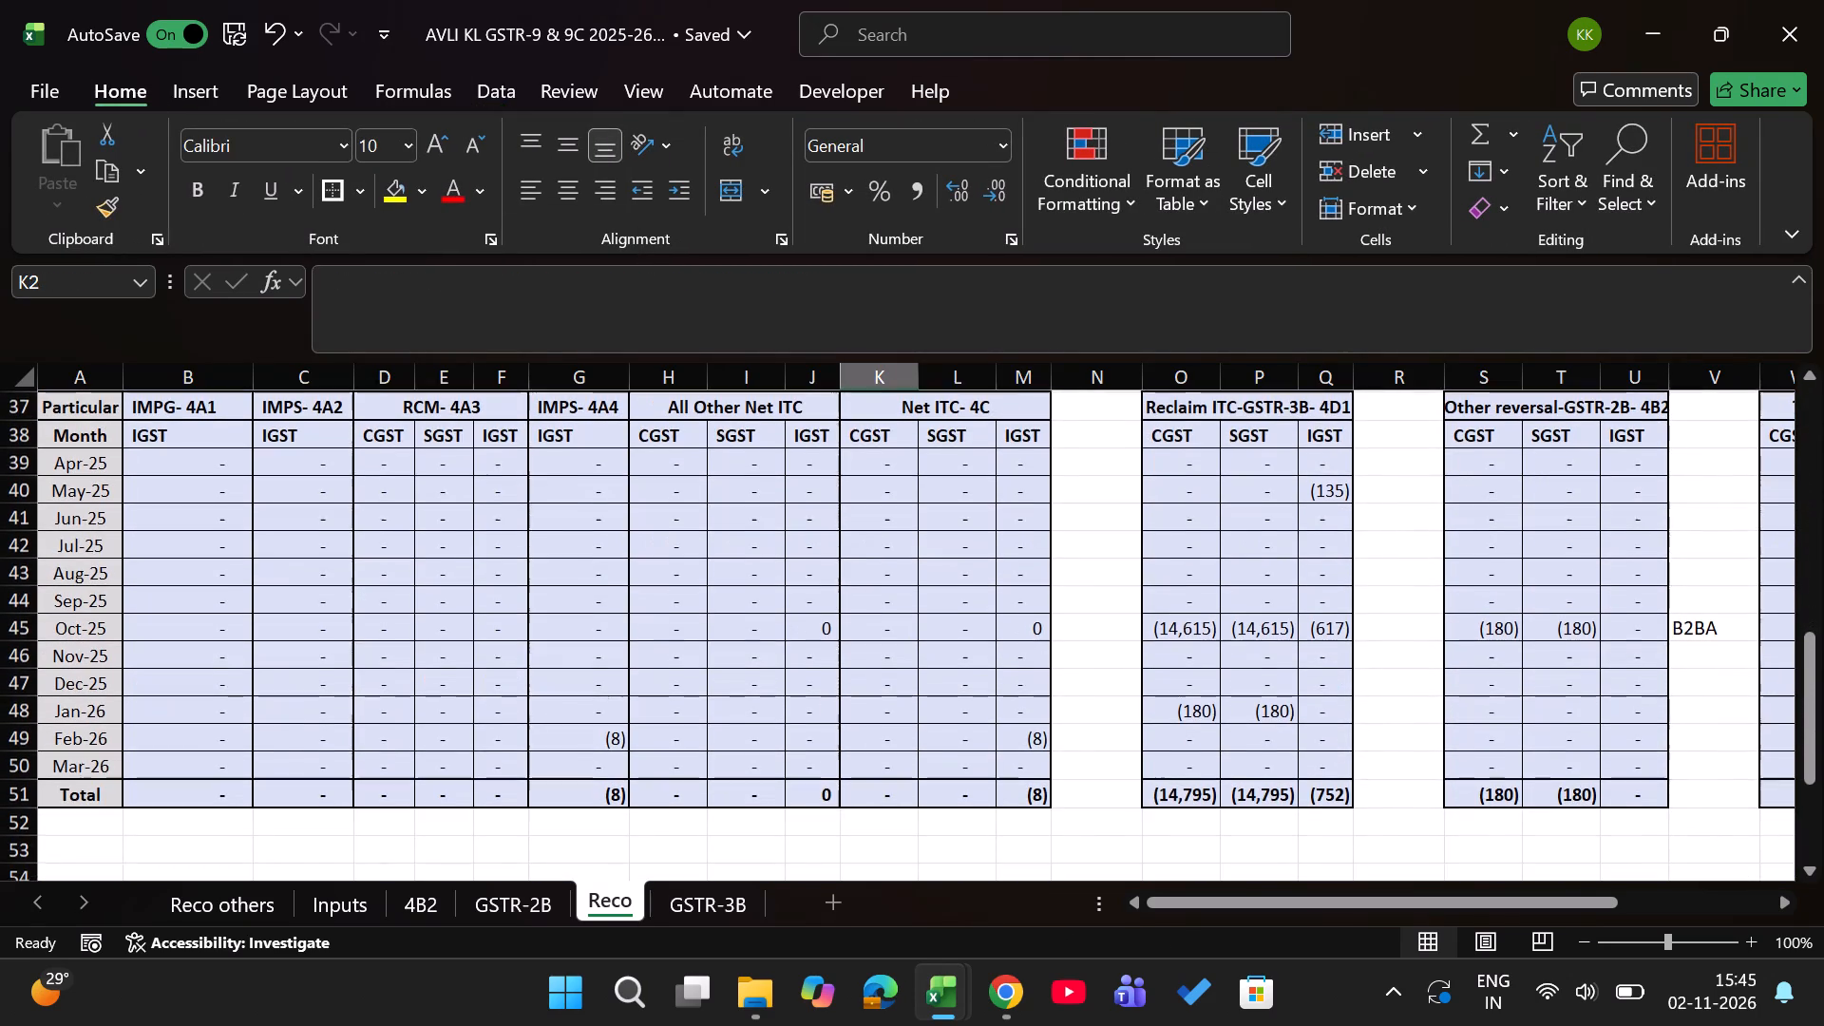
{"action": "scroll", "coordinate": [642, 569], "scroll_direction": "down", "scroll_amount": 2}
{"action": "scroll", "coordinate": [642, 569], "scroll_direction": "up", "scroll_amount": 2}
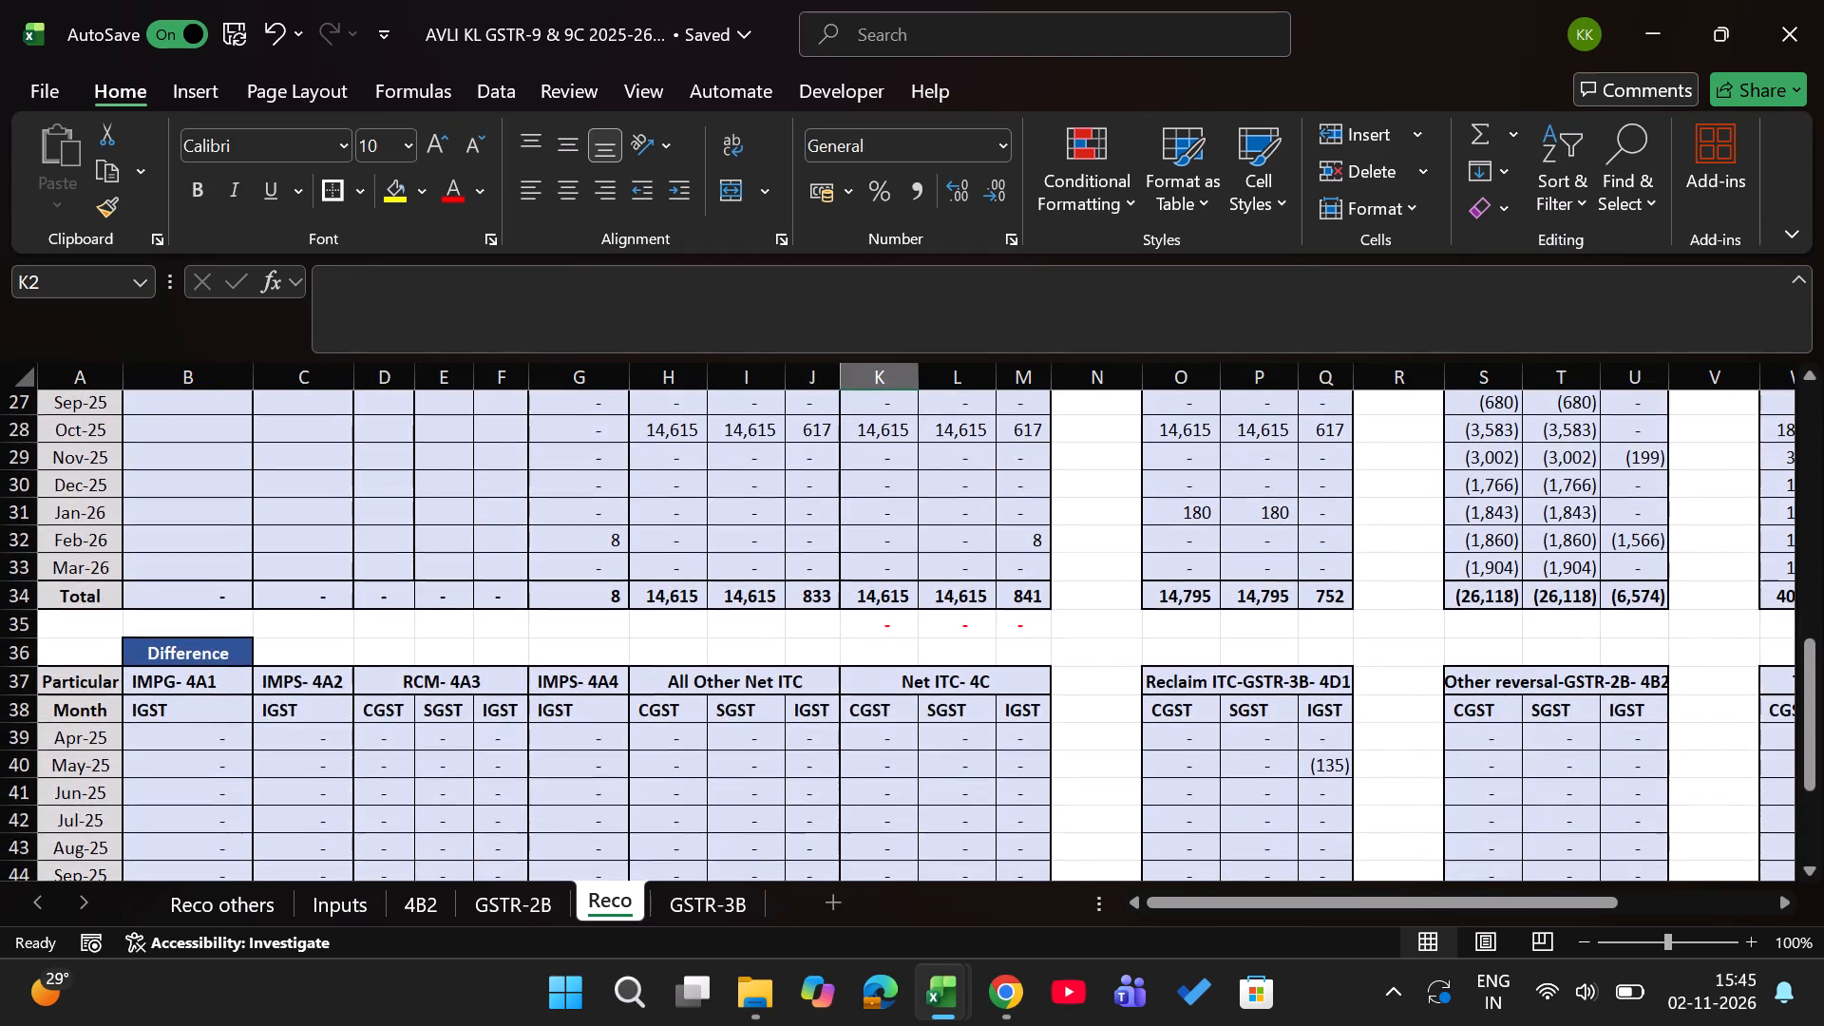
{"action": "scroll", "coordinate": [642, 569], "scroll_direction": "up", "scroll_amount": 5}
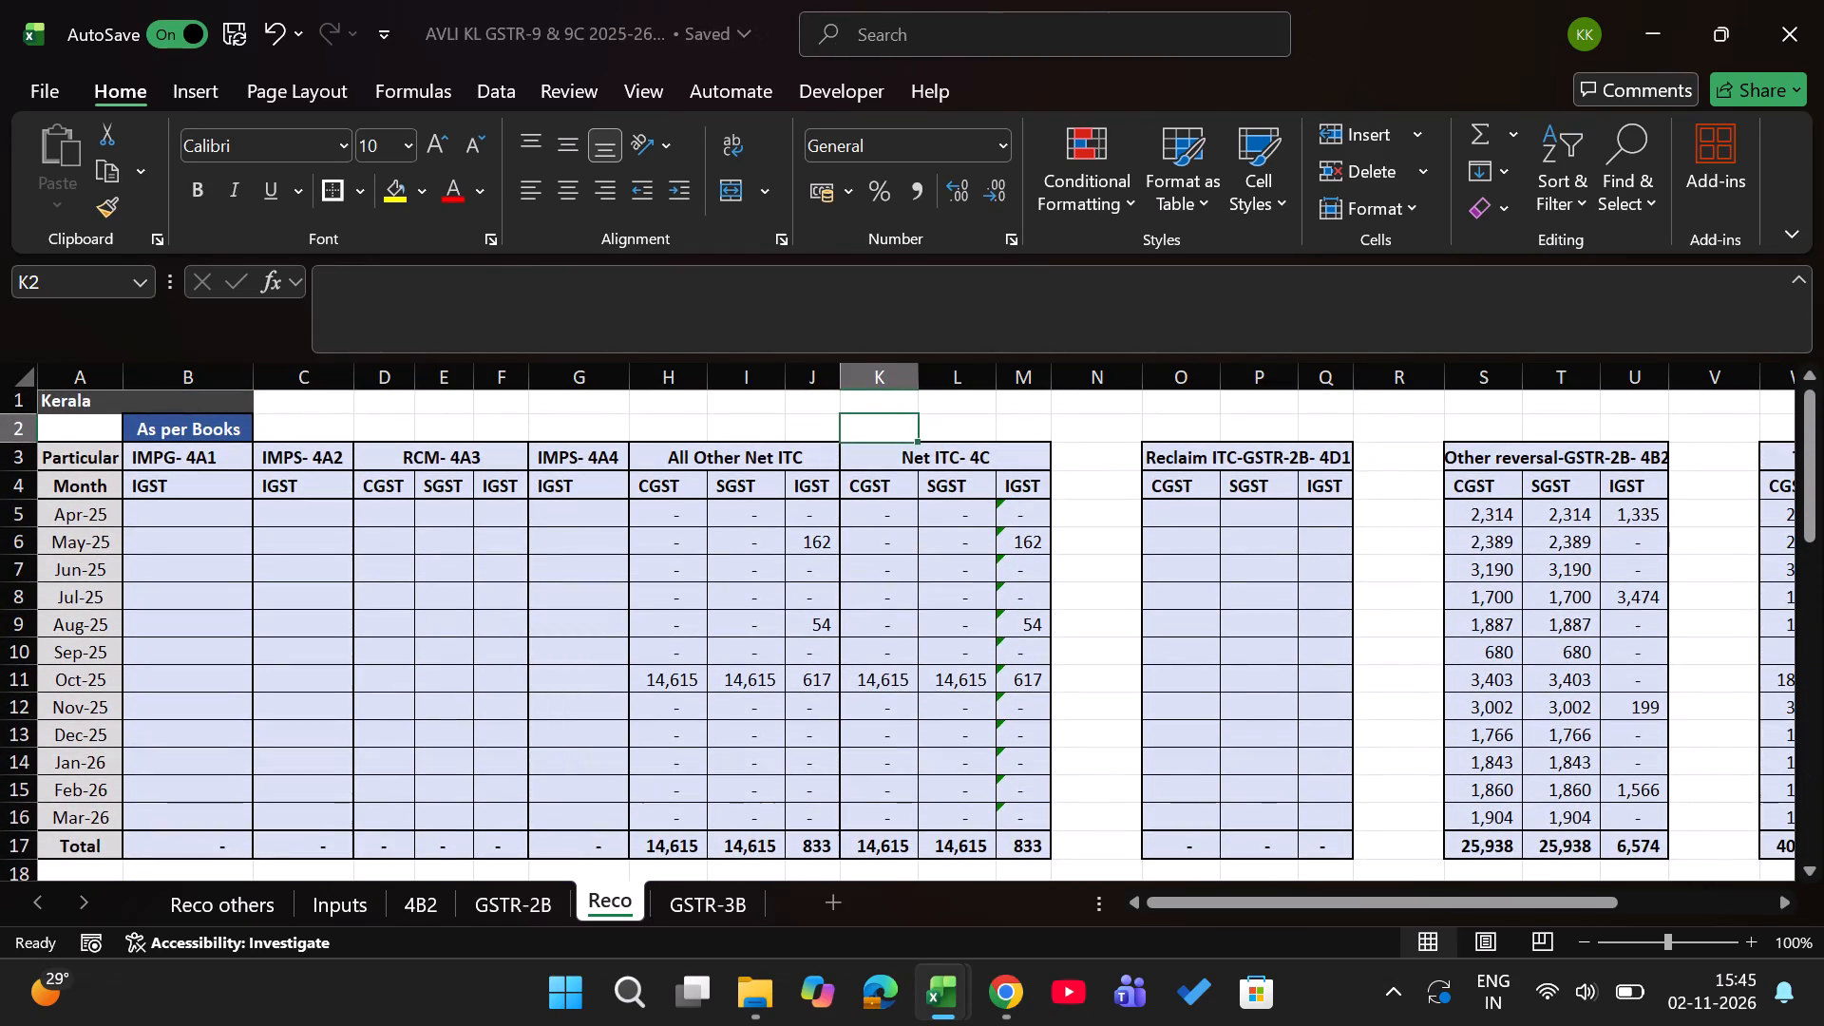
On the GSTR-2B sheet, inspect the UID, Input availed month, Reversal-4B(2), Reclaim Month and Remarks columns.
{"action": "key", "text": "ctrl+Page_Down"}
{"action": "key", "text": "ctrl+Page_Up"}
{"action": "key", "text": "ctrl+Page_Up"}
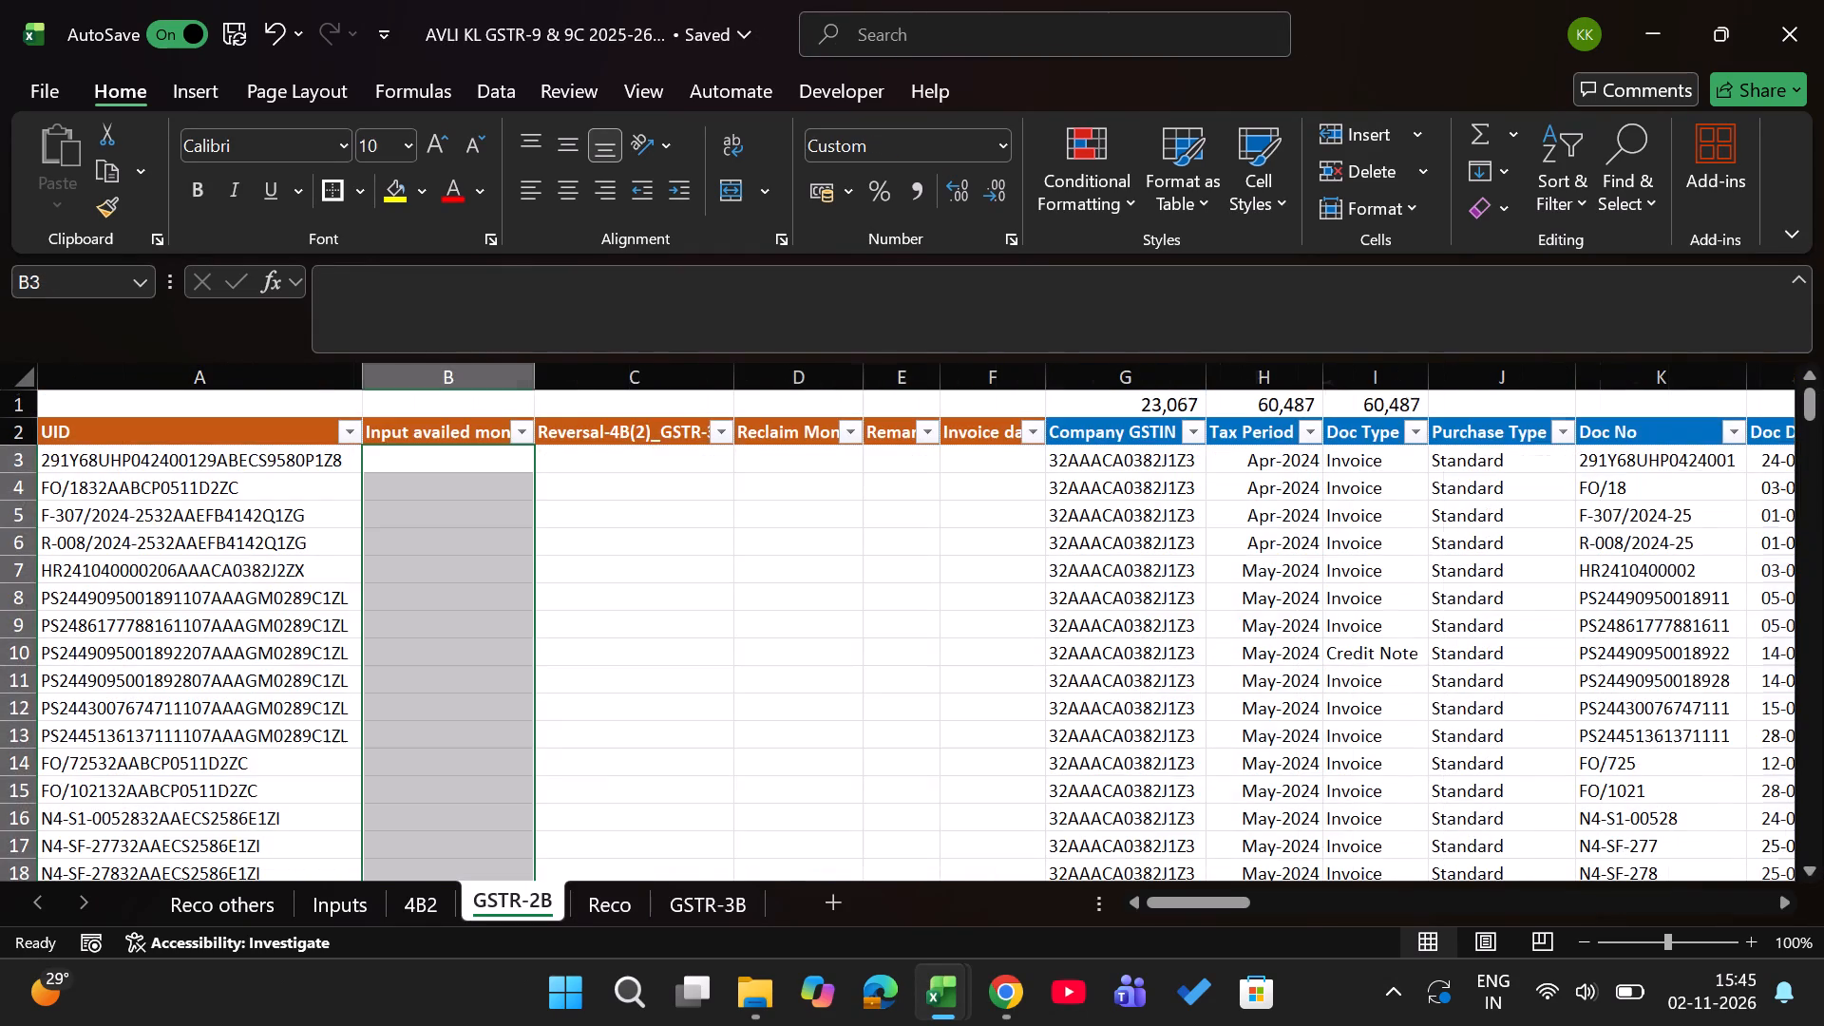
{"action": "key", "text": "Right"}
{"action": "key", "text": "Right"}
{"action": "key", "text": "Right"}
{"action": "key", "text": "Right"}
{"action": "key", "text": "Up"}
{"action": "key", "text": "Up"}
{"action": "key", "text": "Left"}
{"action": "key", "text": "Left"}
{"action": "key", "text": "Left"}
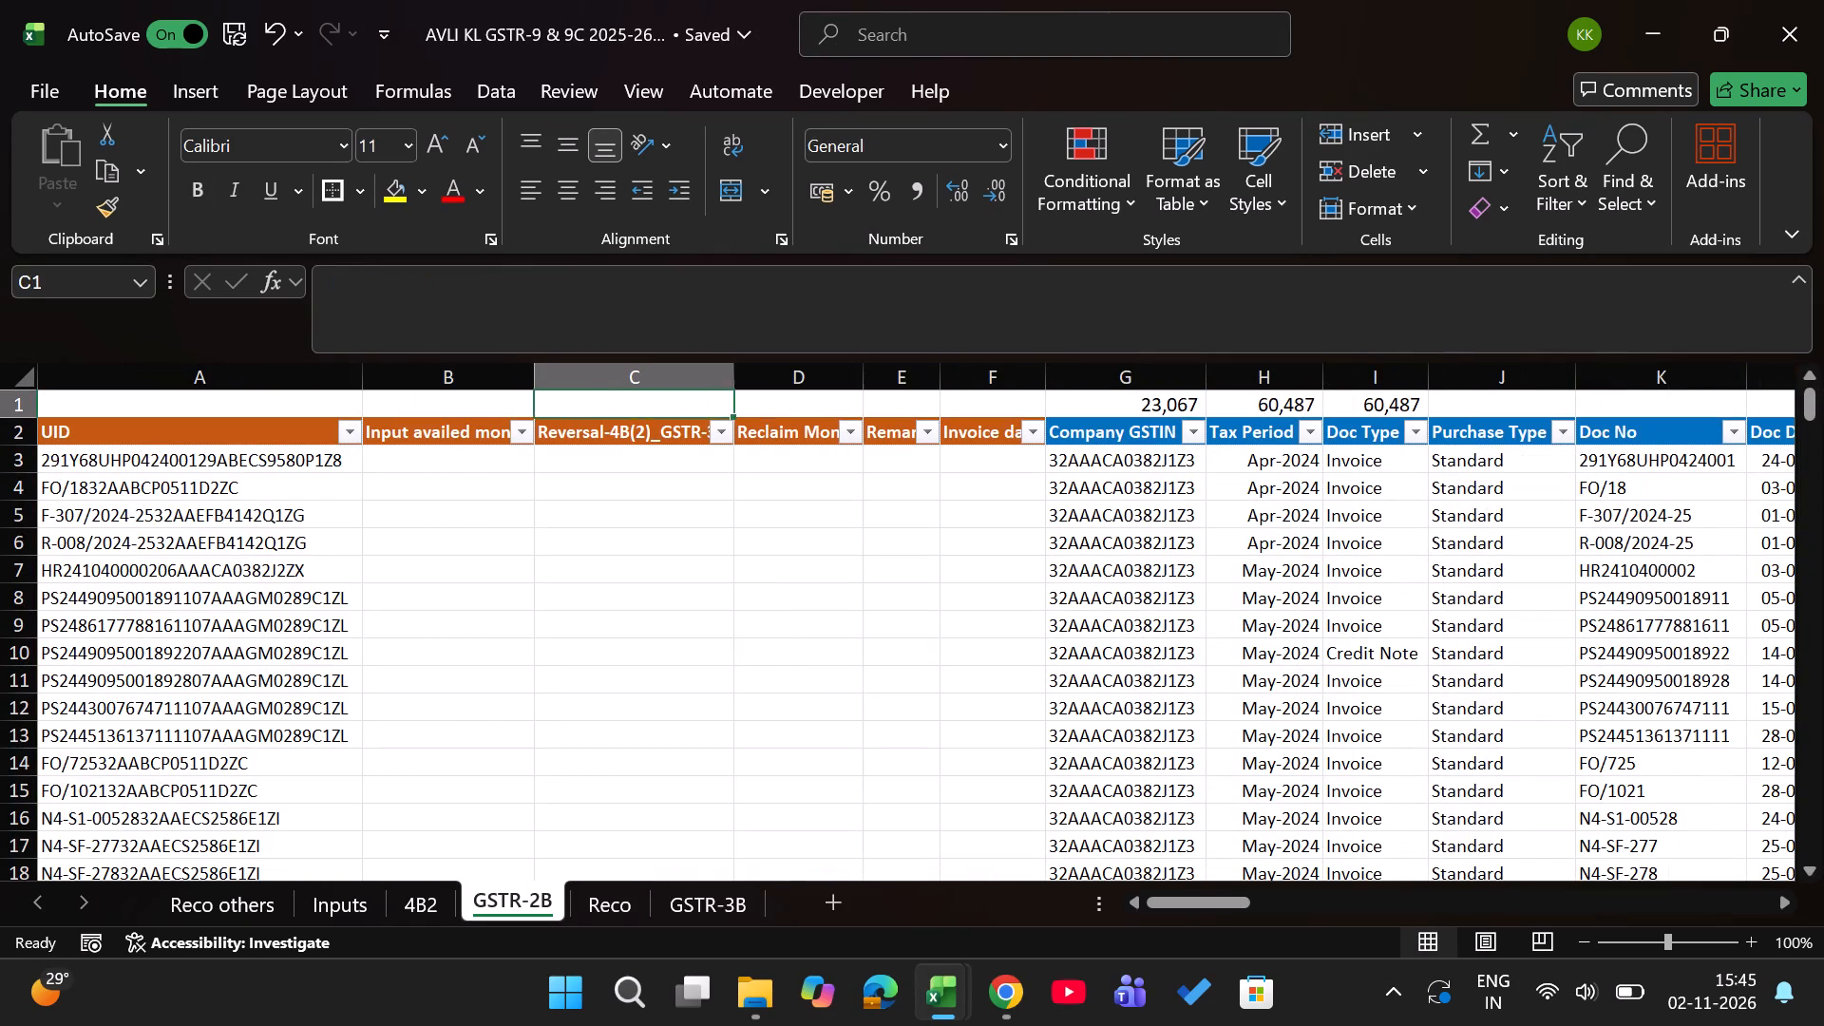
{"action": "key", "text": "Down"}
{"action": "key", "text": "Down"}
{"action": "key", "text": "Up"}
{"action": "key", "text": "Left"}
{"action": "key", "text": "Left"}
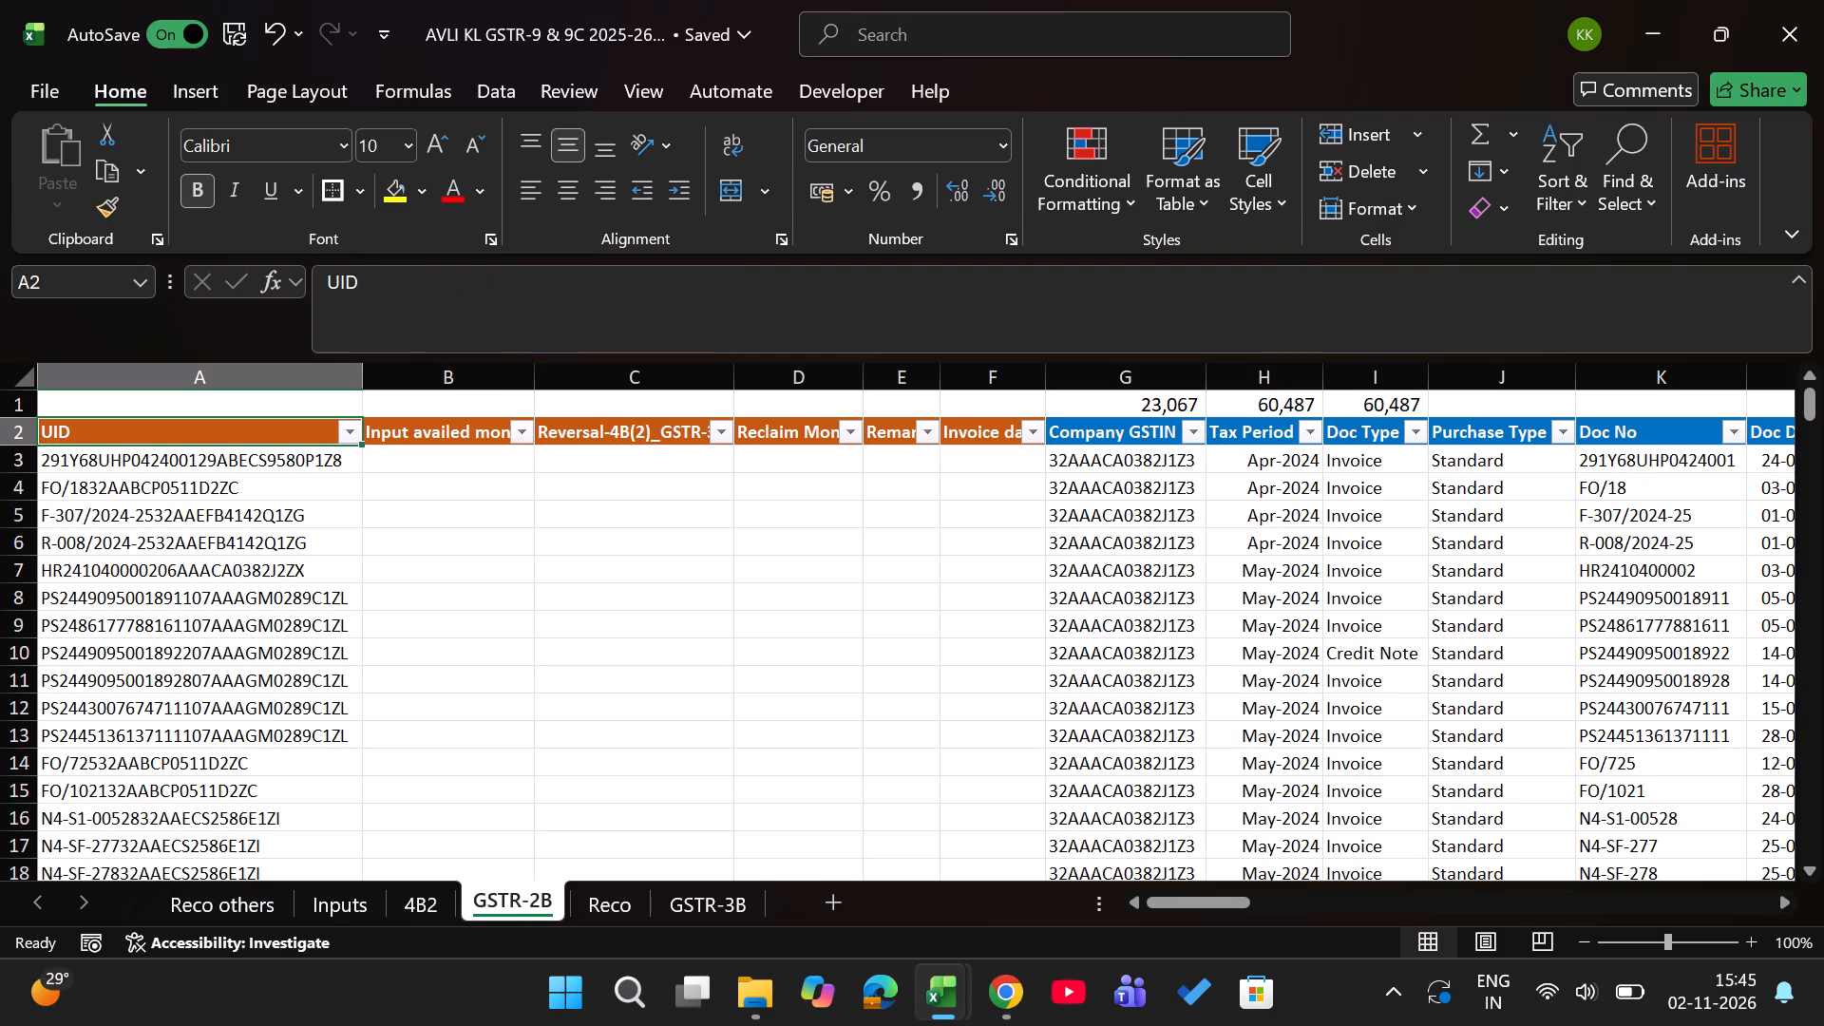
{"action": "key", "text": "Right"}
{"action": "key", "text": "Right"}
{"action": "key", "text": "Right"}
{"action": "key", "text": "Down"}
{"action": "key", "text": "Left"}
{"action": "key", "text": "Left"}
{"action": "key", "text": "Left"}
{"action": "key", "text": "Right"}
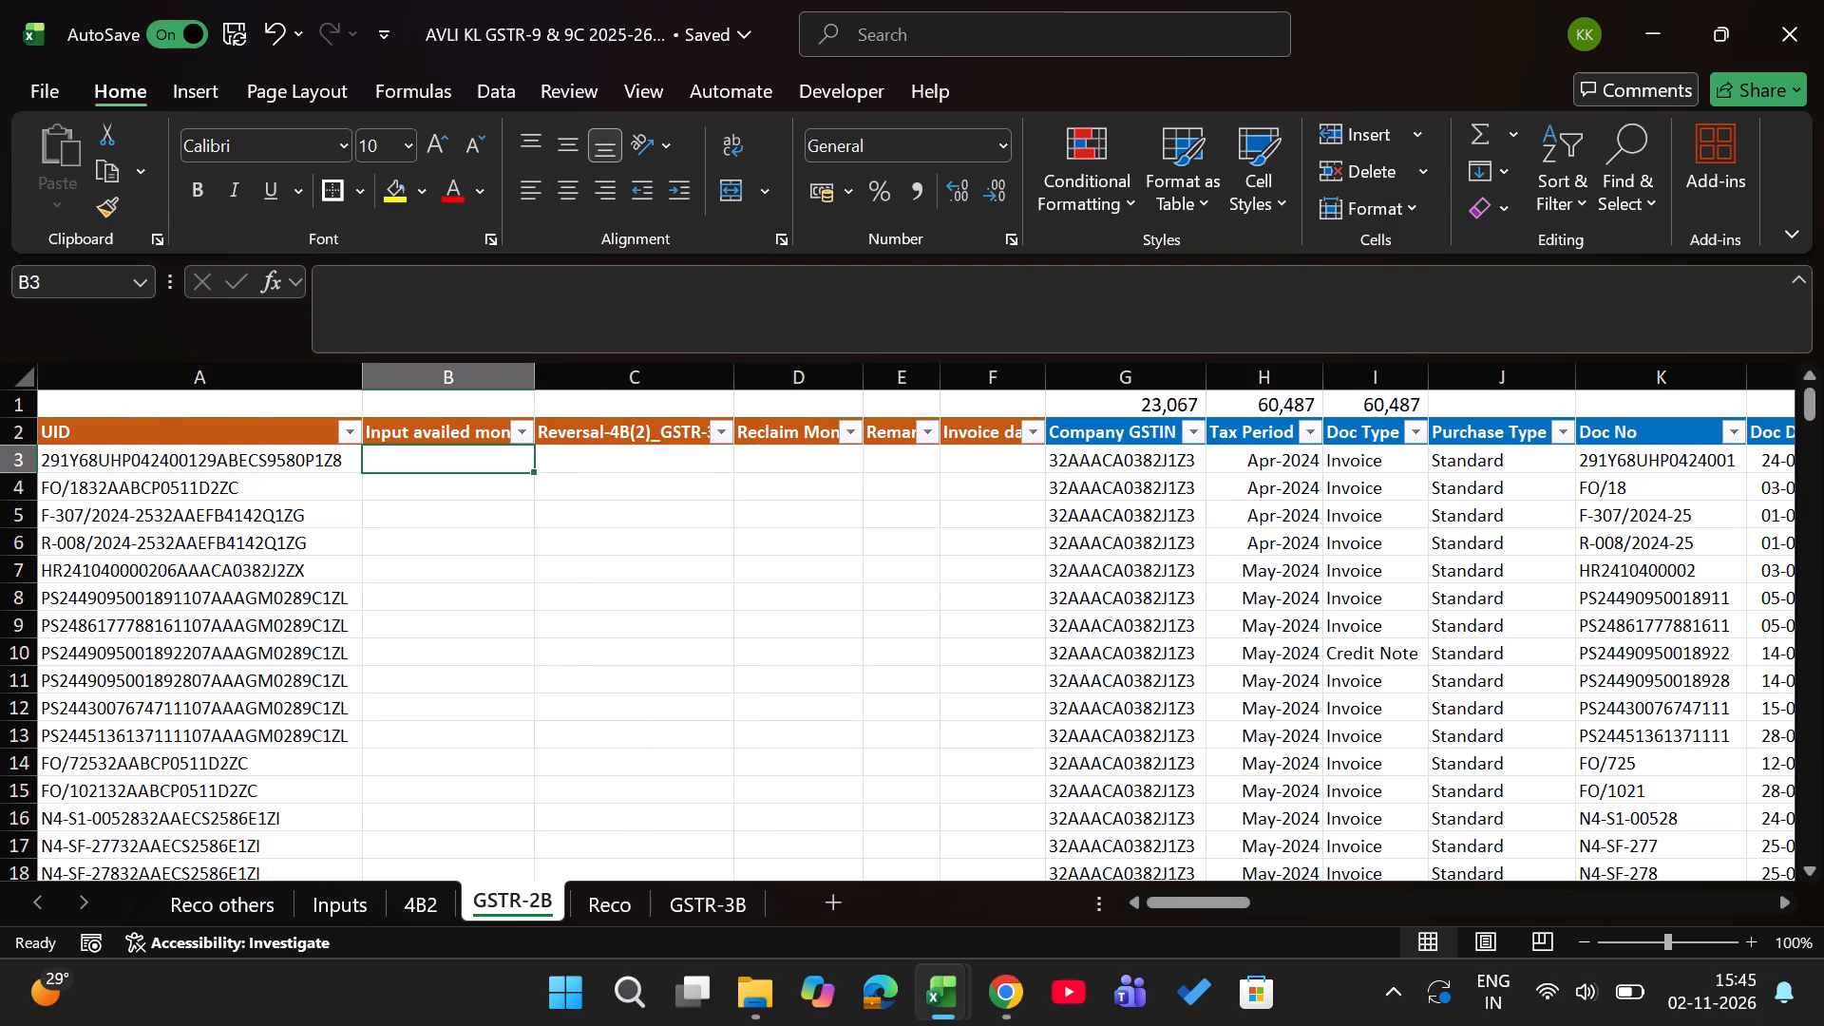
{"action": "key", "text": "ctrl+Down"}
{"action": "key", "text": "Down"}
{"action": "key", "text": "Down"}
{"action": "key", "text": "Down"}
{"action": "key", "text": "ctrl+Up"}
{"action": "key", "text": "Up"}
{"action": "key", "text": "Right"}
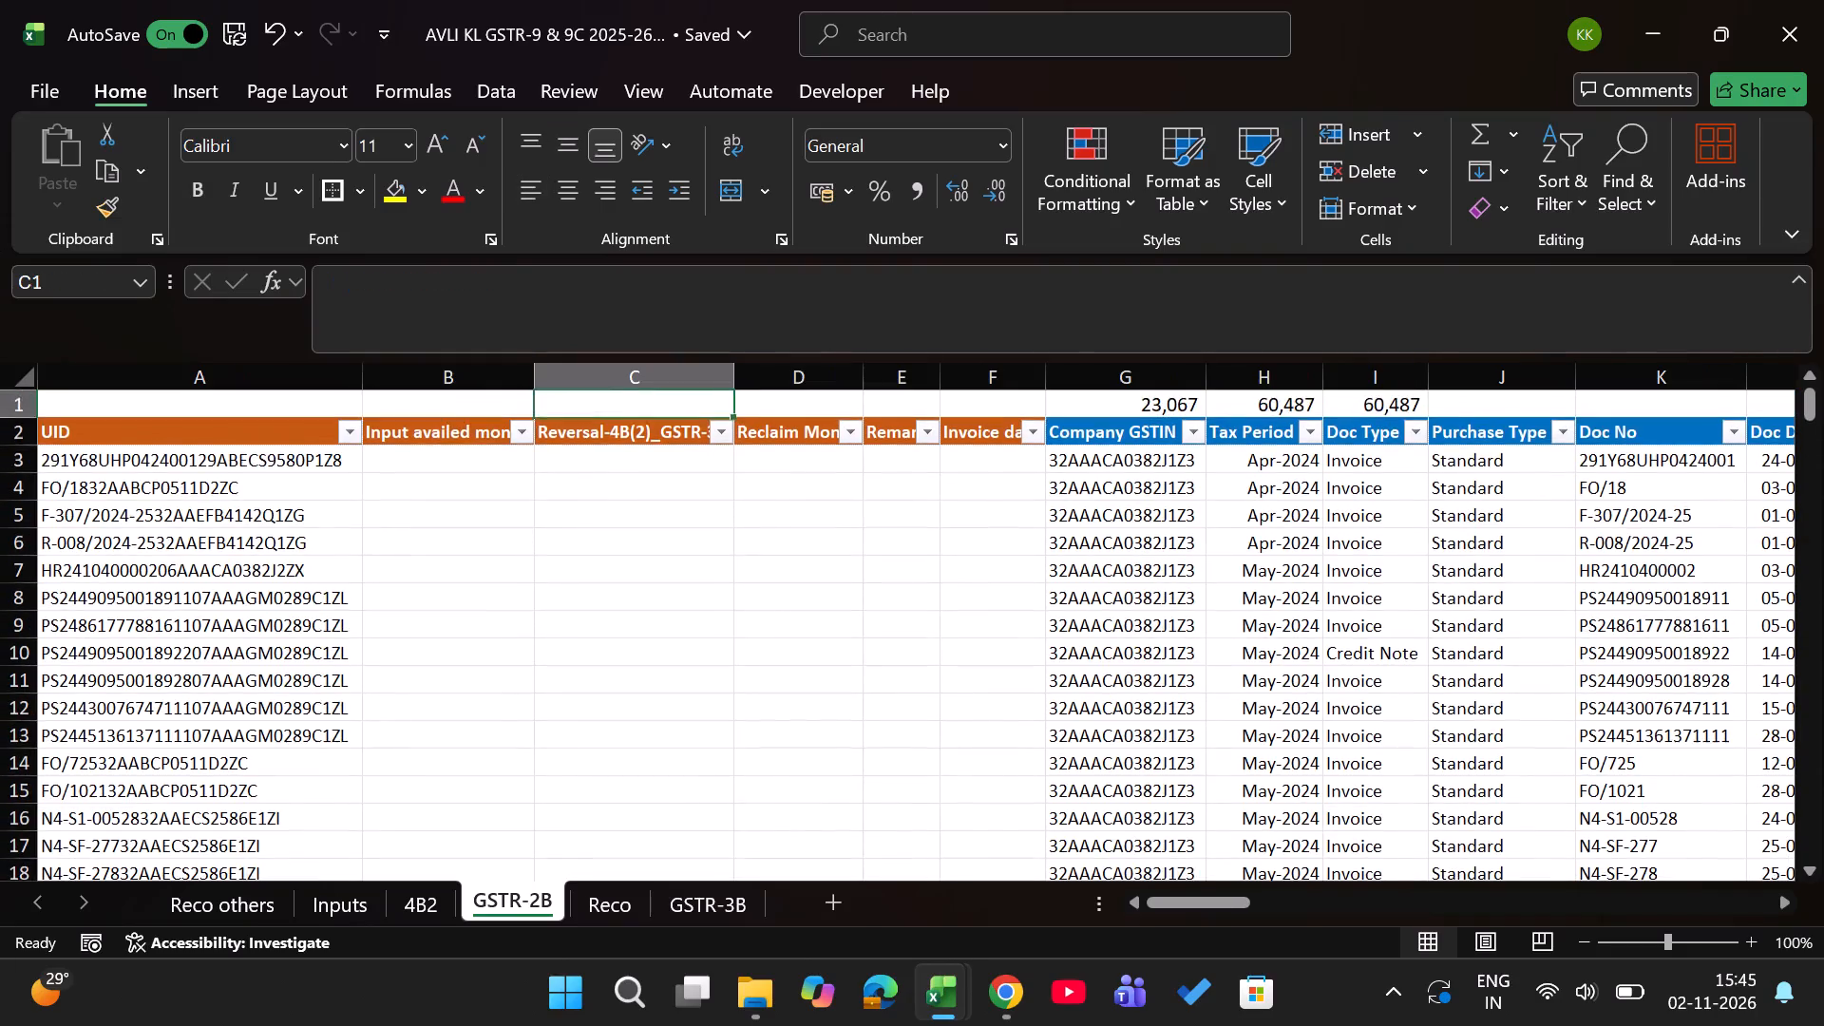
Look down the Reversal-4B(2) column of the GSTR-2B sheet to examine its monthly entries.
{"action": "key", "text": "Down"}
{"action": "key", "text": "Down"}
{"action": "key", "text": "ctrl+Down"}
{"action": "key", "text": "Down"}
{"action": "key", "text": "Down"}
{"action": "key", "text": "Down"}
{"action": "key", "text": "ctrl+Down"}
{"action": "key", "text": "ctrl+Down"}
{"action": "key", "text": "ctrl+Down"}
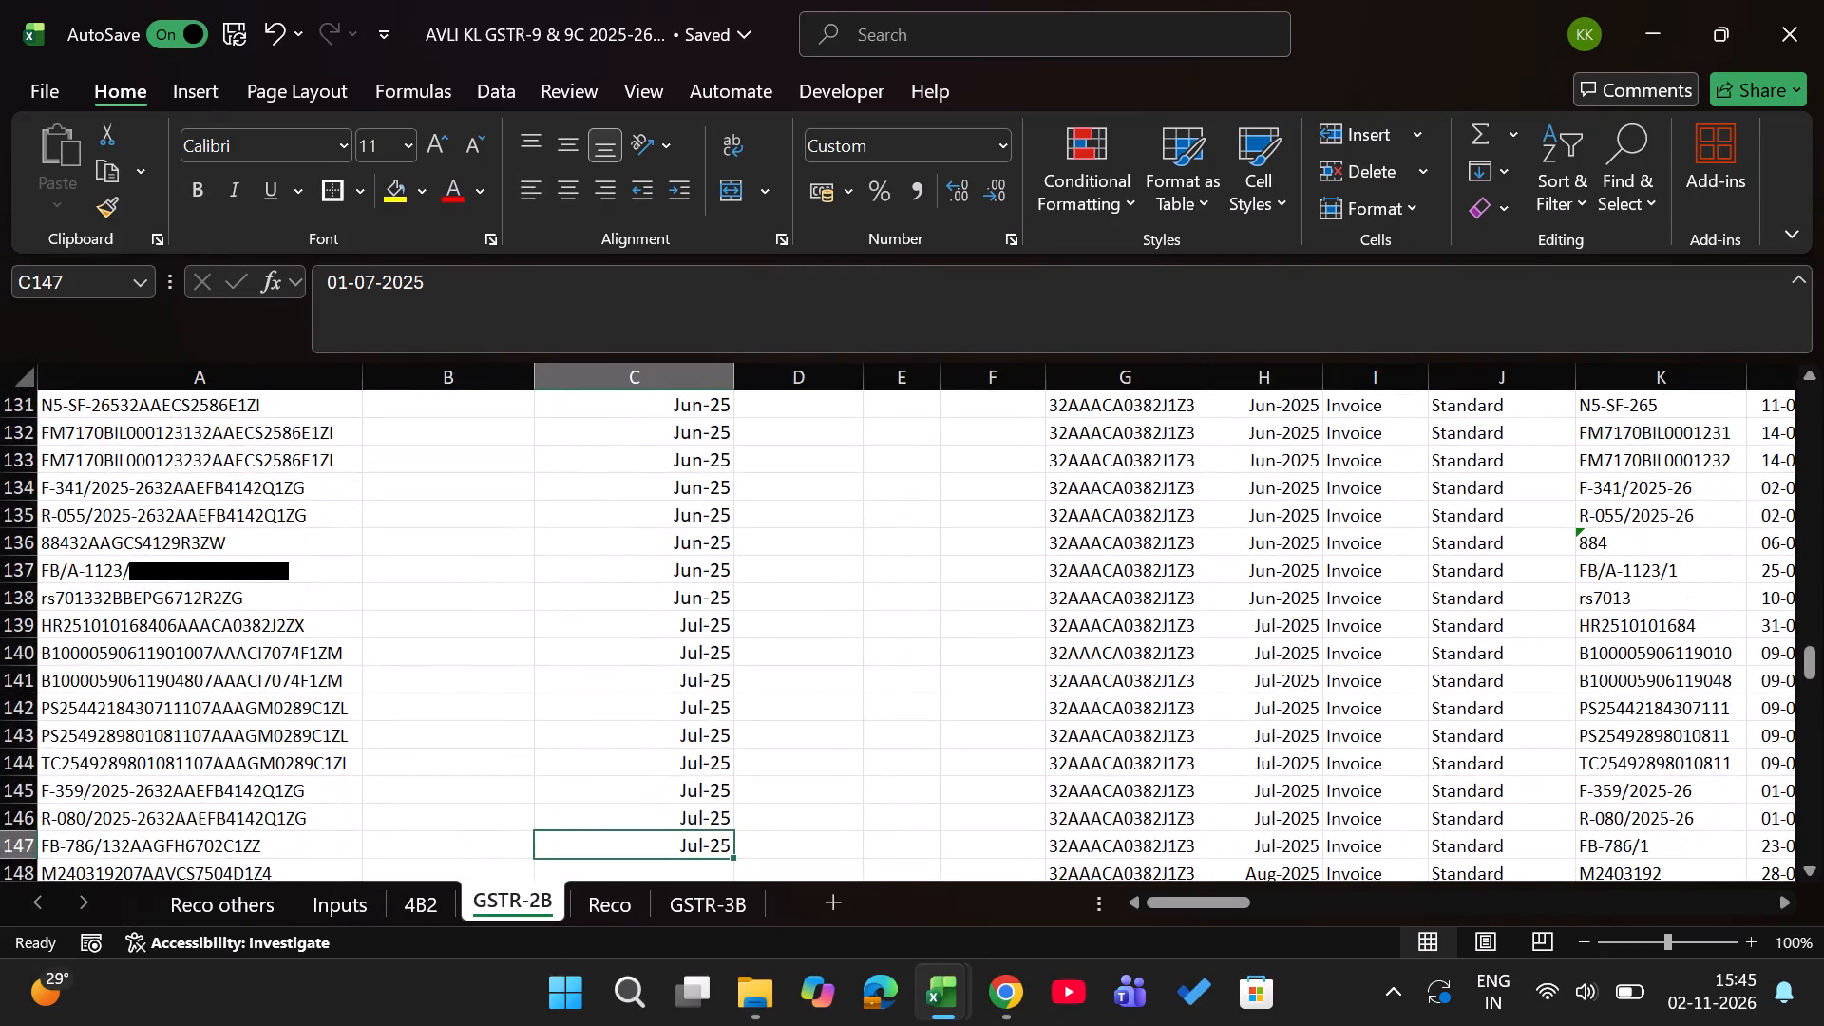
{"action": "key", "text": "ctrl+Up"}
{"action": "key", "text": "ctrl+Up"}
{"action": "key", "text": "ctrl+Up"}
{"action": "key", "text": "ctrl+Up"}
{"action": "key", "text": "ctrl+Up"}
{"action": "key", "text": "ctrl+Up"}
{"action": "key", "text": "ctrl+Up"}
{"action": "key", "text": "ctrl+Up"}
{"action": "key", "text": "ctrl+Up"}
{"action": "key", "text": "ctrl+Up"}
{"action": "key", "text": "ctrl+Up"}
{"action": "key", "text": "ctrl+Up"}
{"action": "key", "text": "ctrl+Up"}
{"action": "key", "text": "Down"}
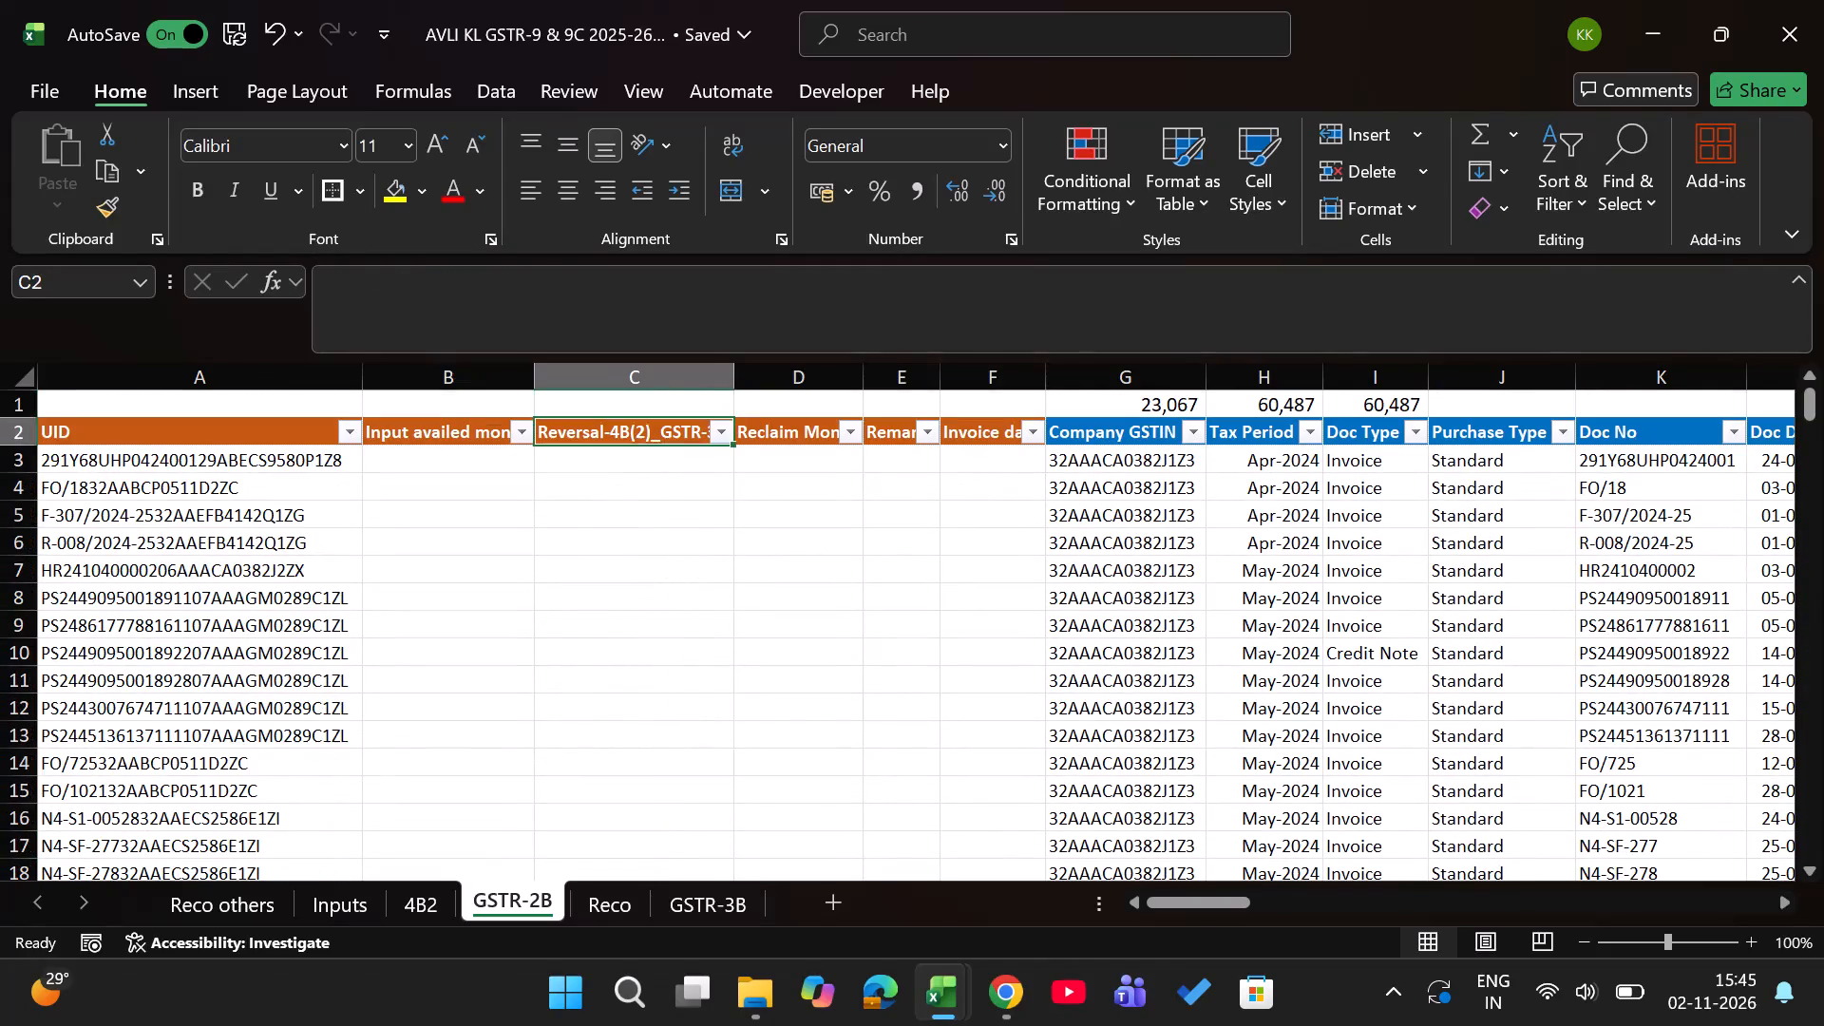
{"action": "key", "text": "Down"}
{"action": "key", "text": "Right"}
Close the GSTR2B-Net workbook for Apr 2024-Sep 2026 and return to the AVLI KL workbook.
{"action": "key", "text": "alt+Tab"}
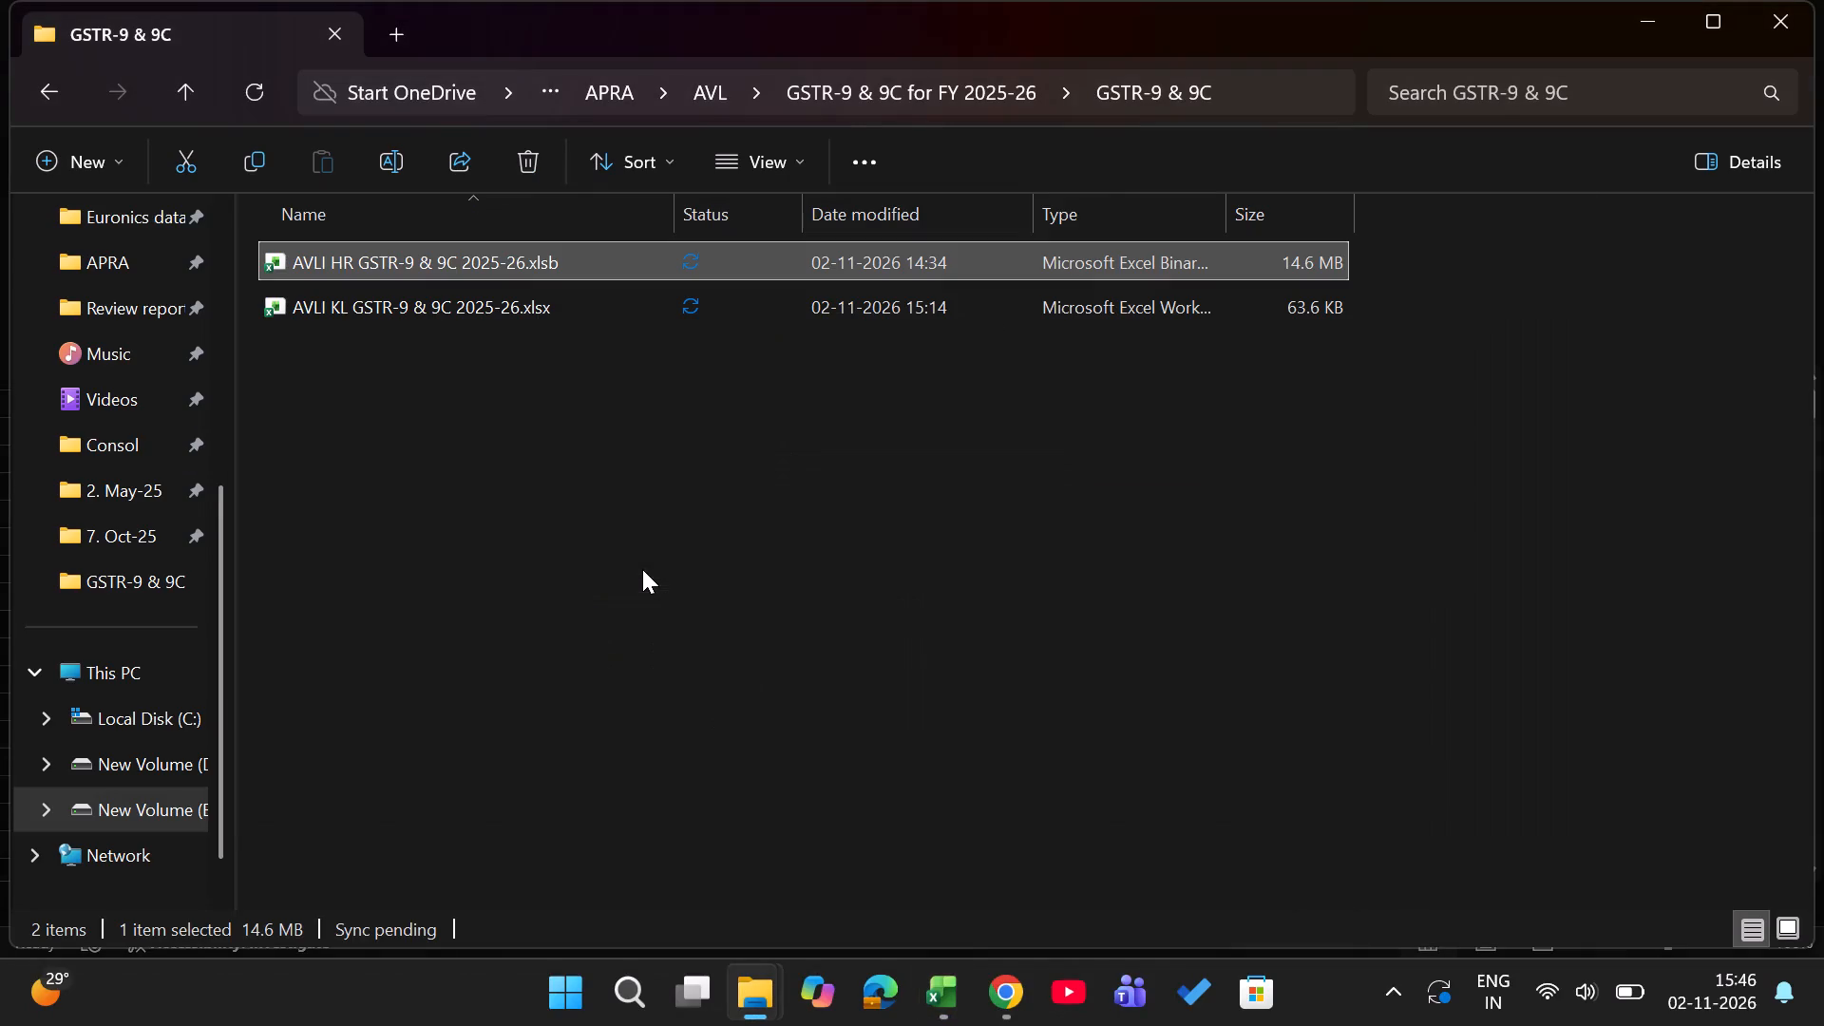
{"action": "key", "text": "Right"}
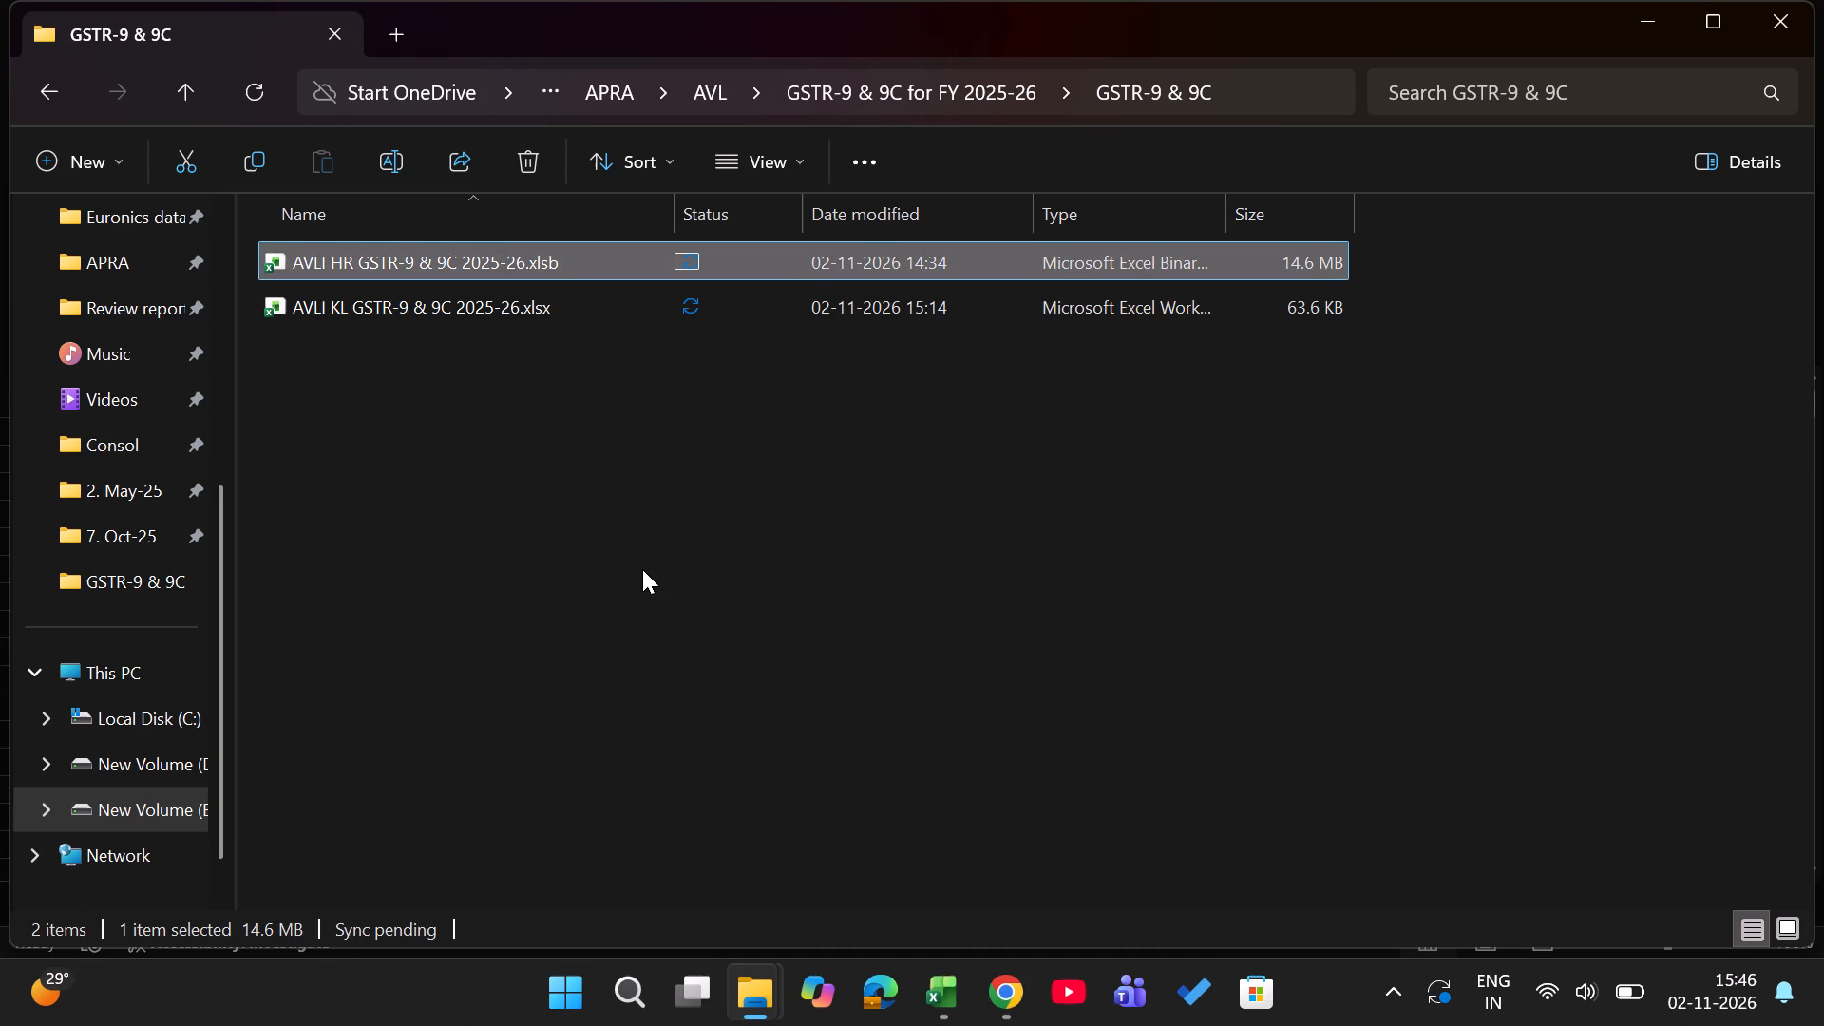
{"action": "key", "text": "Down"}
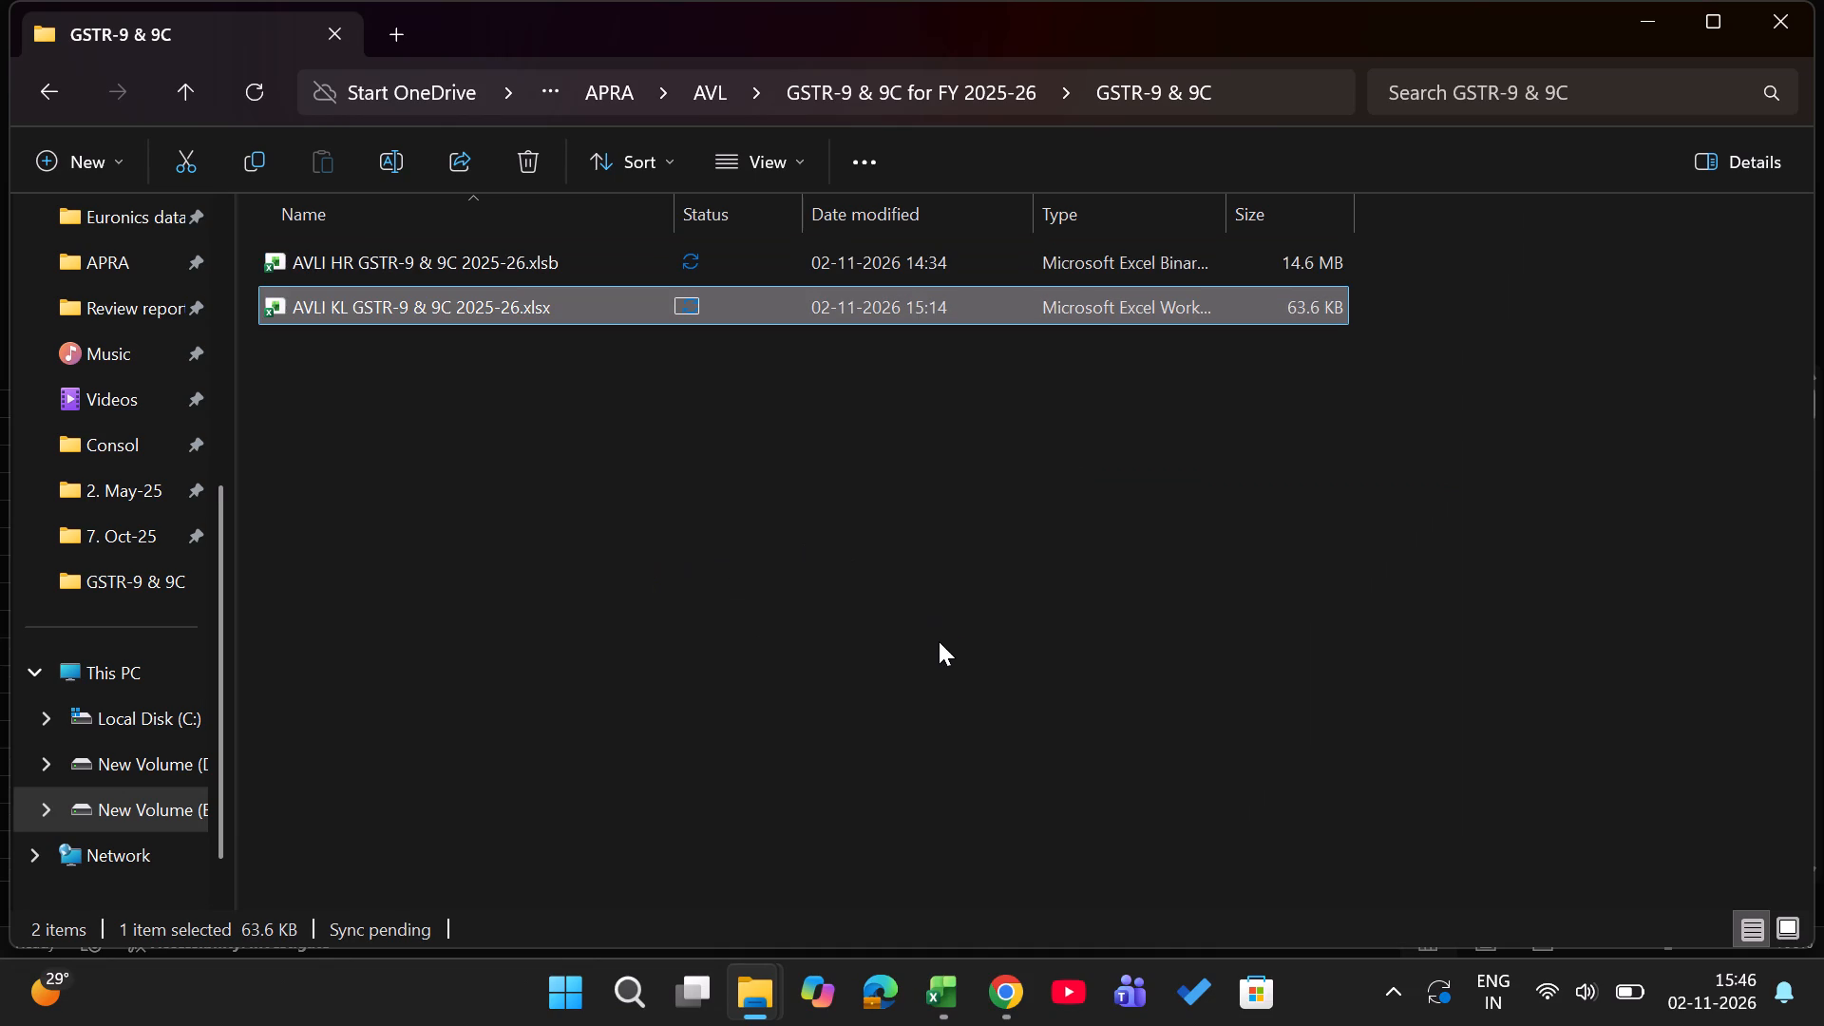
{"action": "key", "text": "alt+Tab"}
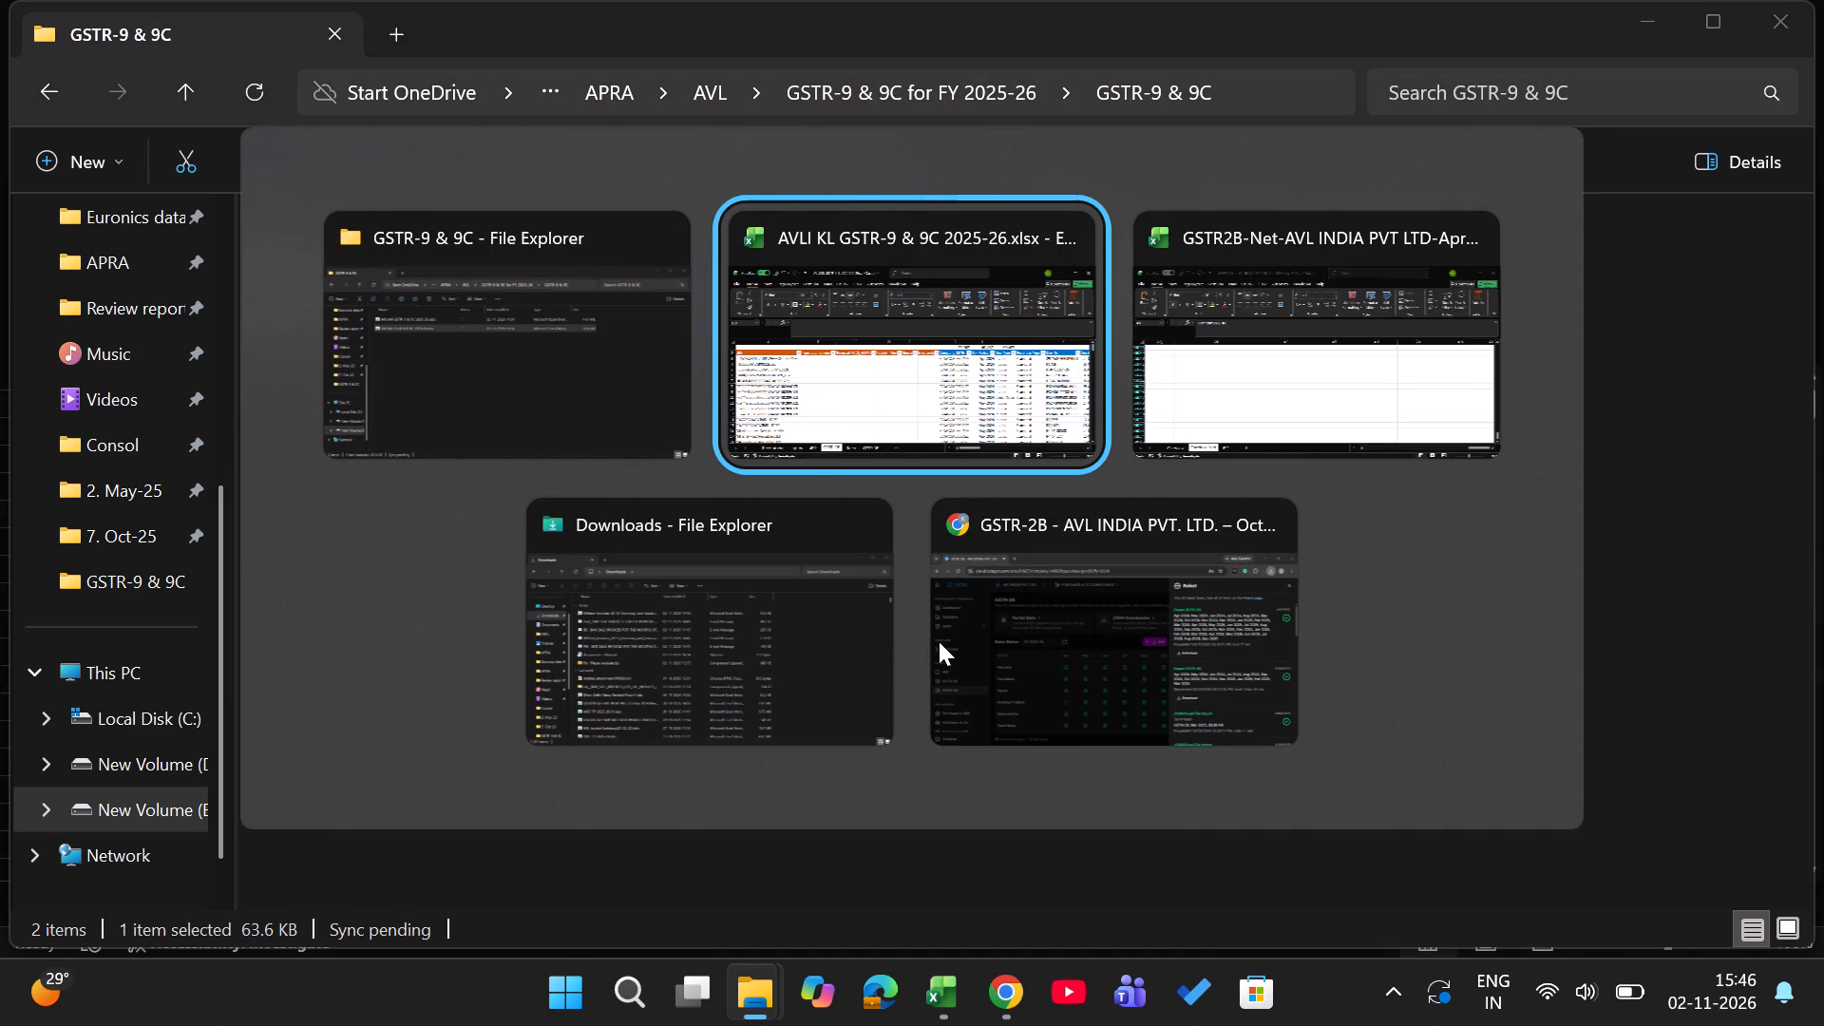
{"action": "key", "text": "alt+Tab"}
{"action": "left_click", "coordinate": [1822, 1]}
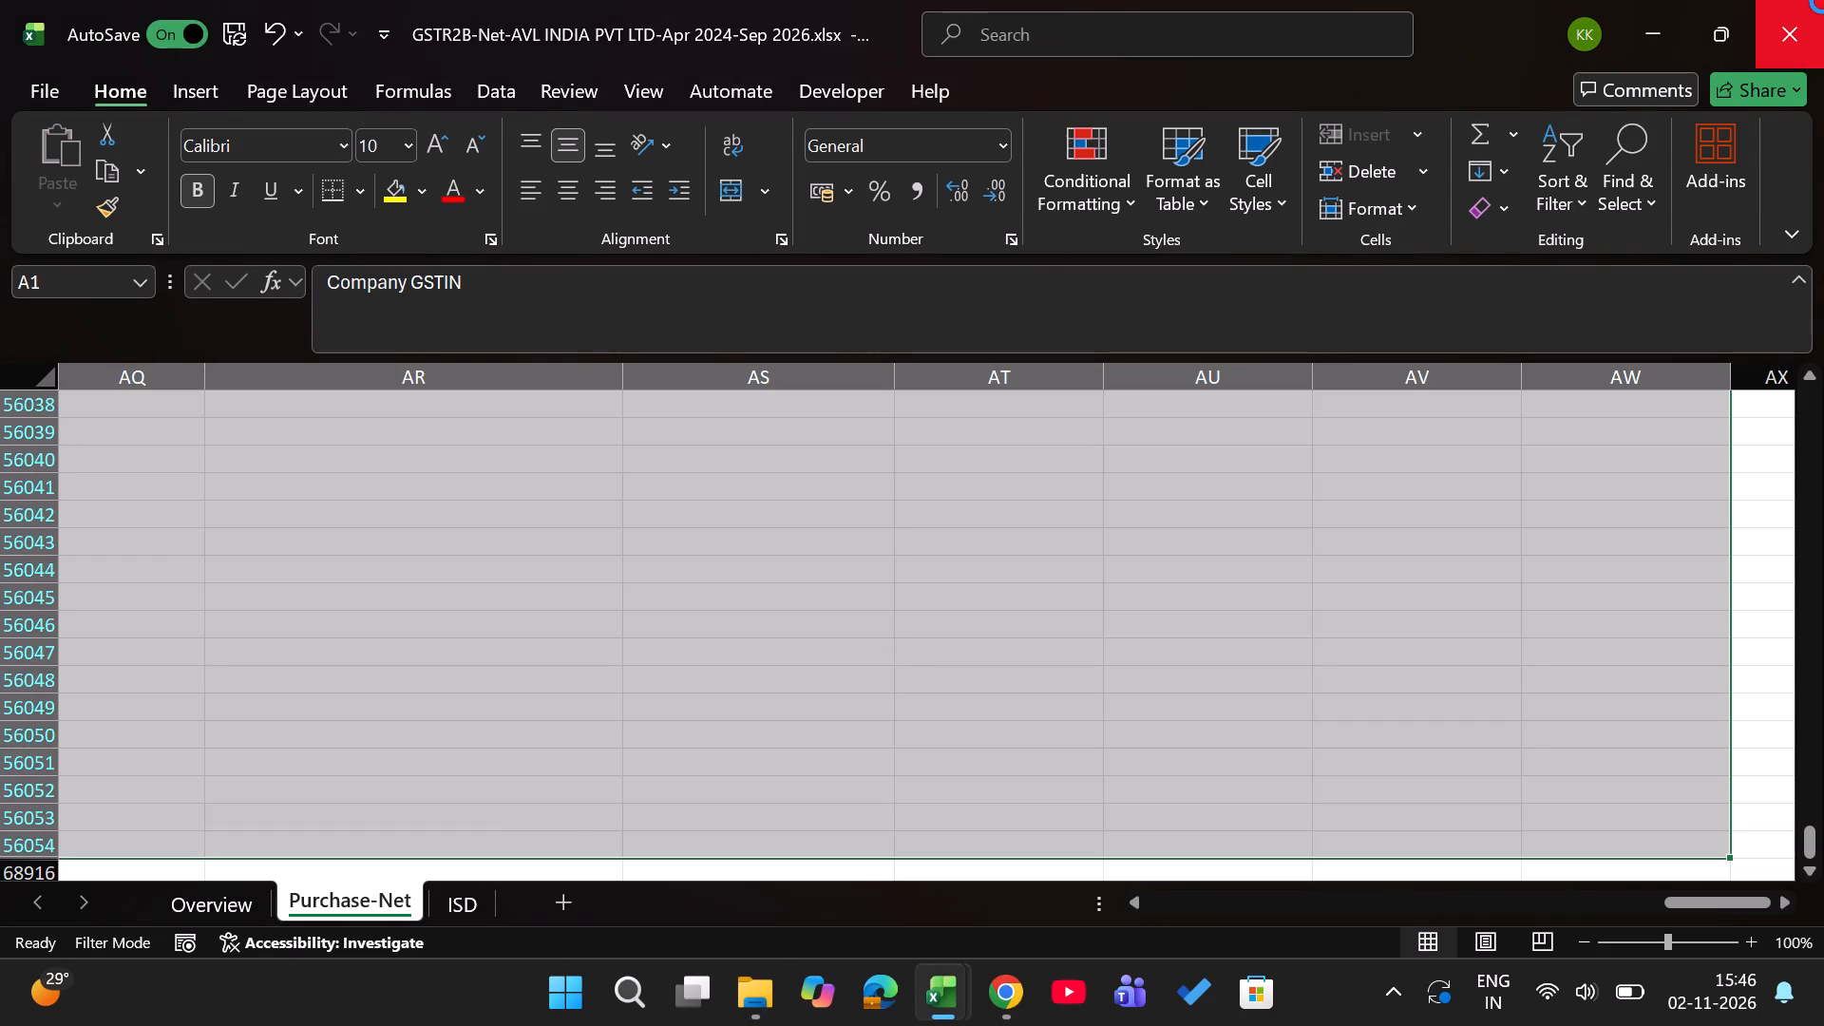
{"action": "key", "text": "alt+Tab"}
{"action": "key", "text": "alt+Tab"}
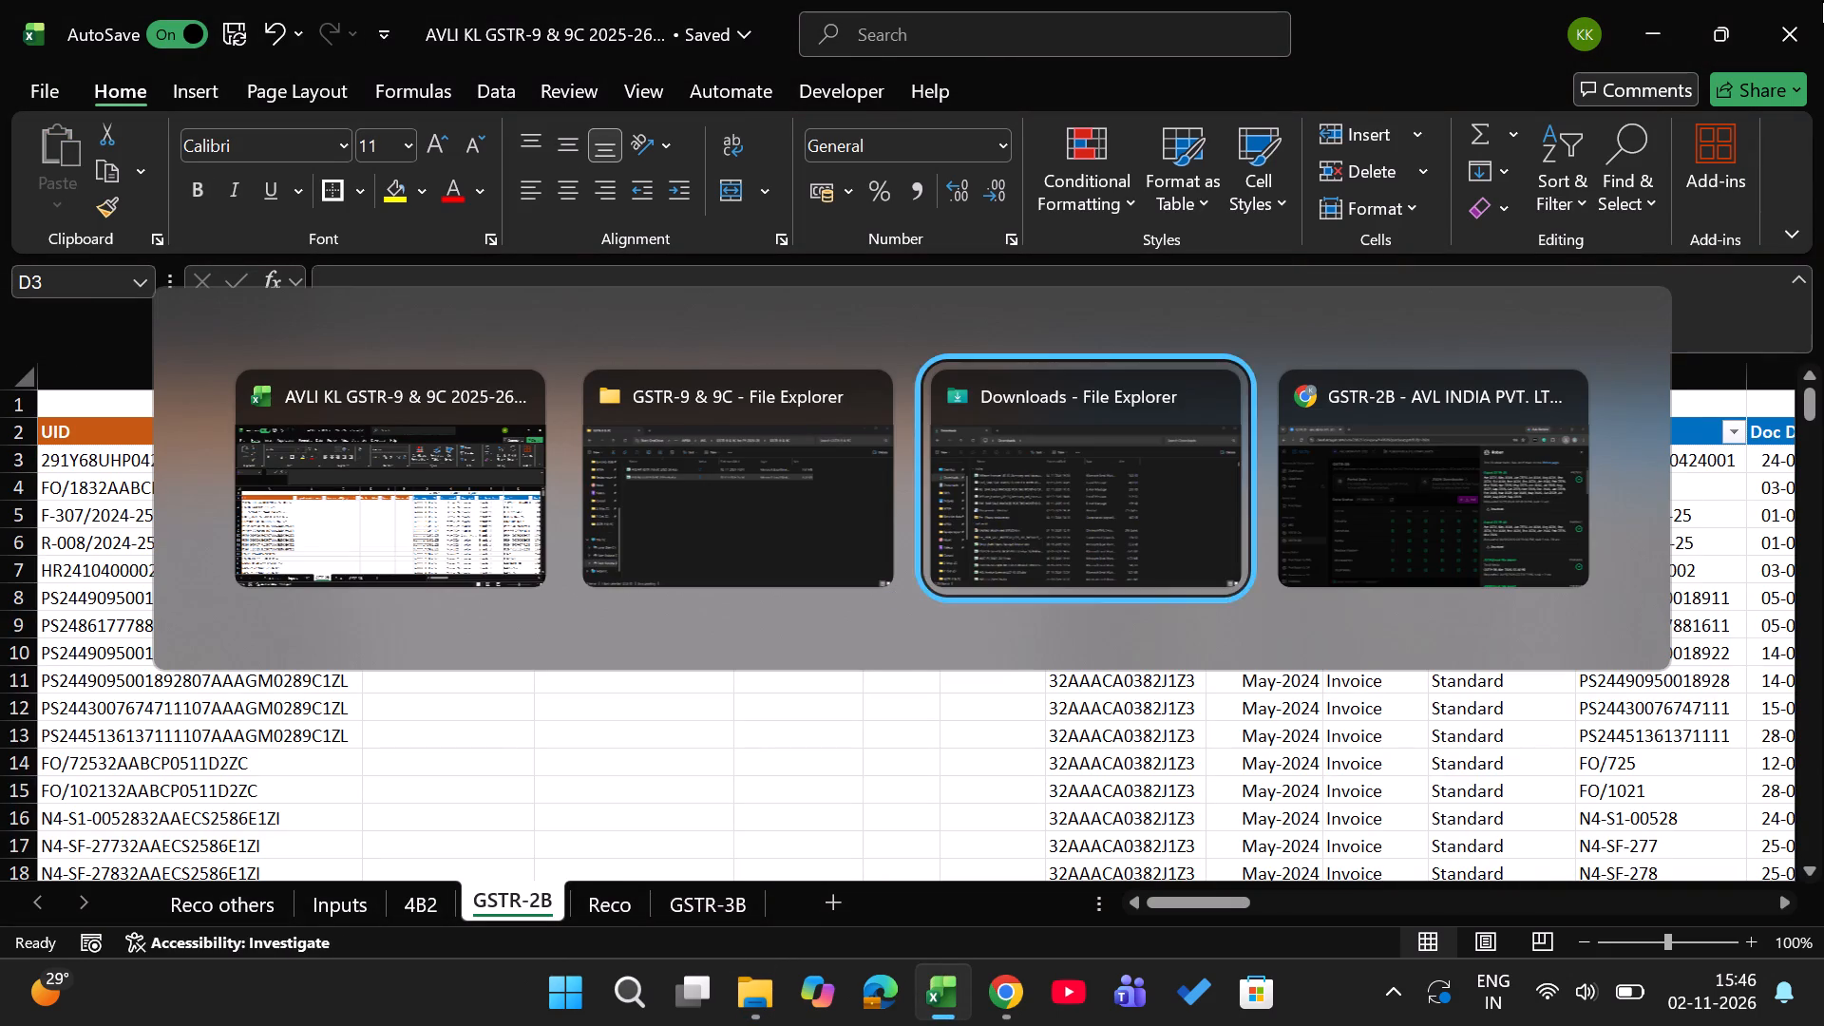
{"action": "key", "text": "alt+Tab"}
{"action": "key", "text": "alt+Tab"}
Go to Reco and examine the books Net ITC 4C months and the Reclaim ITC 4D1 block from April.
{"action": "key", "text": "Right"}
{"action": "key", "text": "Up"}
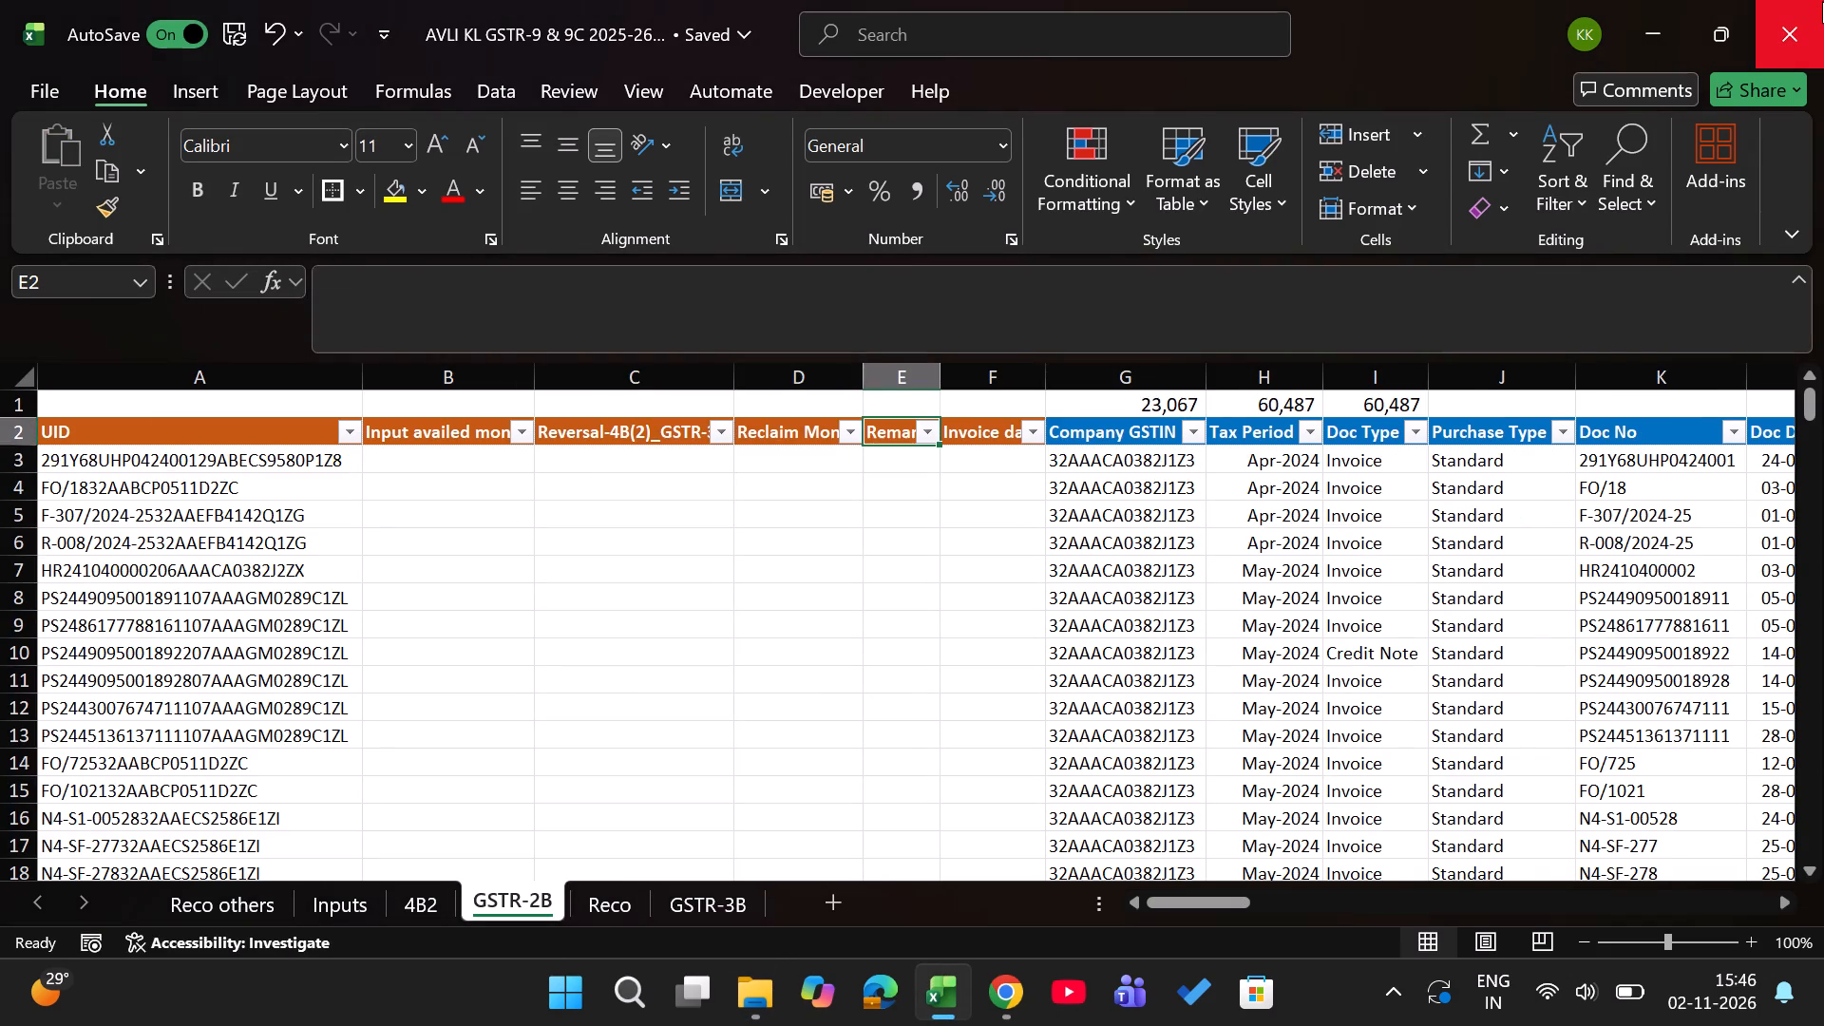
{"action": "key", "text": "Down"}
{"action": "key", "text": "Left"}
{"action": "key", "text": "ctrl+Page_Down"}
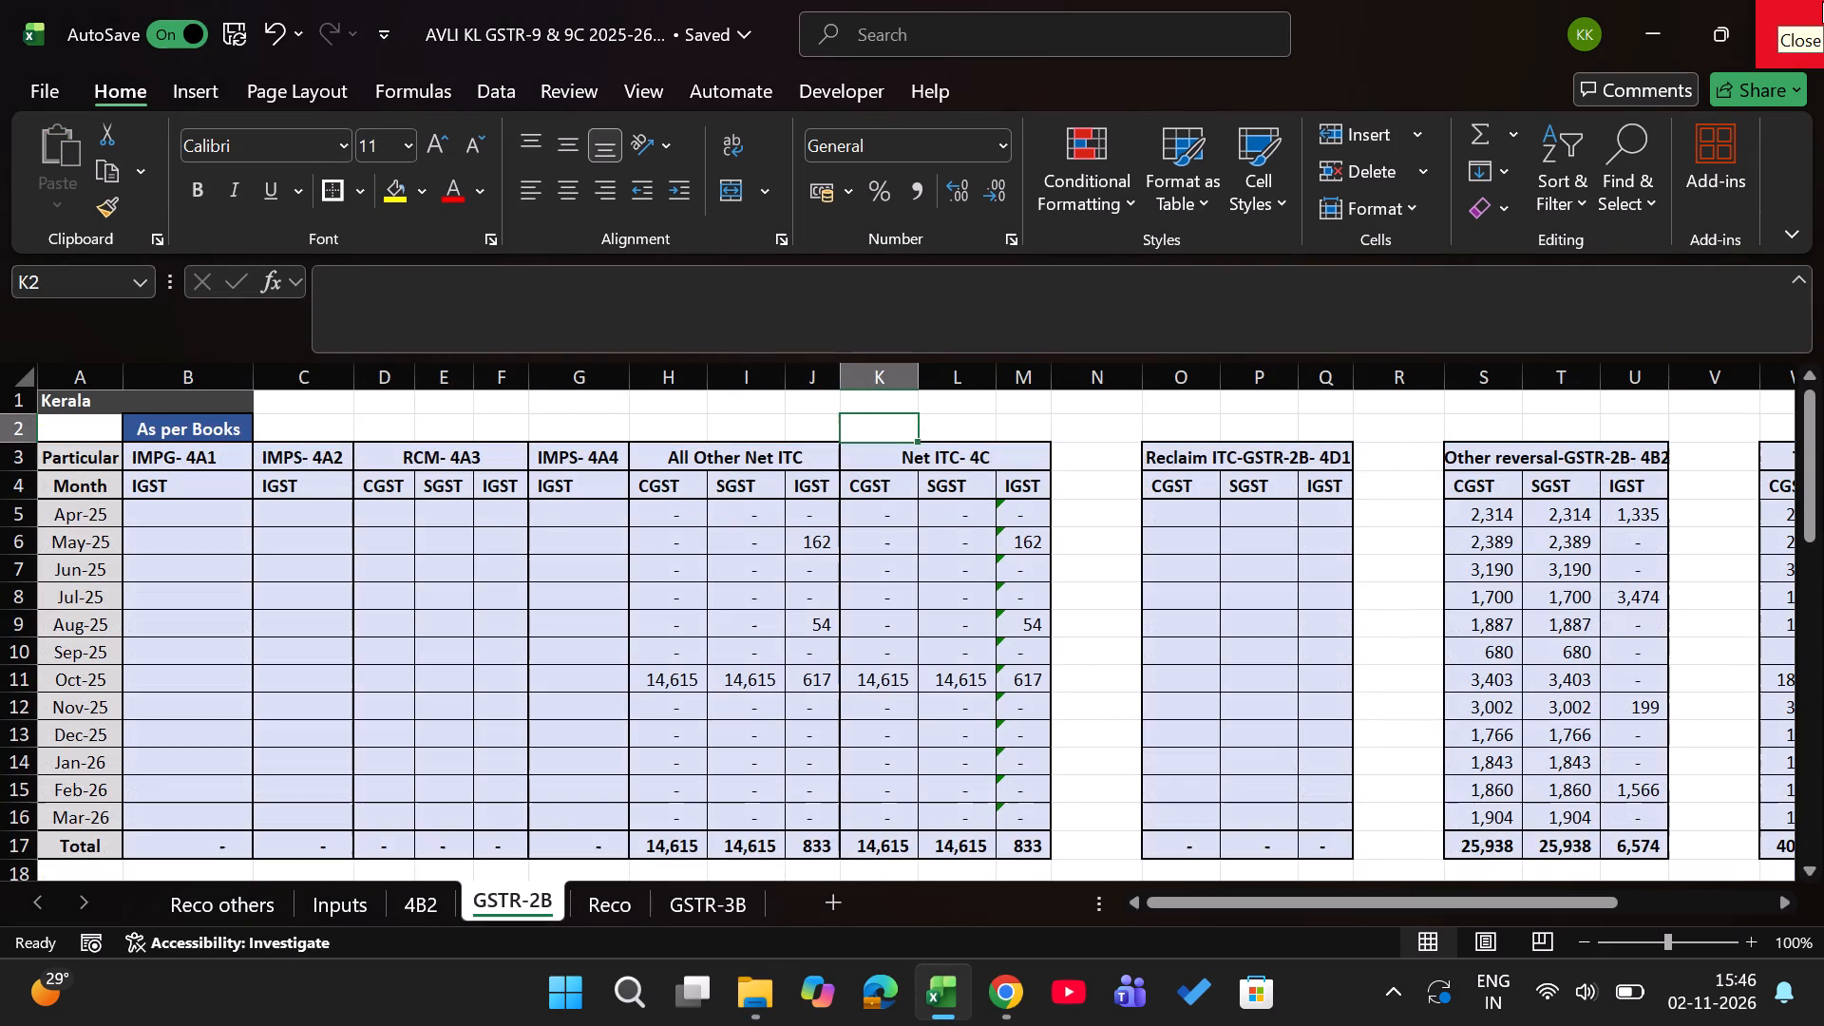
{"action": "key", "text": "Down"}
{"action": "key", "text": "Down"}
{"action": "key", "text": "Down"}
{"action": "key", "text": "Down"}
{"action": "key", "text": "Down"}
{"action": "key", "text": "Down"}
{"action": "key", "text": "Down"}
{"action": "key", "text": "Down"}
{"action": "key", "text": "Down"}
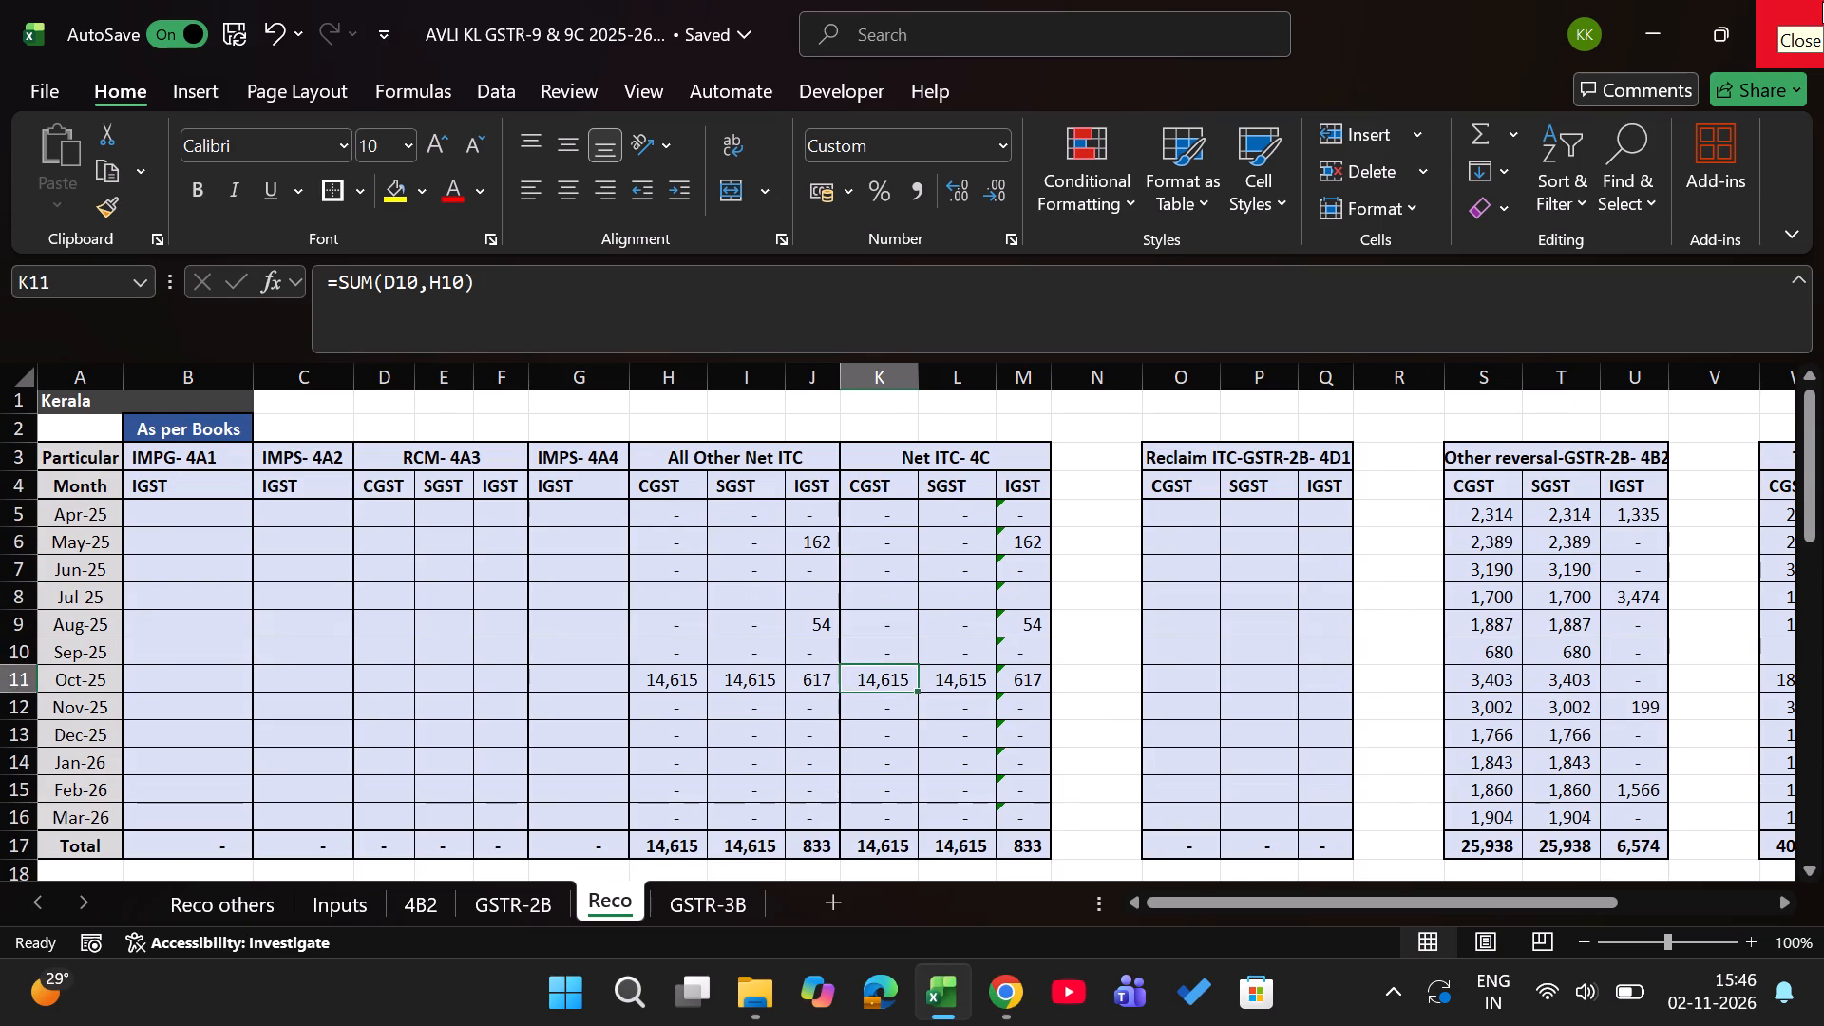
{"action": "key", "text": "Right"}
{"action": "key", "text": "Right"}
{"action": "key", "text": "Right"}
{"action": "key", "text": "Right"}
{"action": "key", "text": "Up"}
{"action": "key", "text": "Up"}
{"action": "key", "text": "Up"}
{"action": "key", "text": "Up"}
{"action": "key", "text": "Up"}
{"action": "key", "text": "Up"}
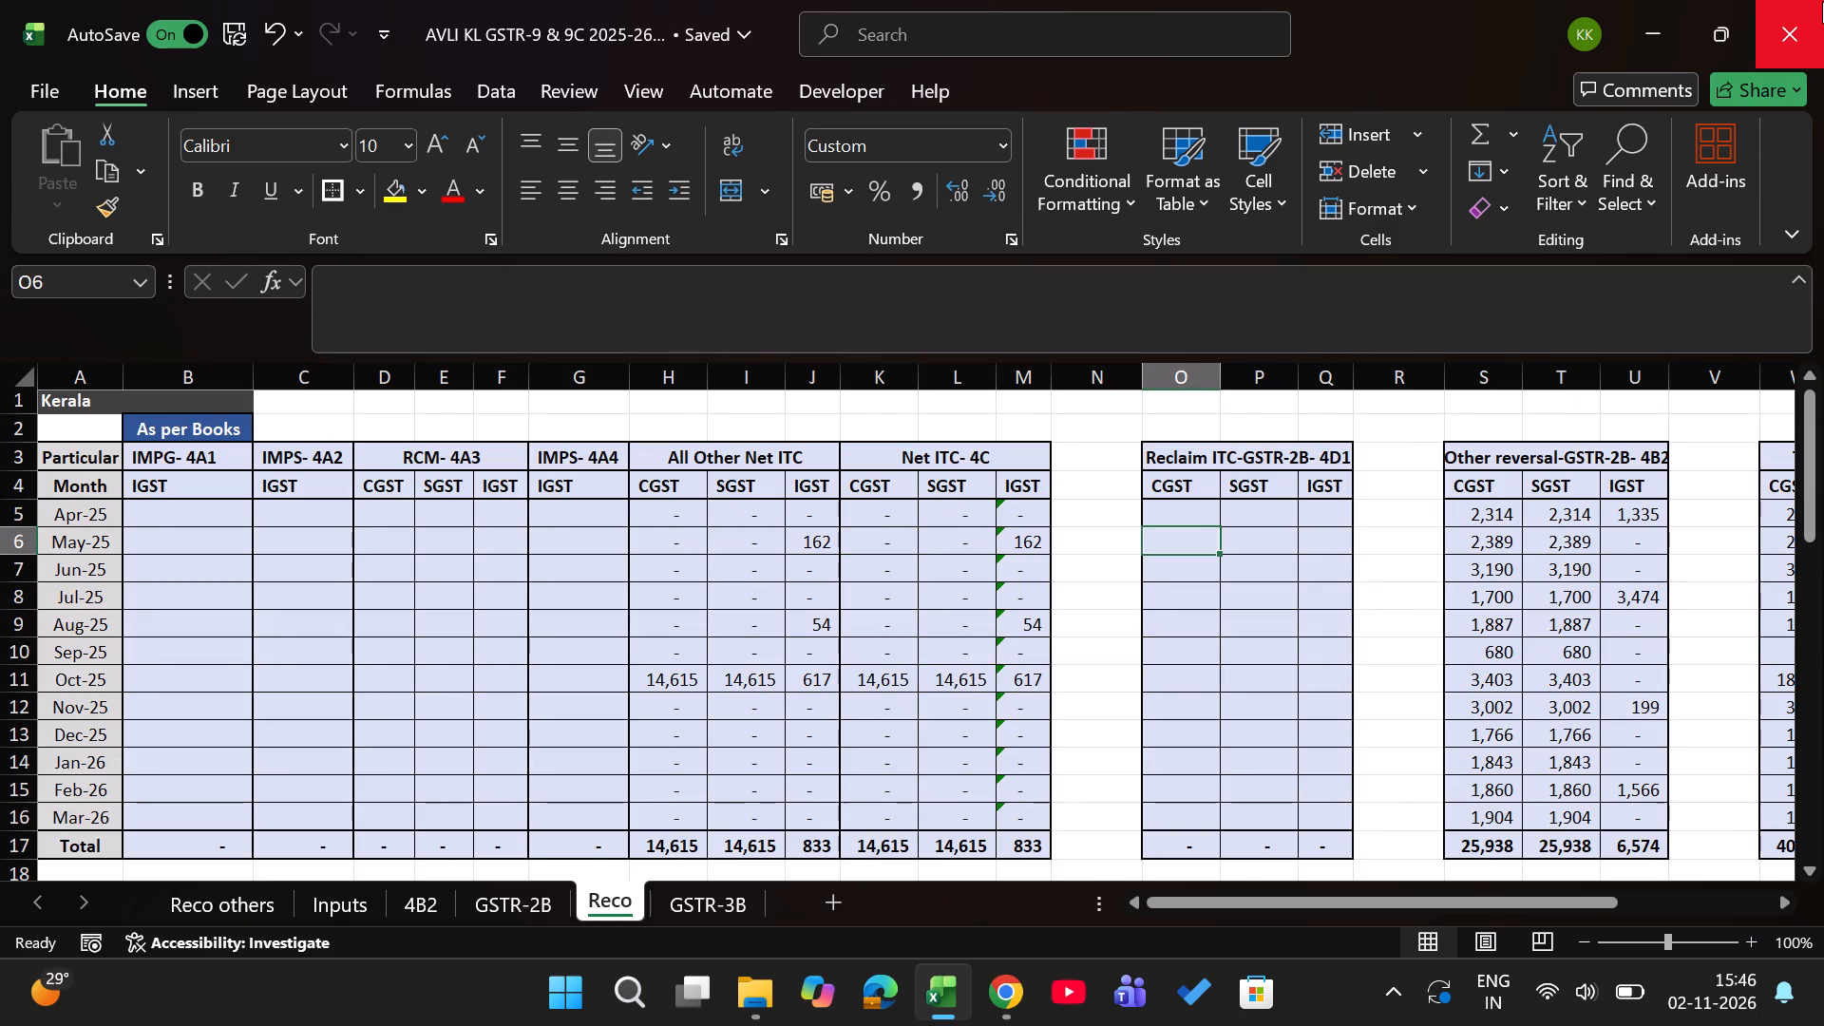
{"action": "key", "text": "Up"}
Compare Reclaim ITC 4D1, Other reversal 4B2 and Total ITC 4A5 across the books, GSTR-3B and Difference tables.
{"action": "scroll", "coordinate": [1225, 399], "scroll_direction": "left", "scroll_amount": 2}
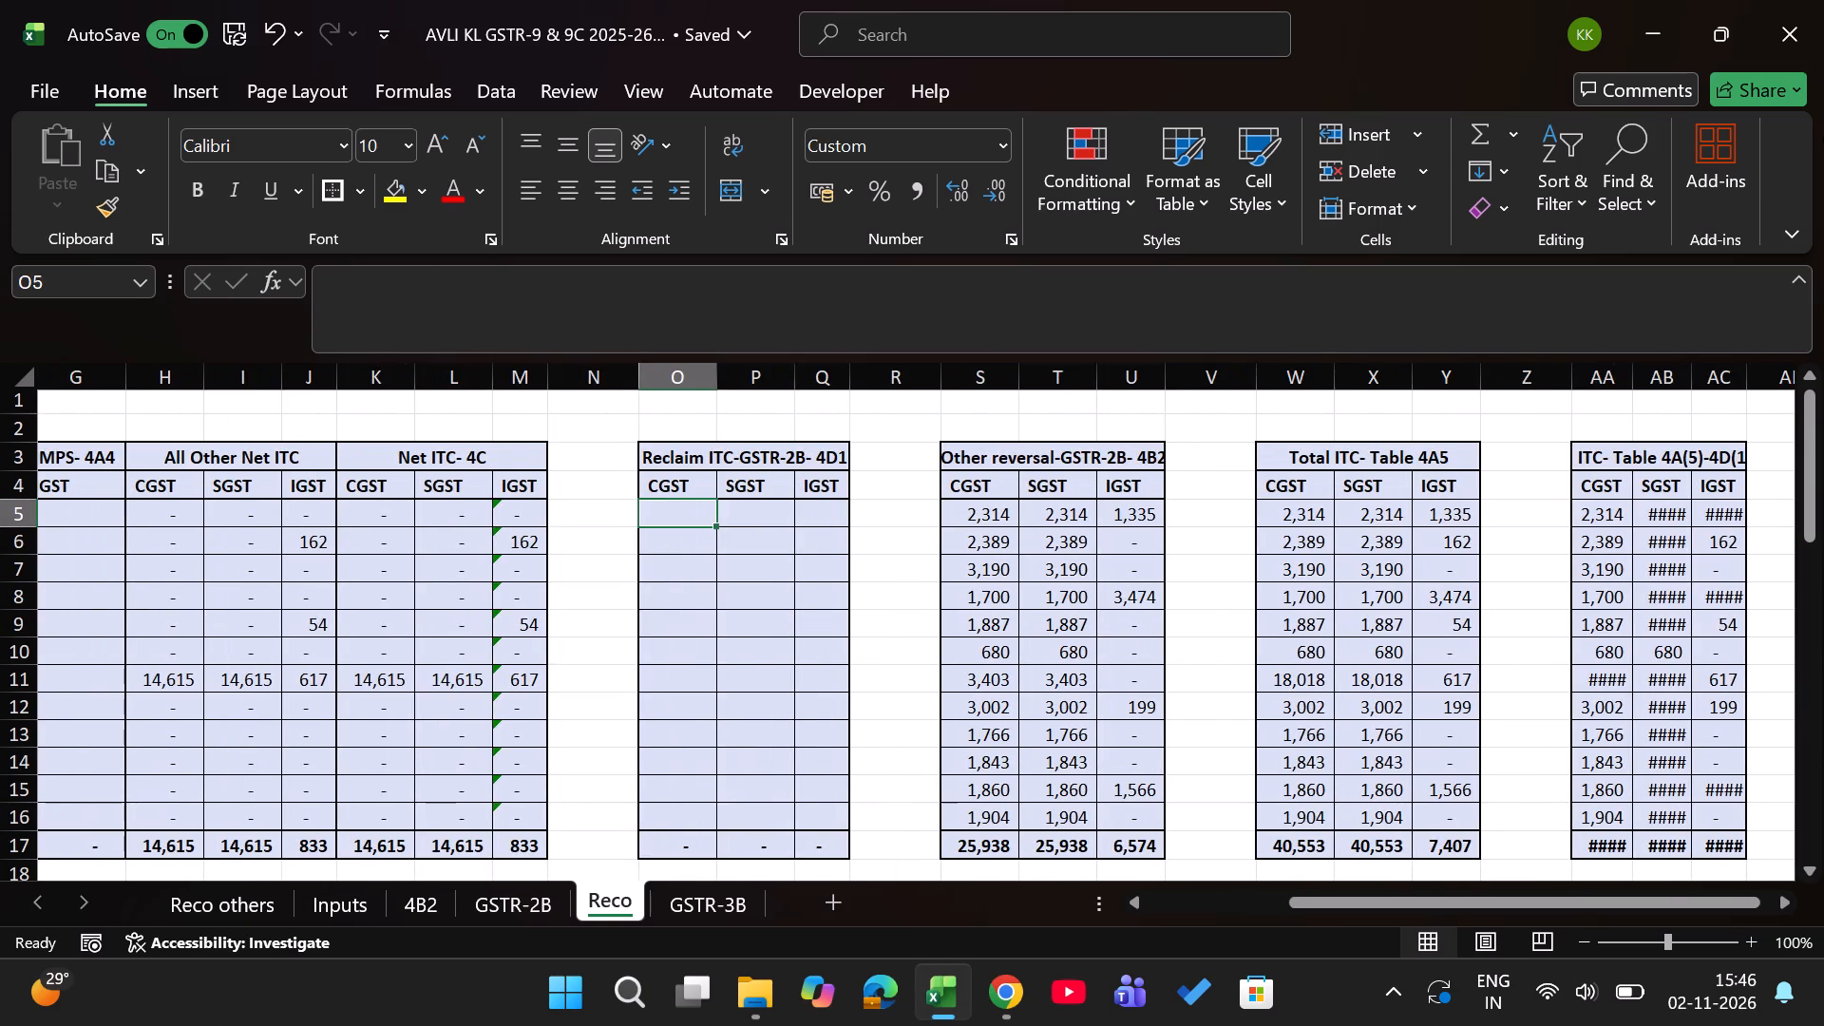
{"action": "scroll", "coordinate": [1247, 579], "scroll_direction": "left", "scroll_amount": 2}
{"action": "scroll", "coordinate": [1247, 579], "scroll_direction": "down", "scroll_amount": 3}
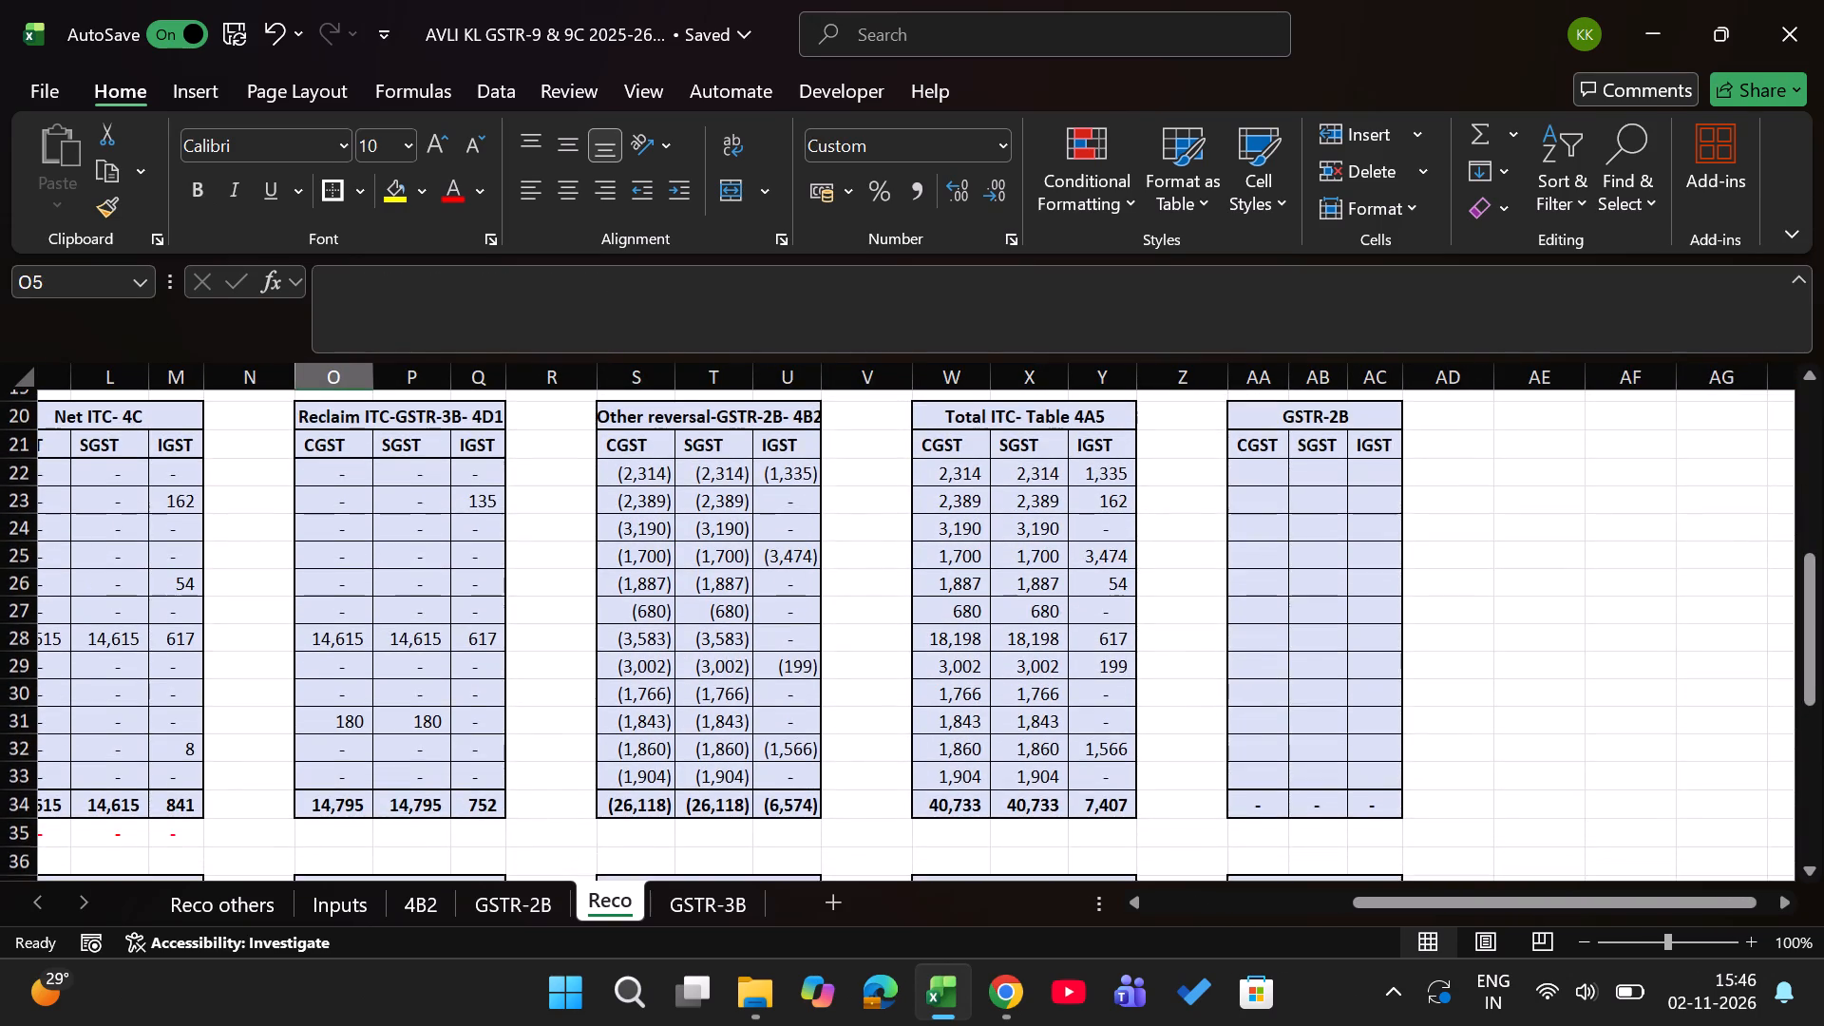
{"action": "scroll", "coordinate": [1247, 579], "scroll_direction": "down", "scroll_amount": 2}
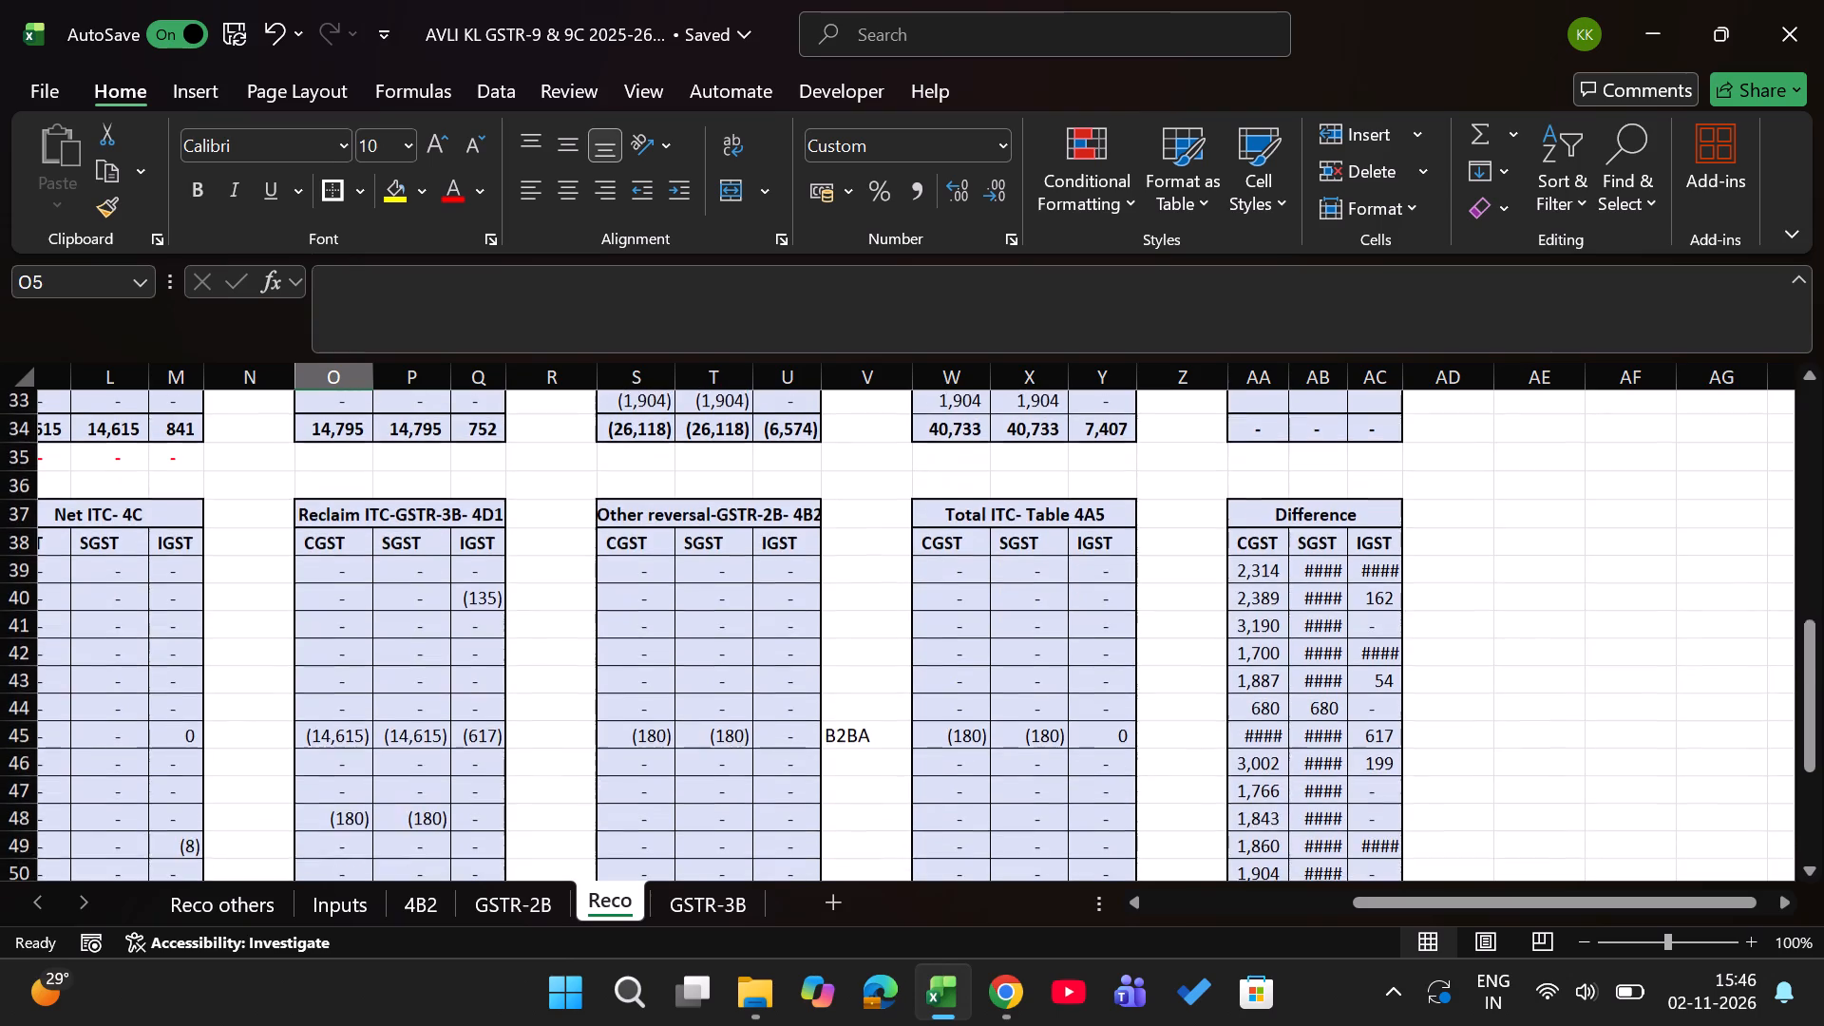
{"action": "scroll", "coordinate": [1247, 579], "scroll_direction": "up", "scroll_amount": 1}
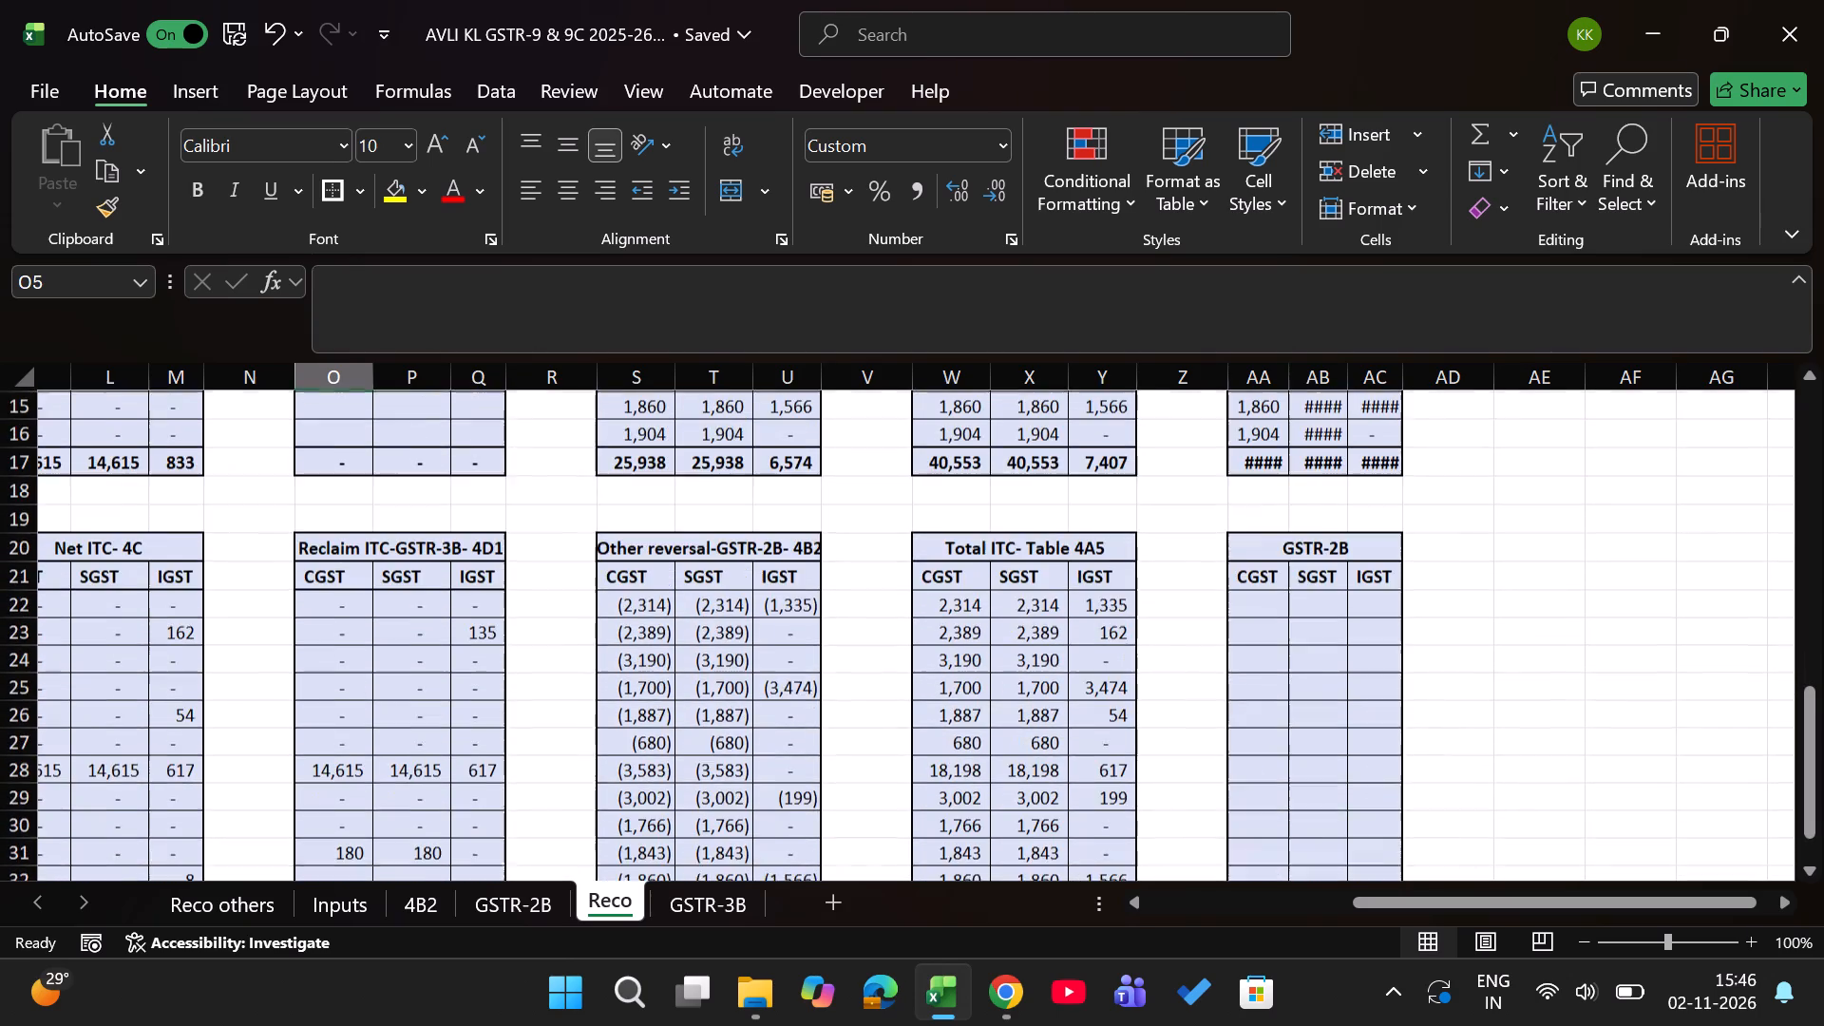
{"action": "scroll", "coordinate": [1247, 579], "scroll_direction": "up", "scroll_amount": 1}
{"action": "scroll", "coordinate": [1247, 579], "scroll_direction": "down", "scroll_amount": 2}
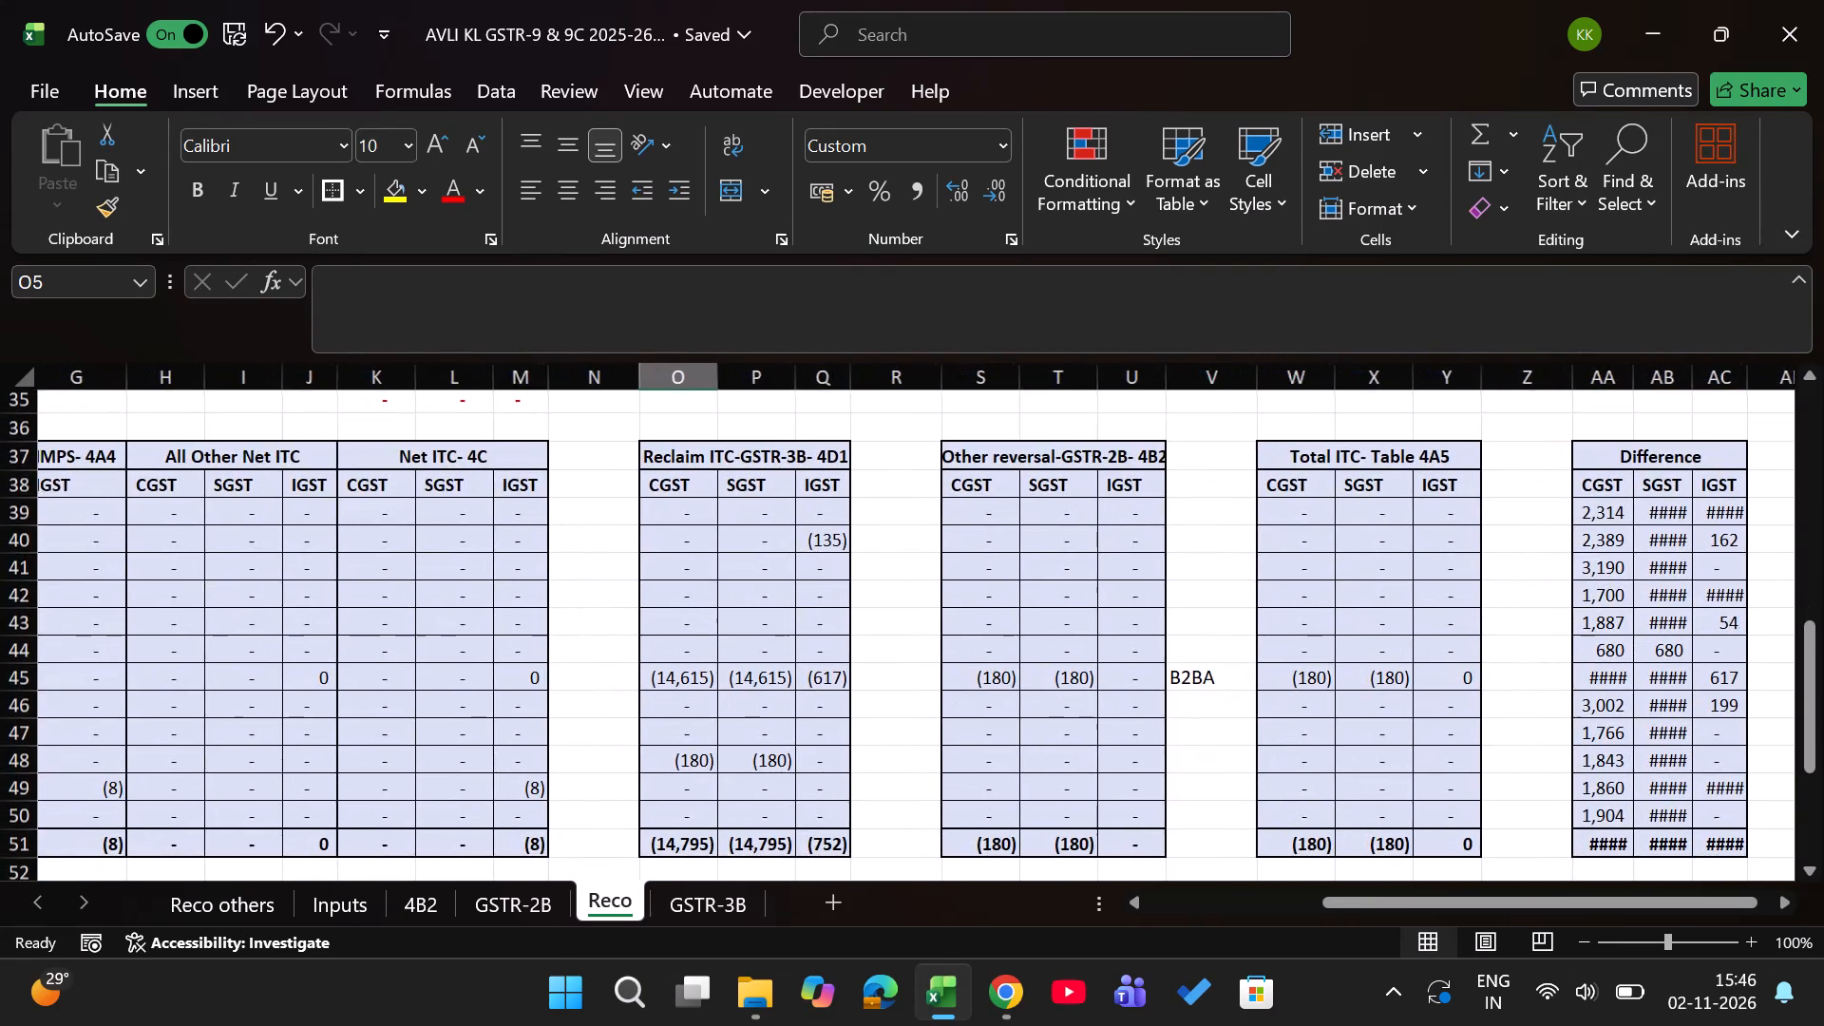
{"action": "scroll", "coordinate": [1247, 579], "scroll_direction": "down", "scroll_amount": 1}
{"action": "scroll", "coordinate": [1247, 579], "scroll_direction": "up", "scroll_amount": 5}
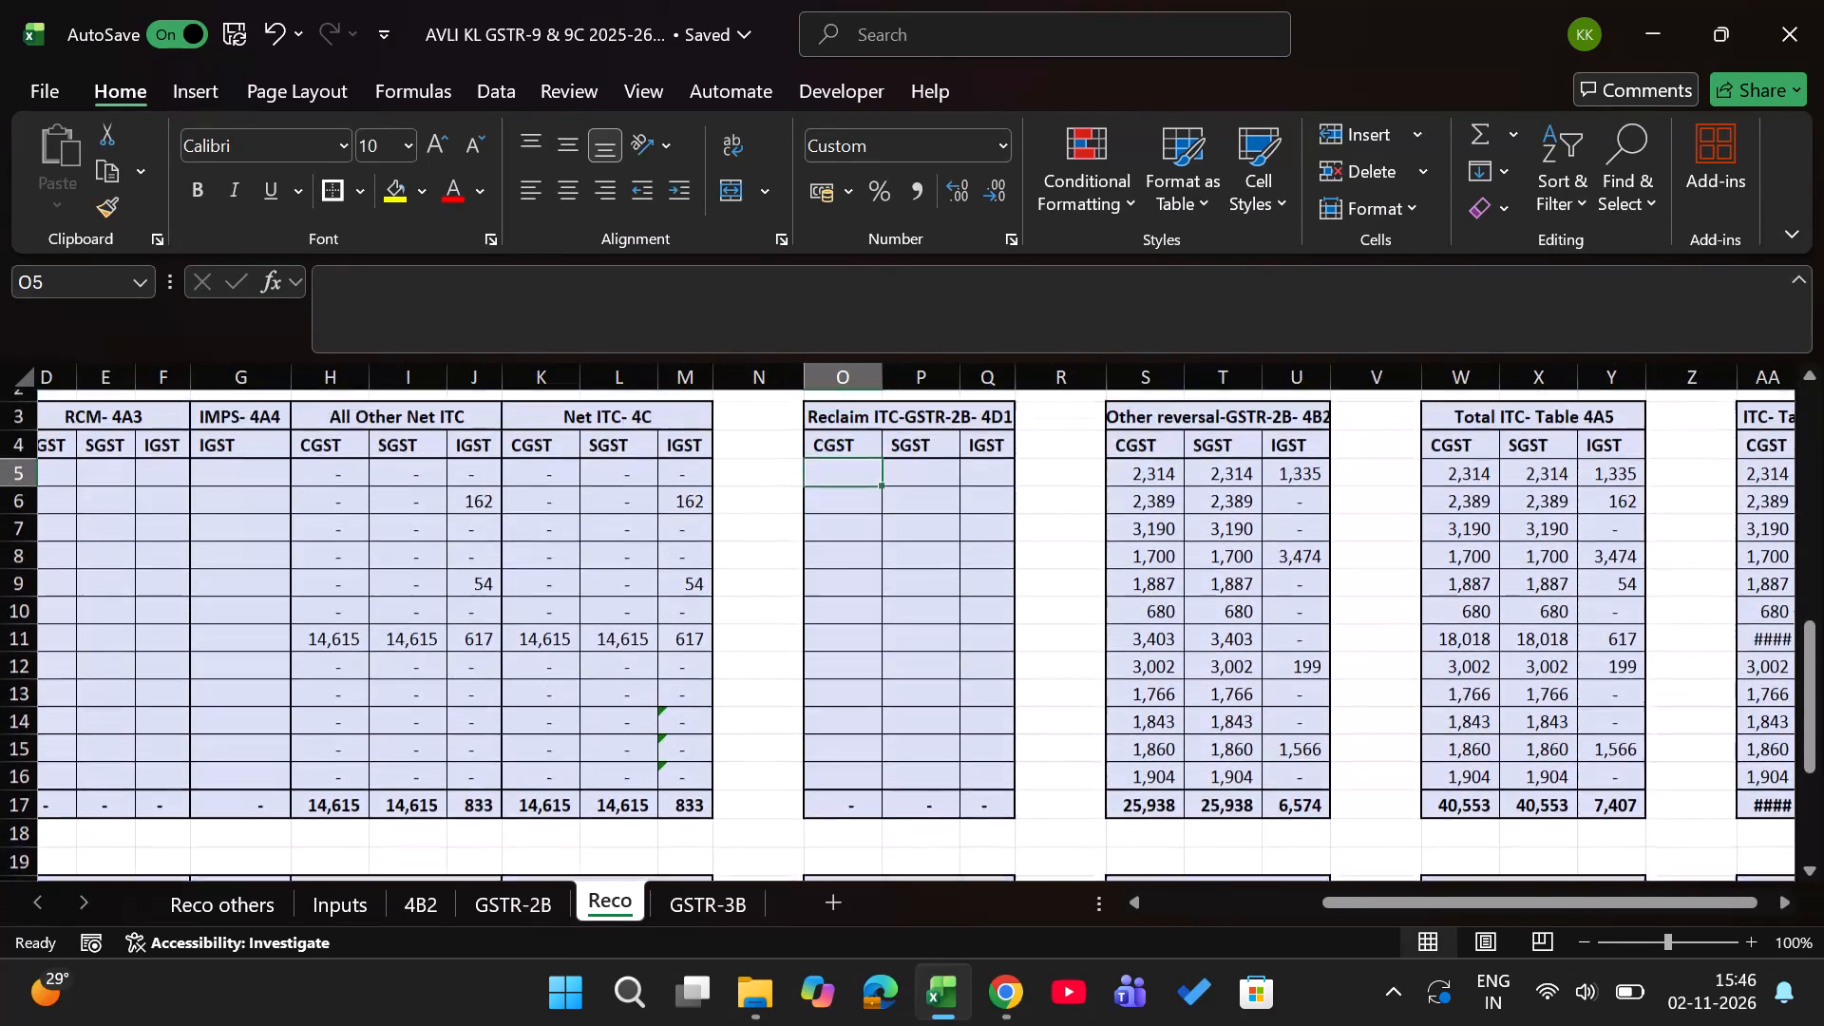
Open the workbook AVLI HR GSTR-9 & 9C 2025-26.xlsb from the GSTR-9 & 9C folder in File Explorer.
{"action": "key", "text": "alt+Tab"}
{"action": "key", "text": "Up"}
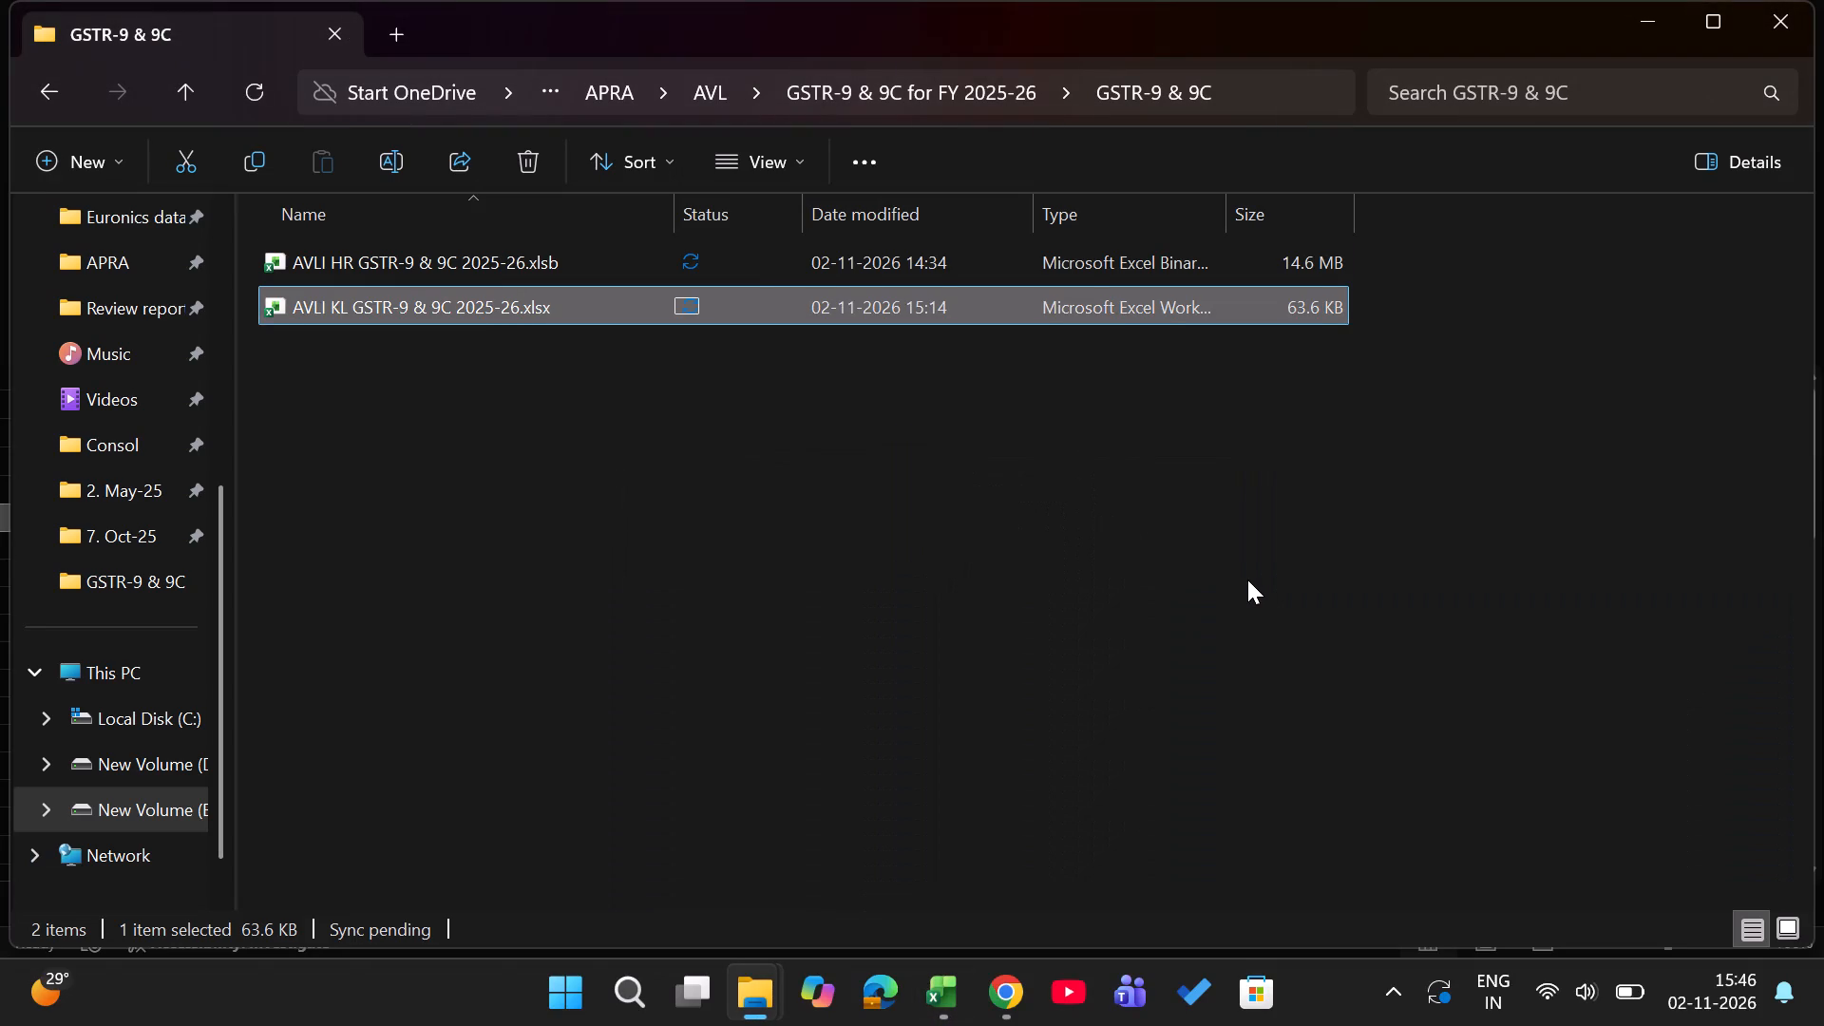
{"action": "key", "text": "Return"}
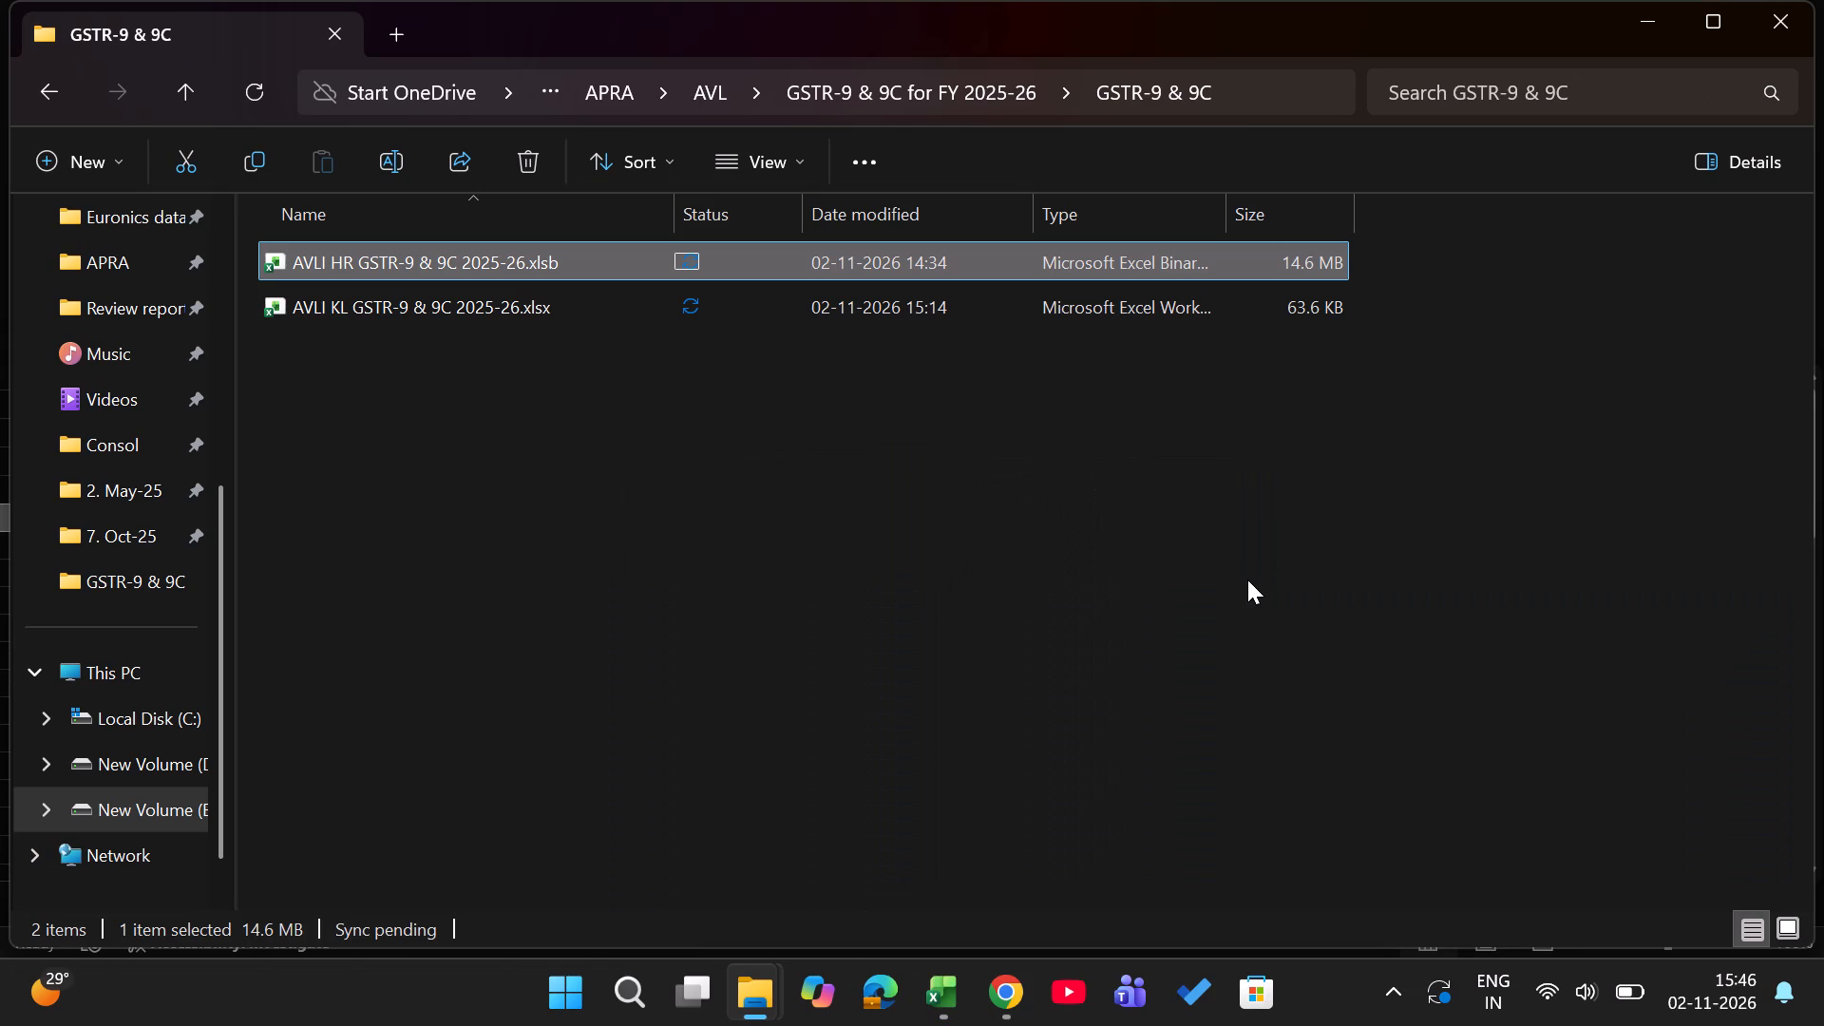
{"action": "double_click", "coordinate": [780, 264]}
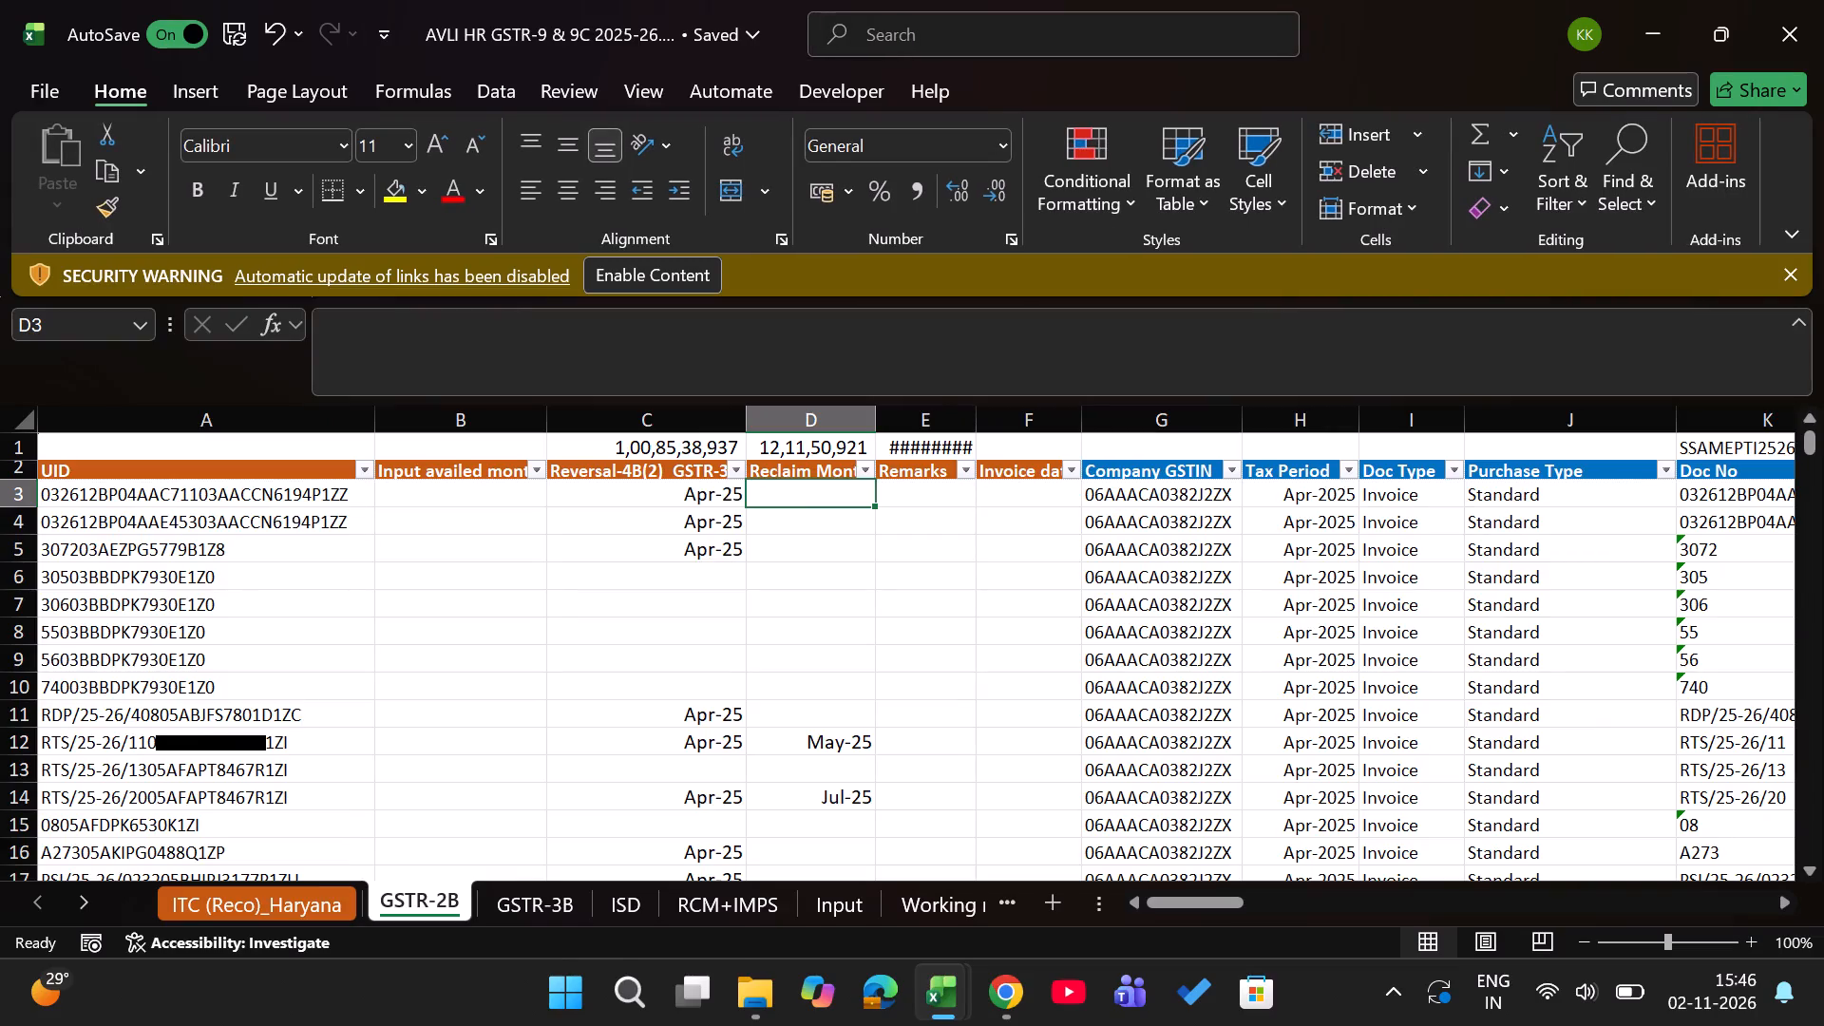
Check the filter values of the Remarks and Invoice date columns on the Haryana workbook's GSTR-2B sheet.
{"action": "key", "text": "Up"}
{"action": "key", "text": "Right"}
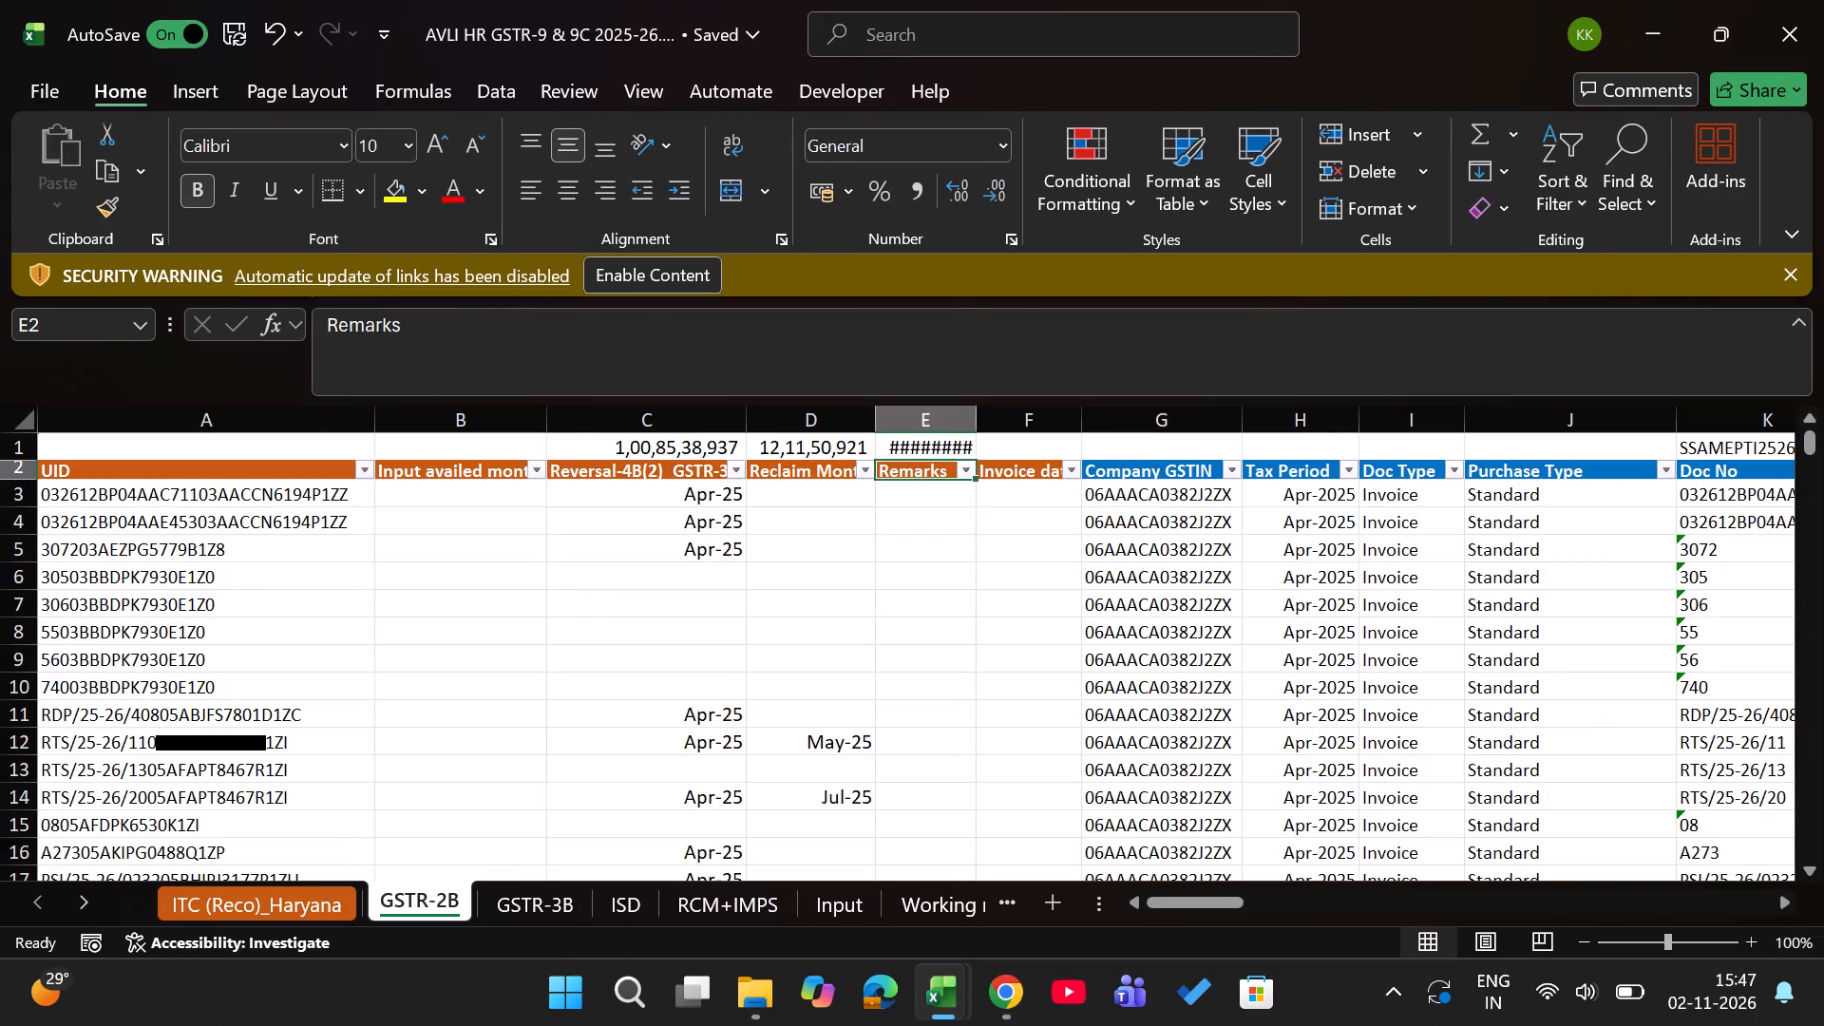
{"action": "key", "text": "alt+Down"}
{"action": "left_click", "coordinate": [1297, 566]}
{"action": "key", "text": "Right"}
{"action": "key", "text": "alt+Down"}
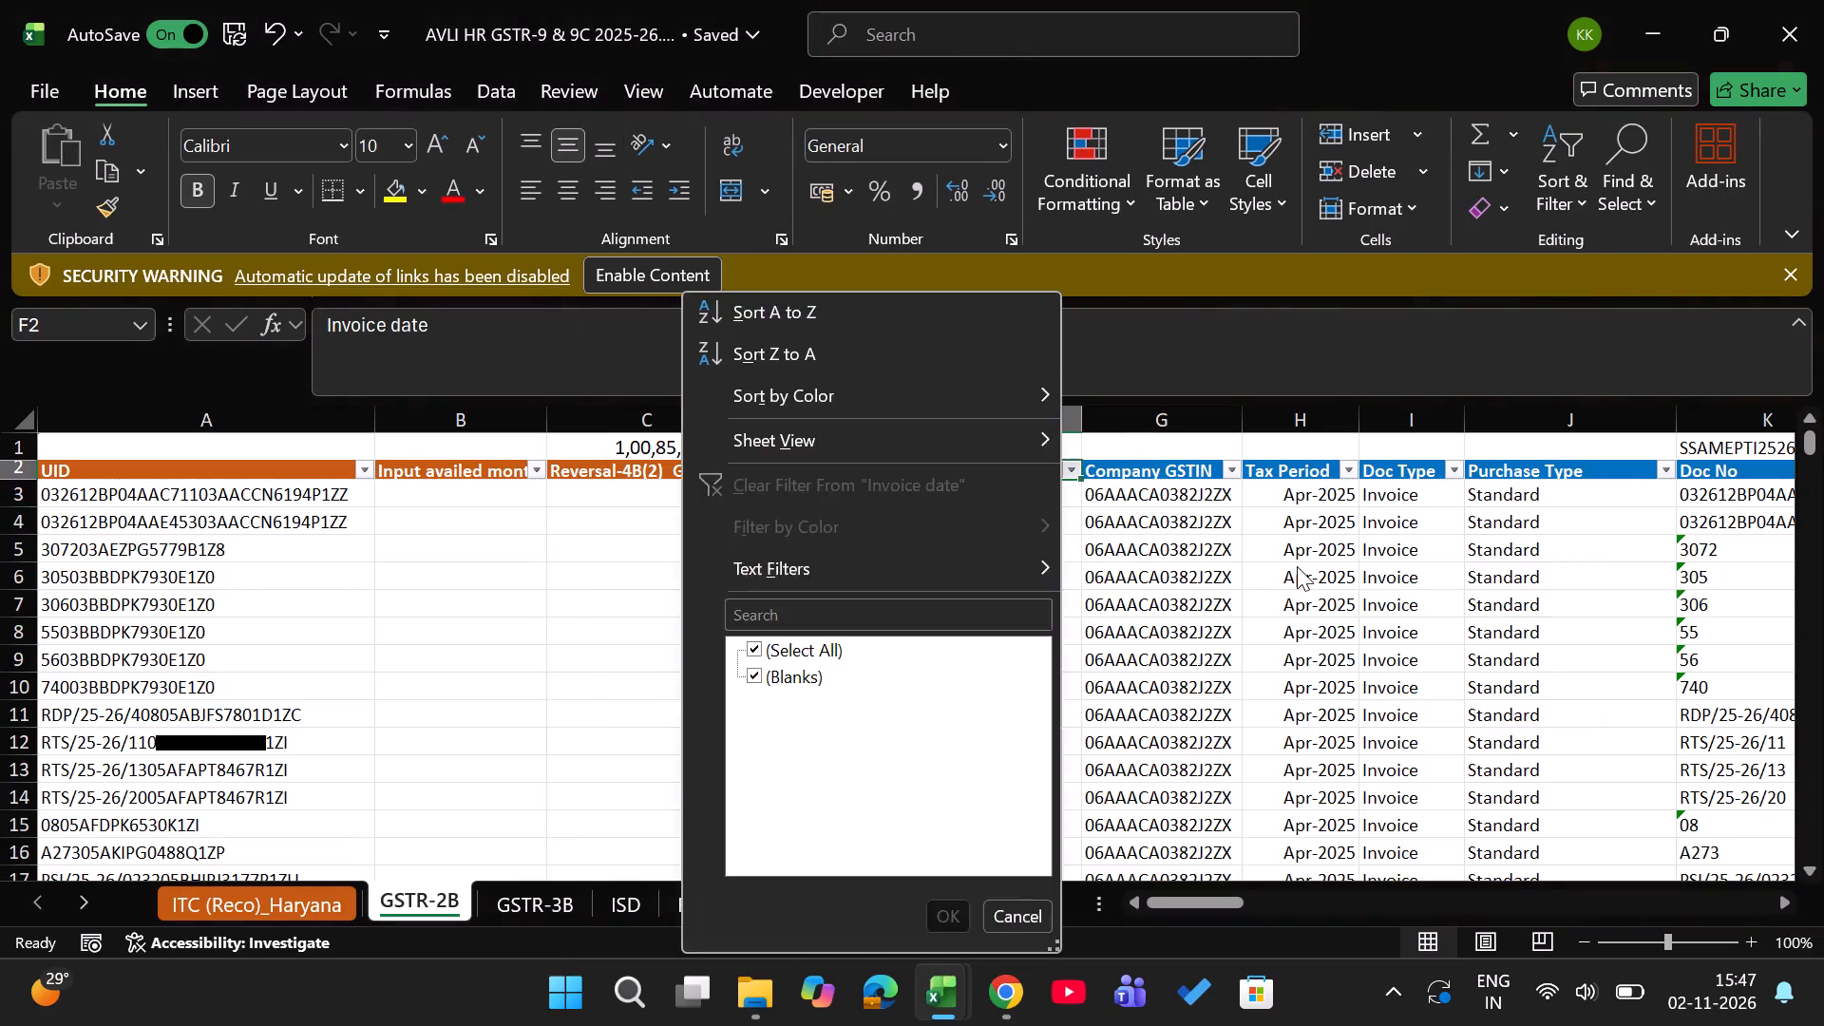
{"action": "left_click", "coordinate": [1297, 566]}
Examine the As per Books and As per GSTR-3B tables on the ITC (Reco)_Haryana sheet, including the IMPS- 4A4 column.
{"action": "key", "text": "ctrl+Page_Up"}
{"action": "key", "text": "Left"}
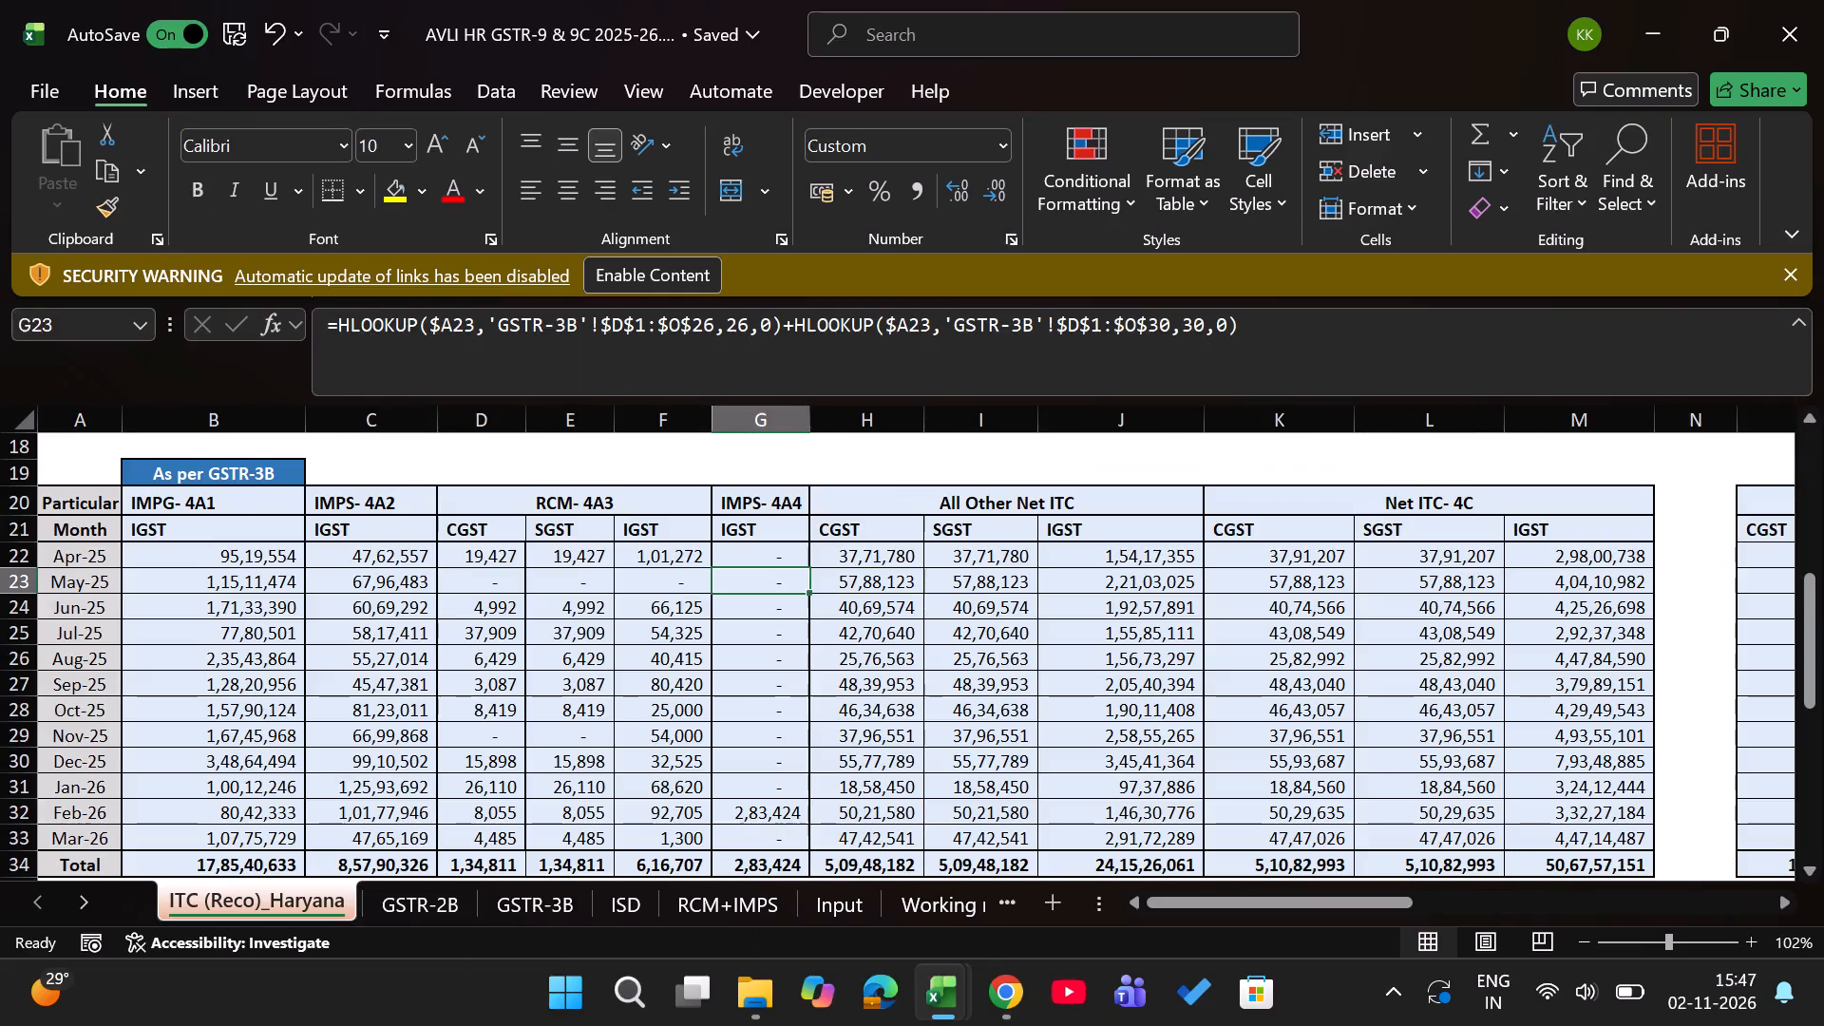
{"action": "key", "text": "Left"}
{"action": "key", "text": "Up"}
{"action": "key", "text": "Up"}
{"action": "key", "text": "Up"}
{"action": "key", "text": "Up"}
{"action": "key", "text": "Up"}
{"action": "key", "text": "Up"}
{"action": "key", "text": "Up"}
{"action": "key", "text": "Up"}
{"action": "key", "text": "Up"}
{"action": "key", "text": "Up"}
{"action": "key", "text": "Up"}
{"action": "key", "text": "Up"}
{"action": "key", "text": "Up"}
{"action": "key", "text": "Up"}
{"action": "key", "text": "Up"}
{"action": "key", "text": "Up"}
{"action": "key", "text": "Up"}
{"action": "key", "text": "Up"}
{"action": "key", "text": "Up"}
{"action": "key", "text": "Up"}
{"action": "key", "text": "Down"}
{"action": "key", "text": "Down"}
{"action": "key", "text": "Down"}
{"action": "key", "text": "Down"}
{"action": "key", "text": "Down"}
{"action": "key", "text": "Down"}
{"action": "key", "text": "Down"}
{"action": "key", "text": "Down"}
{"action": "key", "text": "Down"}
{"action": "key", "text": "Down"}
{"action": "key", "text": "Down"}
{"action": "key", "text": "Down"}
{"action": "key", "text": "Down"}
{"action": "key", "text": "Down"}
{"action": "key", "text": "Down"}
{"action": "key", "text": "Down"}
{"action": "key", "text": "Down"}
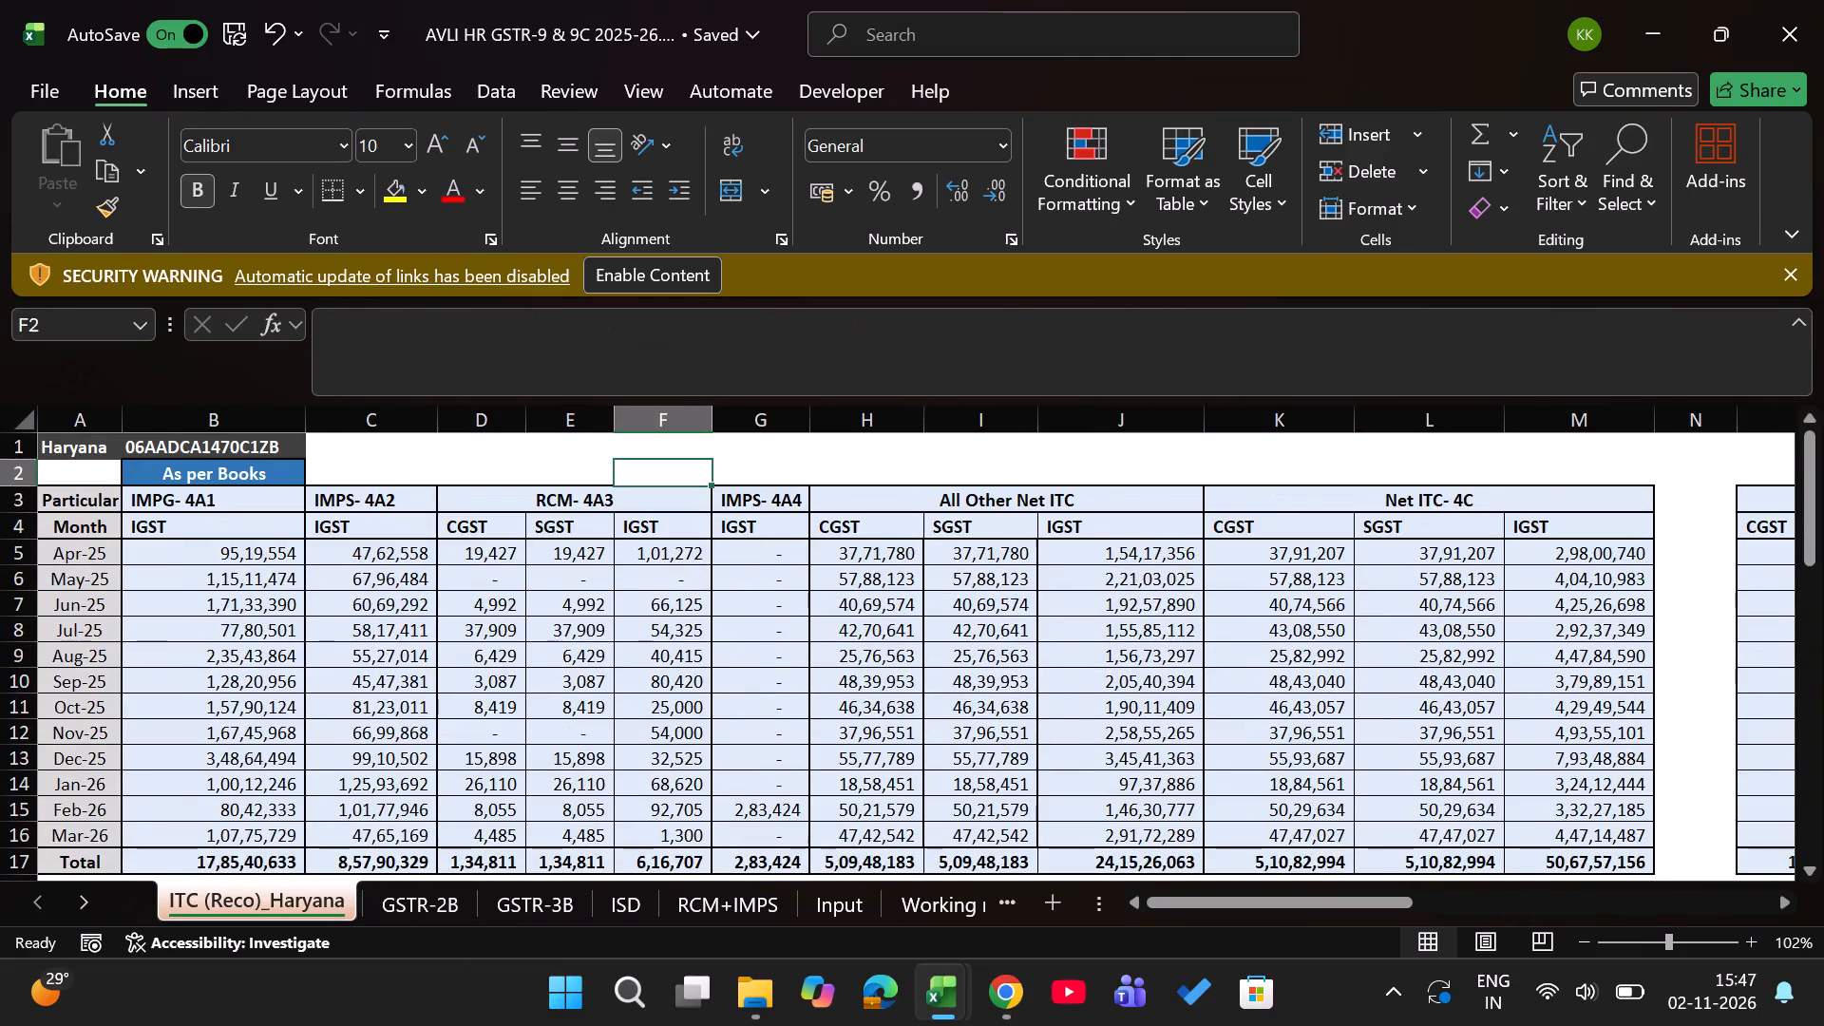
{"action": "key", "text": "Up"}
{"action": "key", "text": "Up"}
{"action": "key", "text": "Right"}
{"action": "key", "text": "Up"}
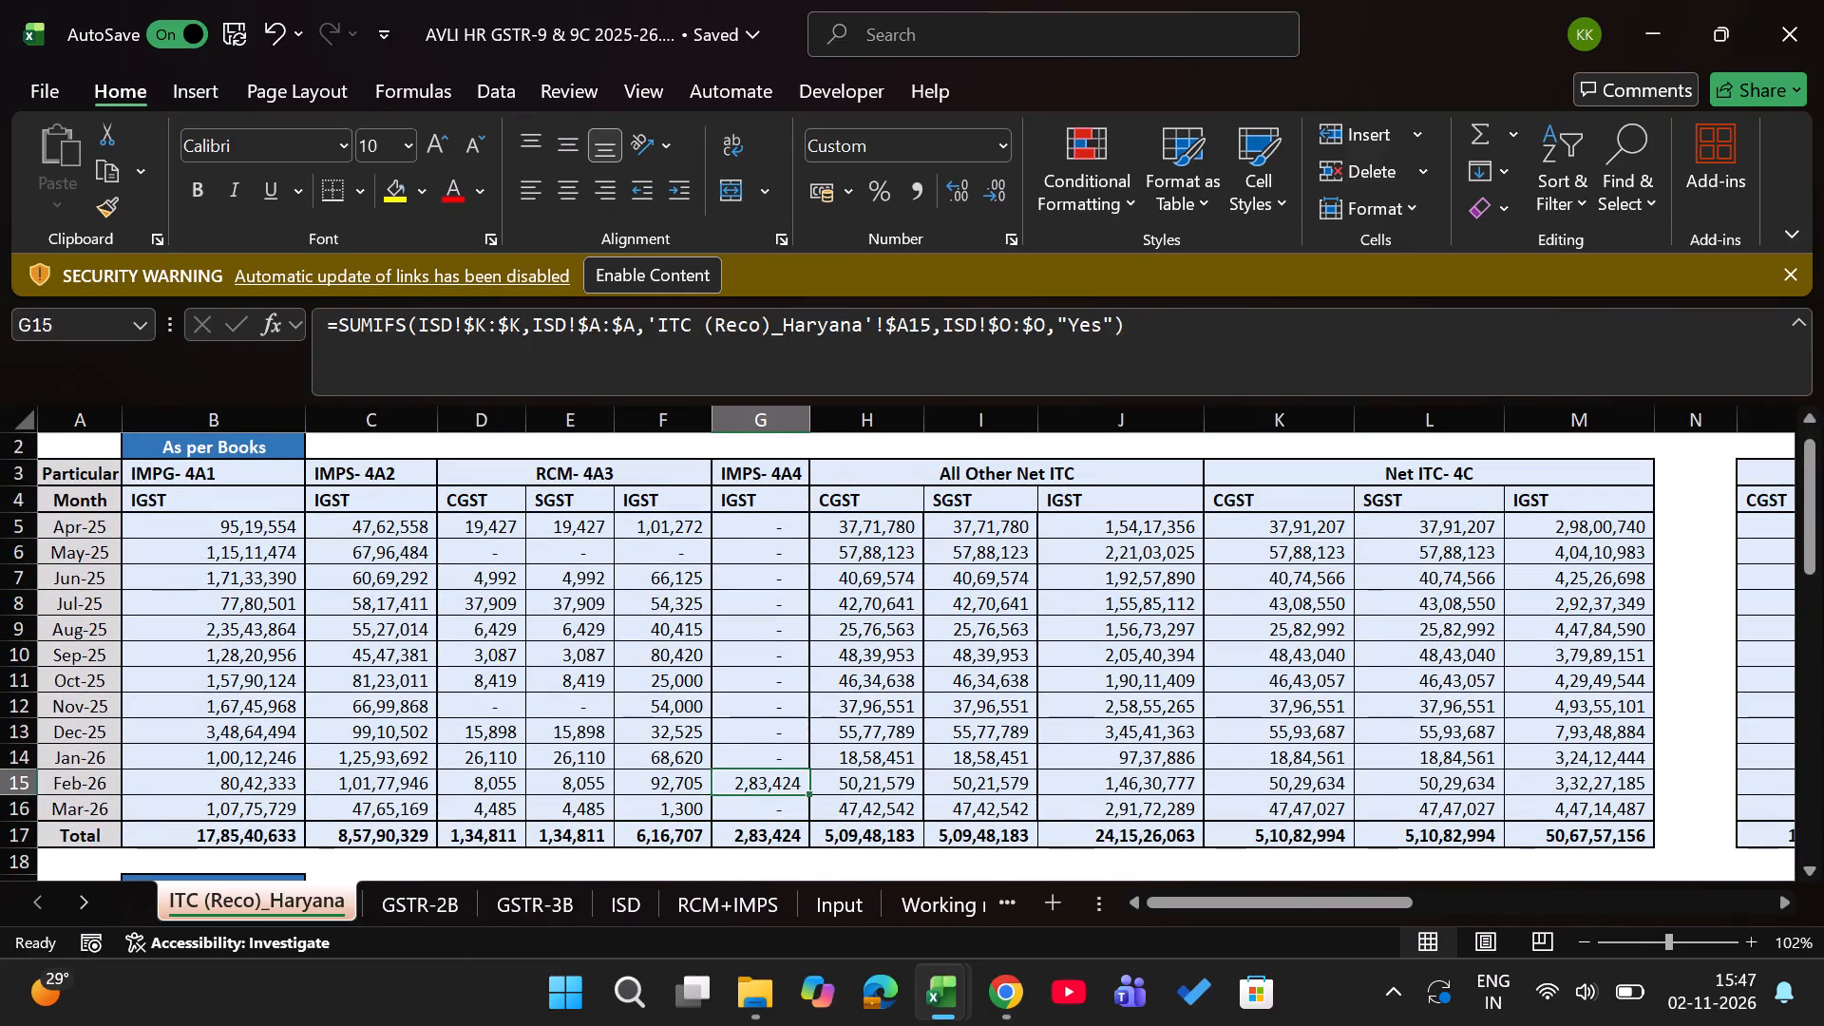
Switch back to the AVLI KL GSTR-9 & 9C 2025-26 workbook and delete its Reco others sheet.
{"action": "key", "text": "alt+Tab"}
{"action": "key", "text": "alt+Tab"}
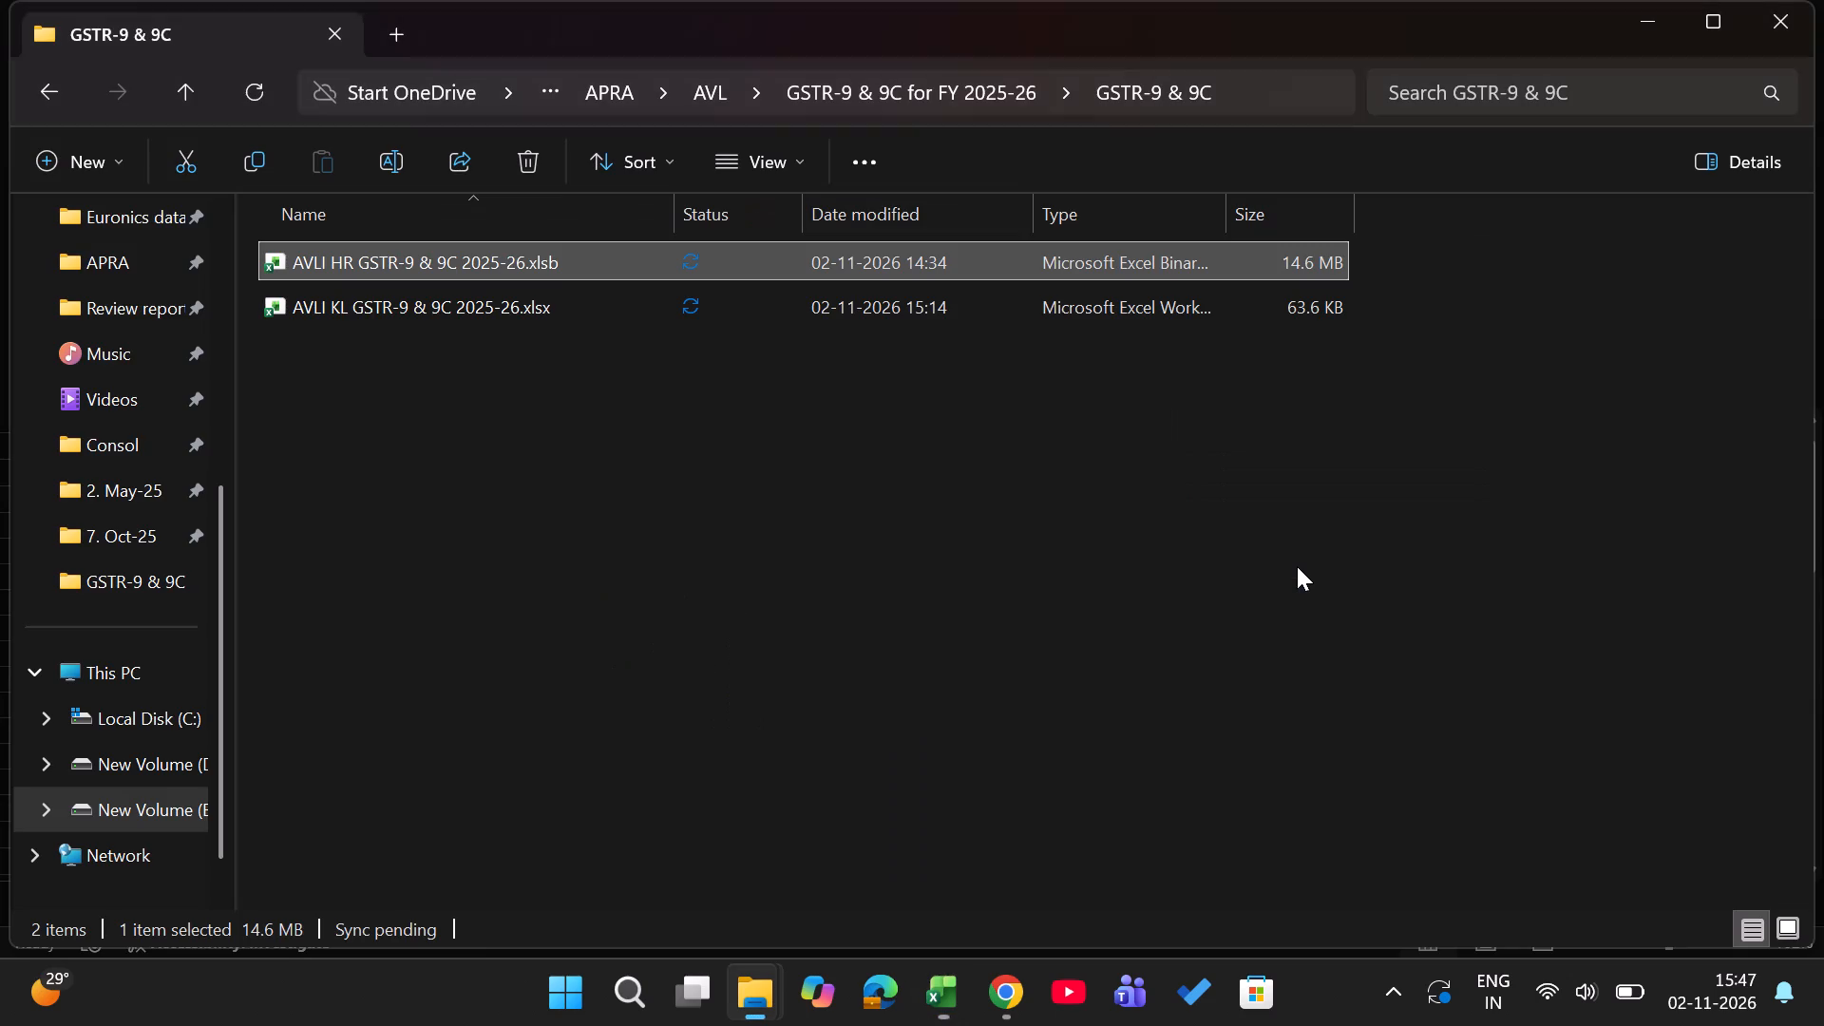
{"action": "key", "text": "Down"}
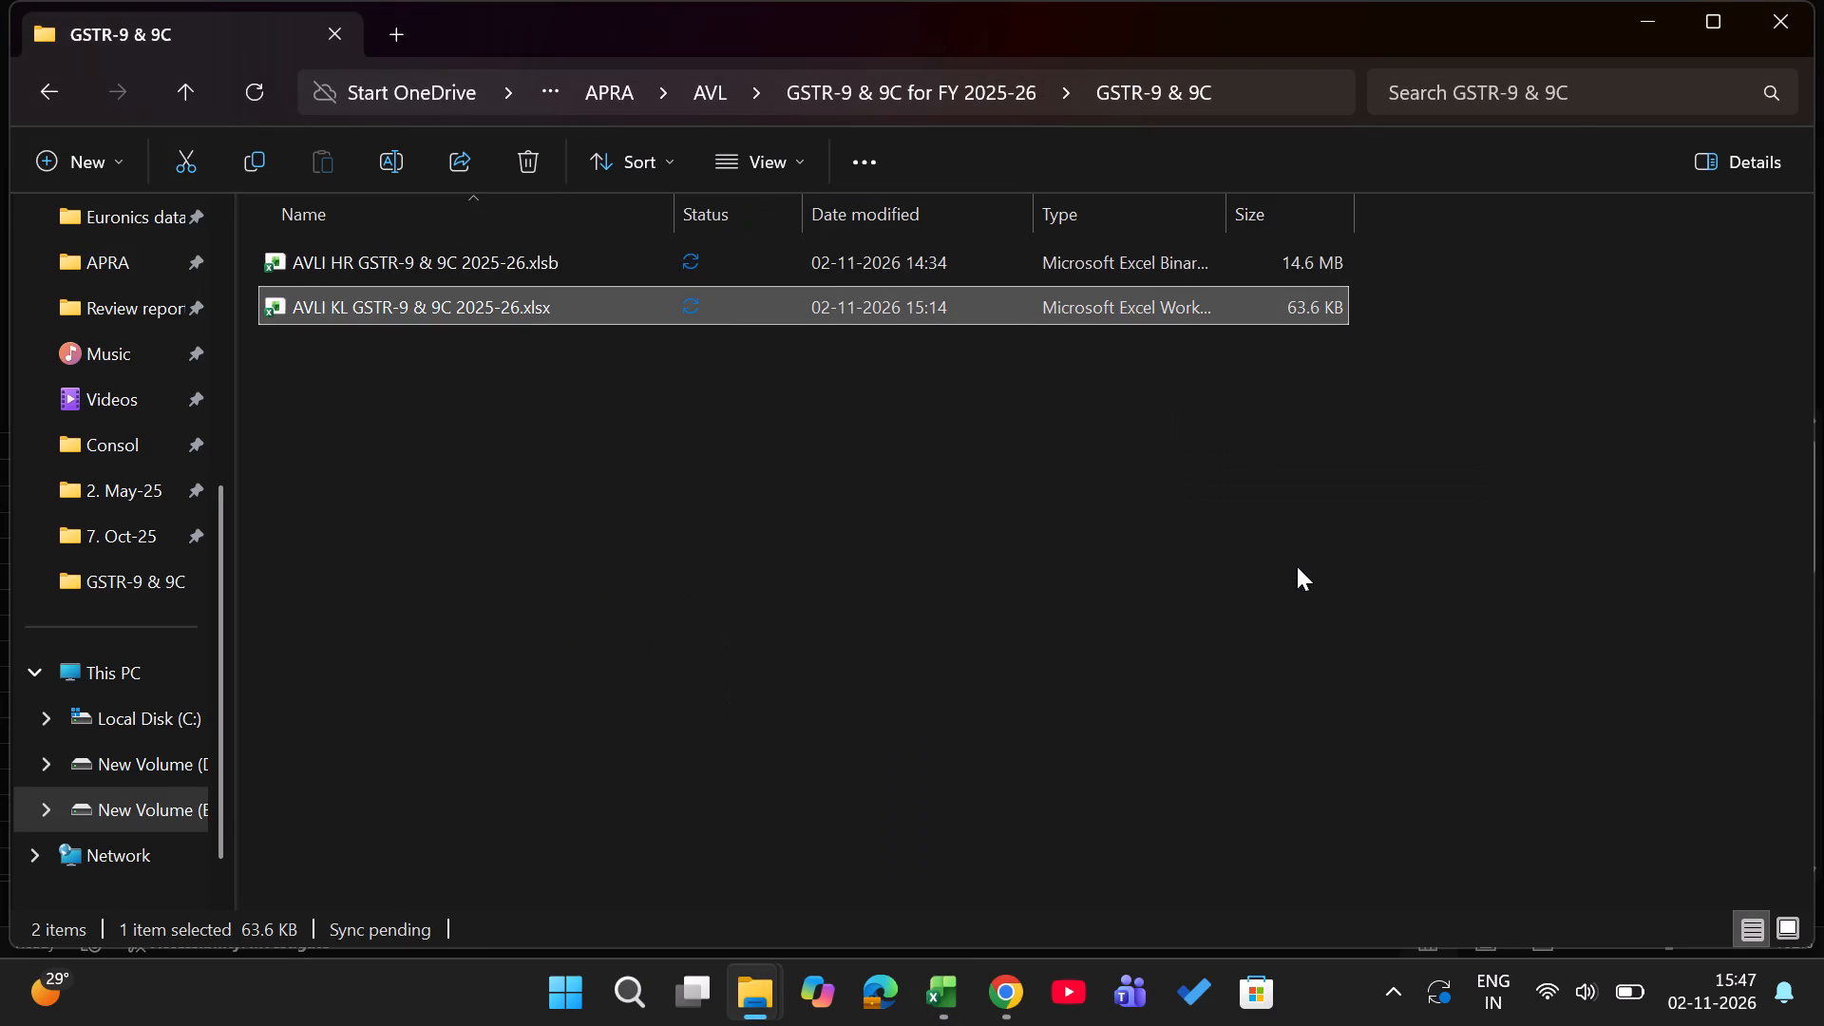
{"action": "key", "text": "alt+Tab"}
{"action": "key", "text": "alt+Tab"}
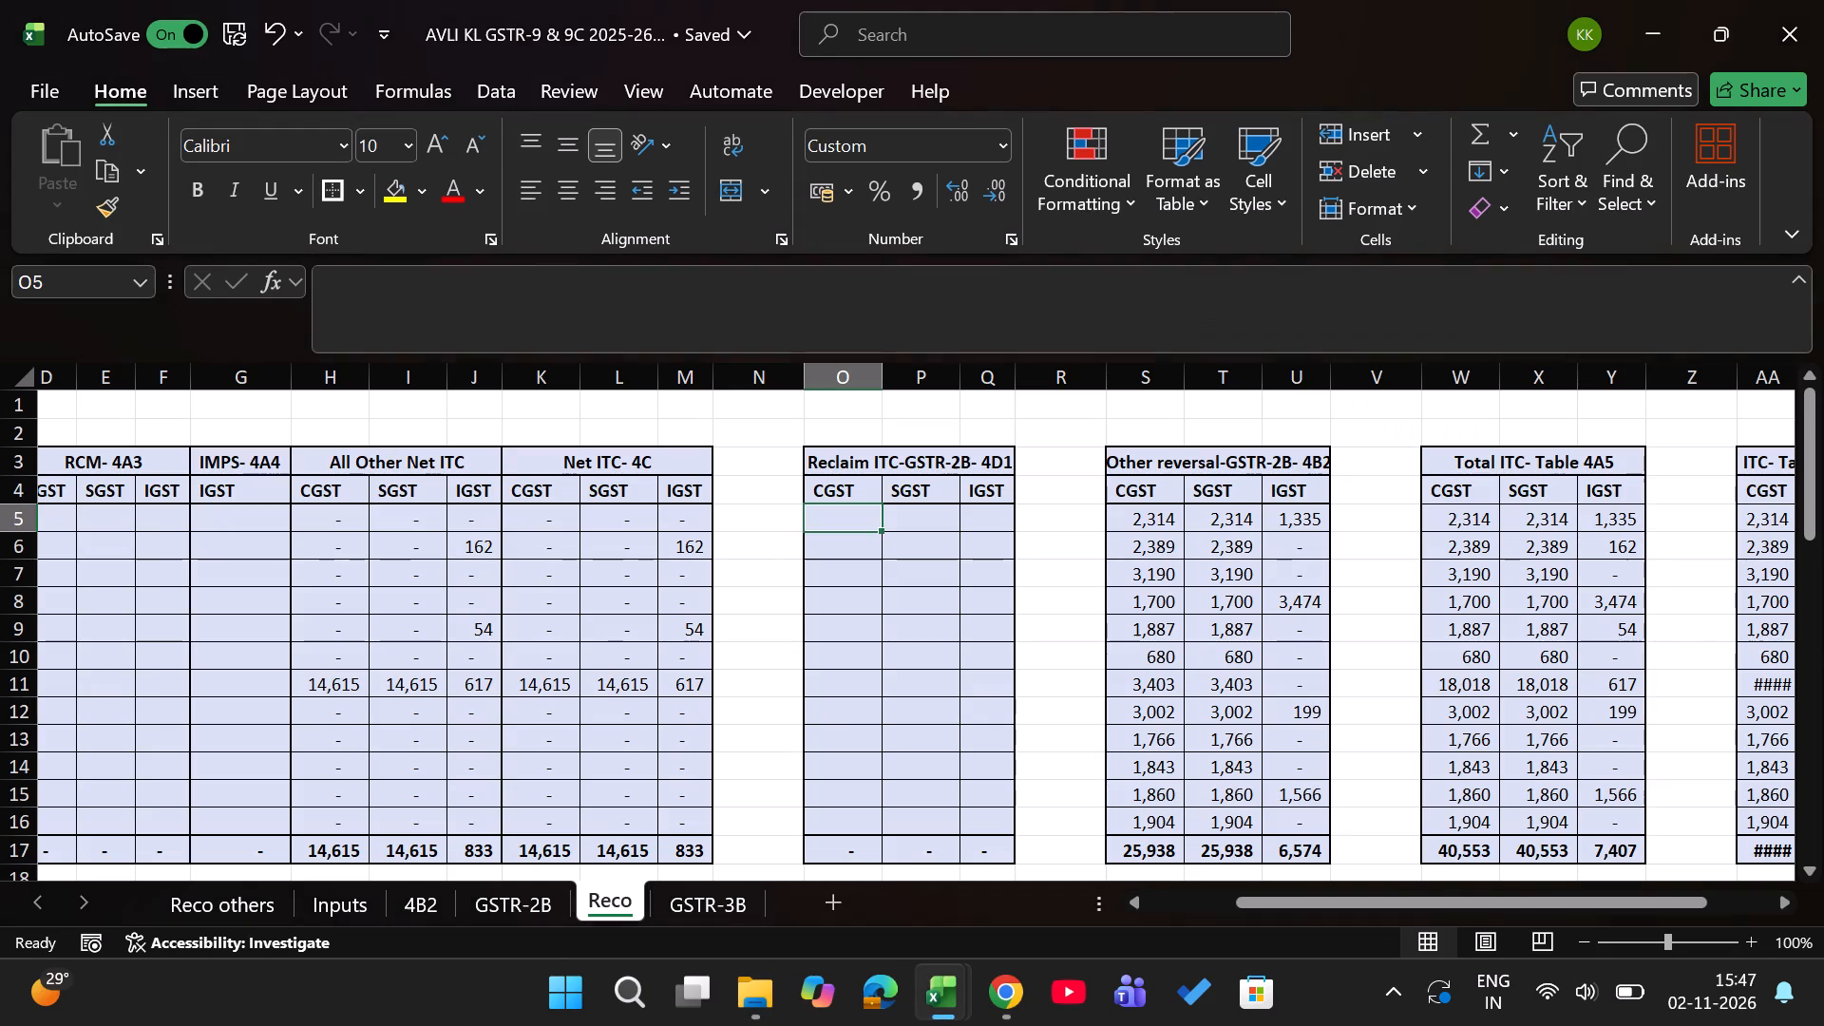
{"action": "left_click", "coordinate": [257, 892]}
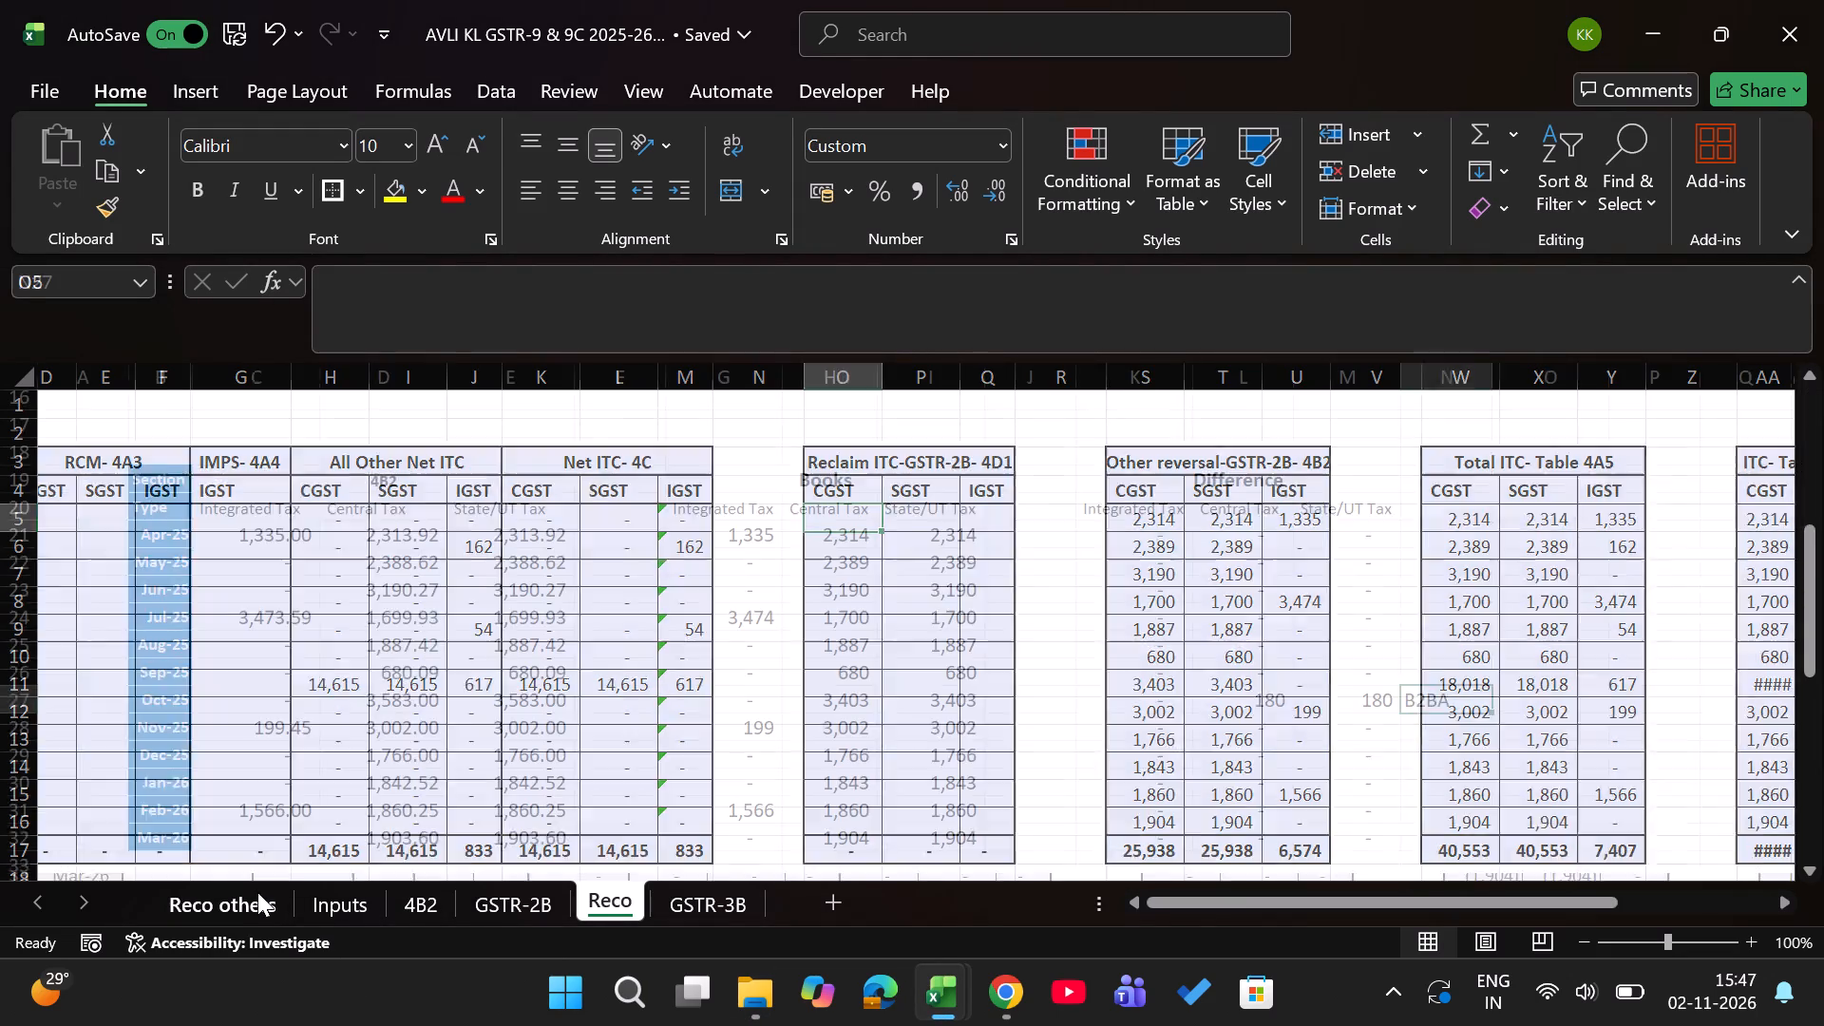
{"action": "right_click", "coordinate": [257, 892]}
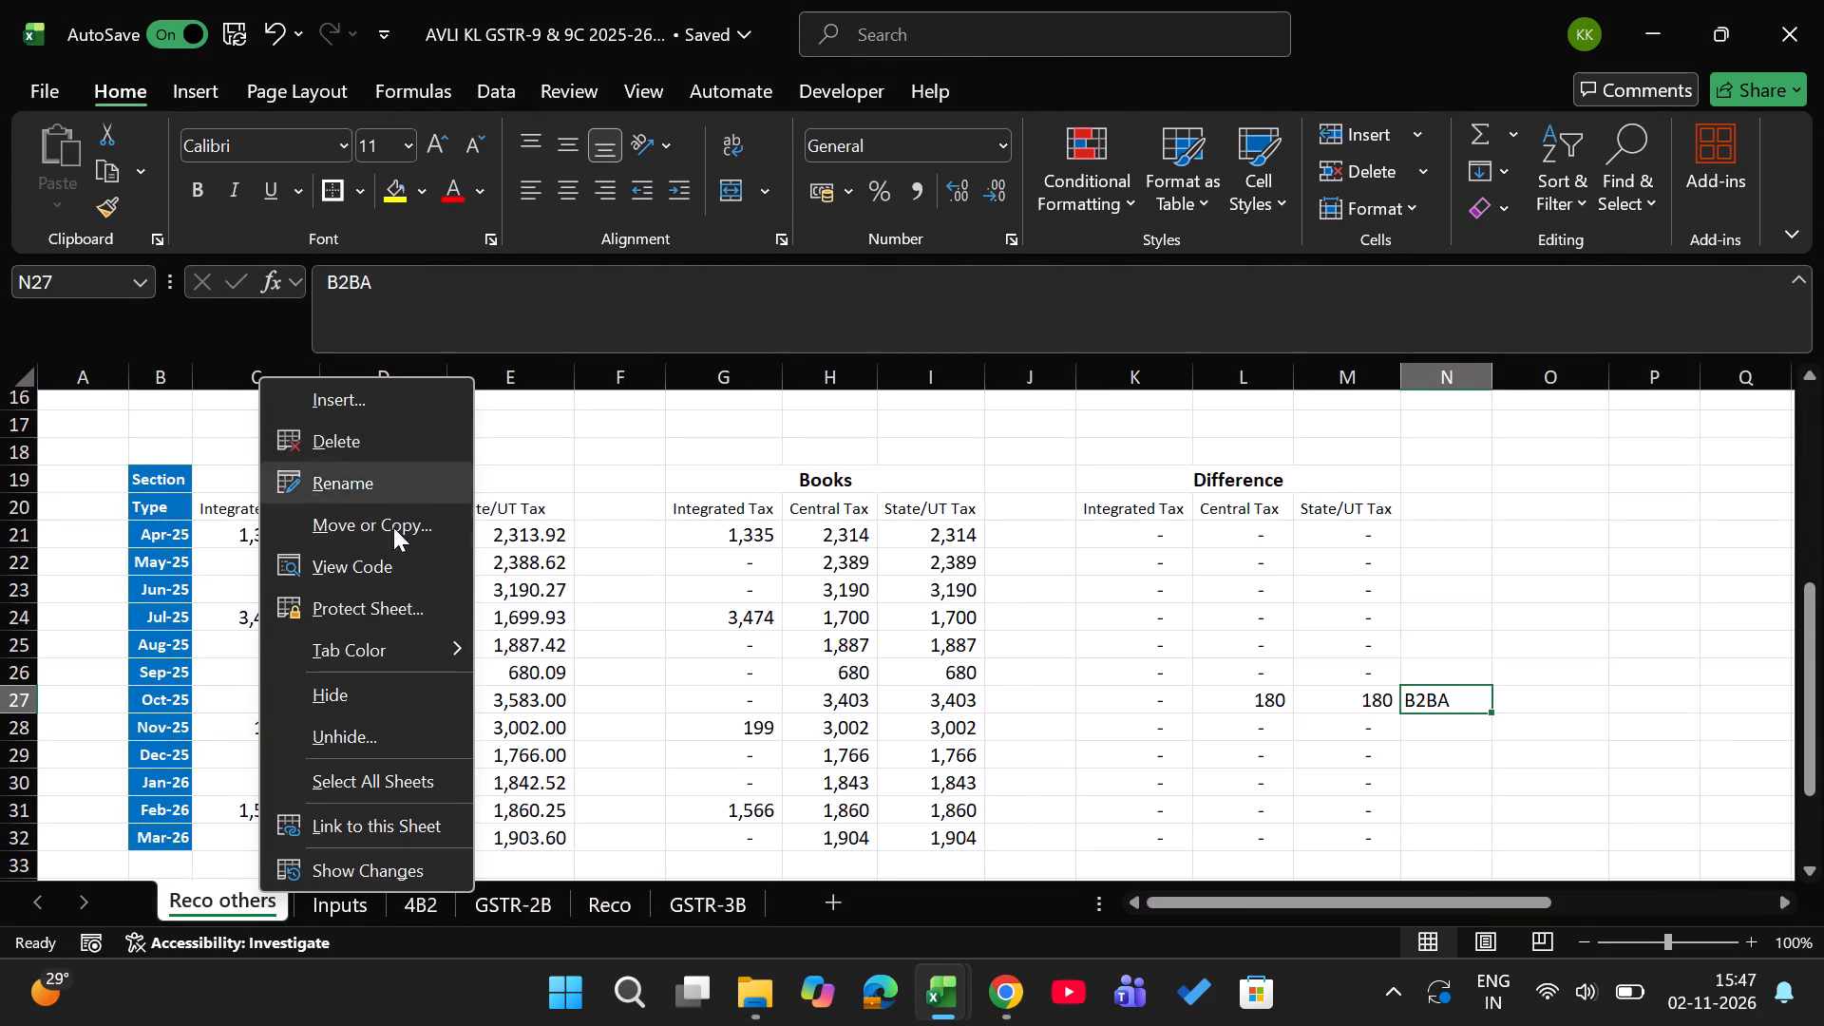
{"action": "right_click", "coordinate": [751, 681]}
{"action": "scroll", "coordinate": [751, 681], "scroll_direction": "up", "scroll_amount": 2}
{"action": "left_click", "coordinate": [548, 606]}
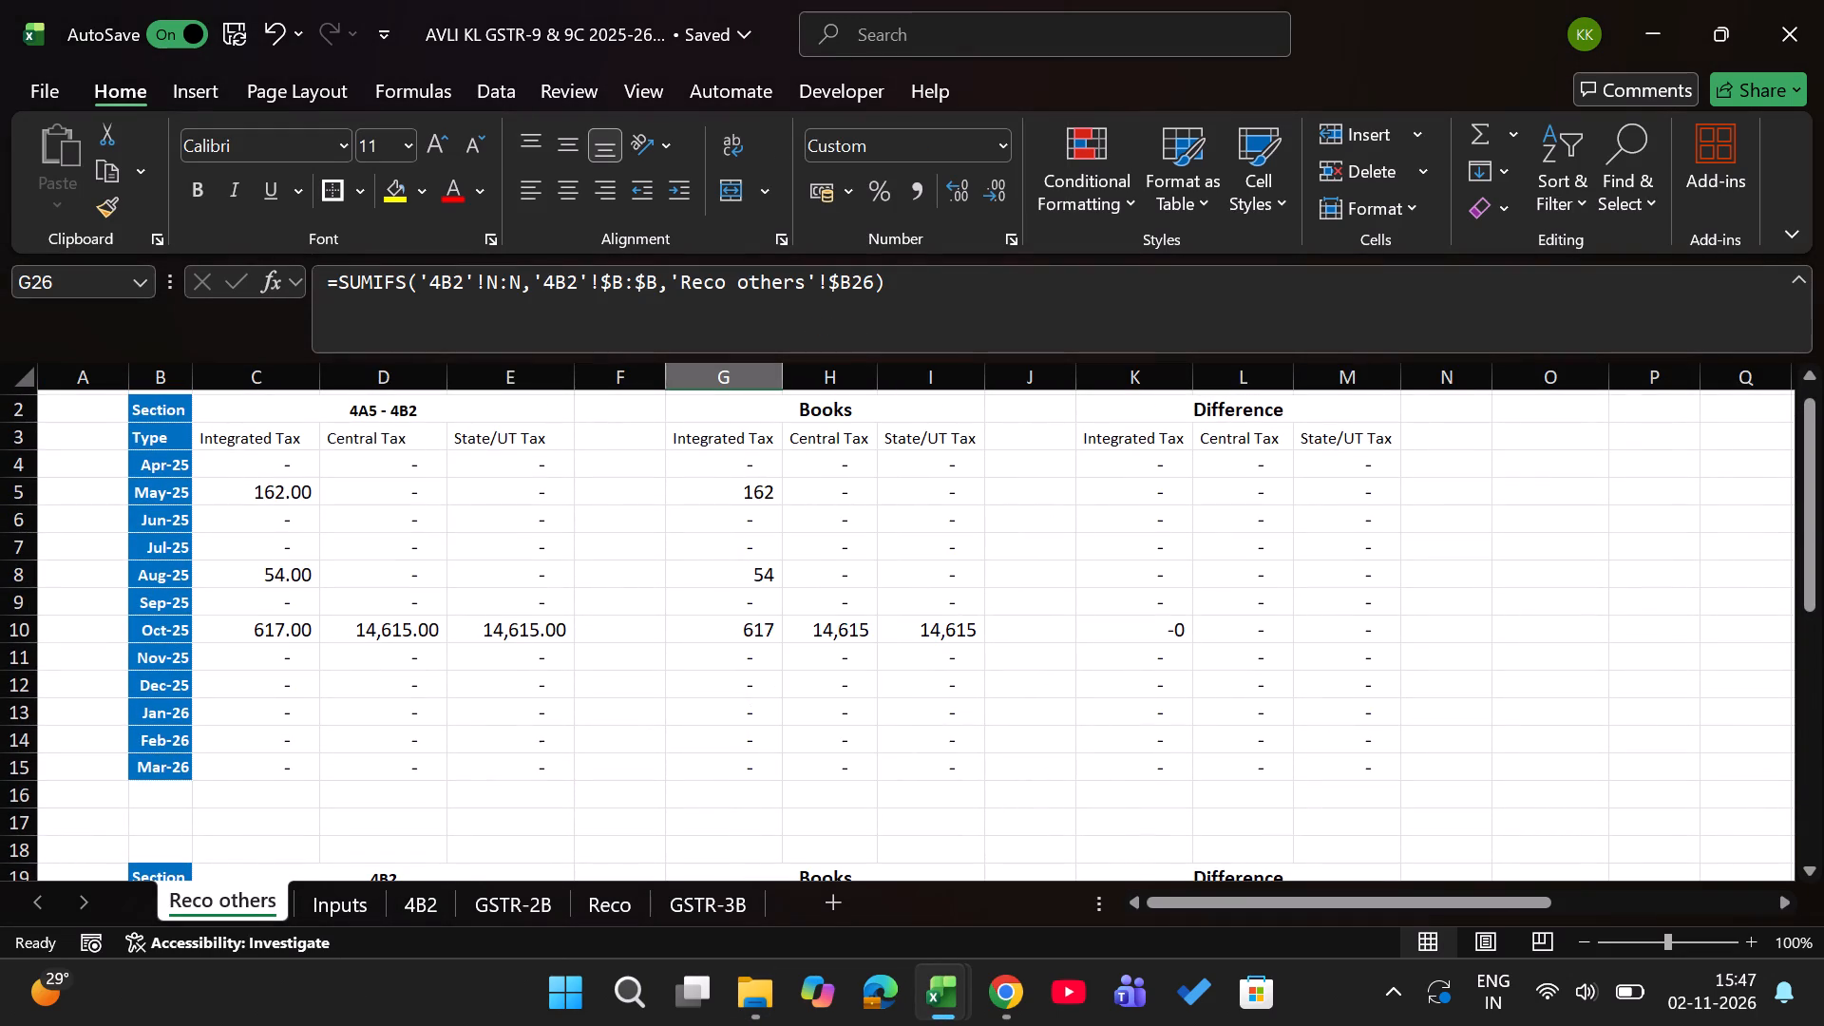
{"action": "right_click", "coordinate": [242, 903]}
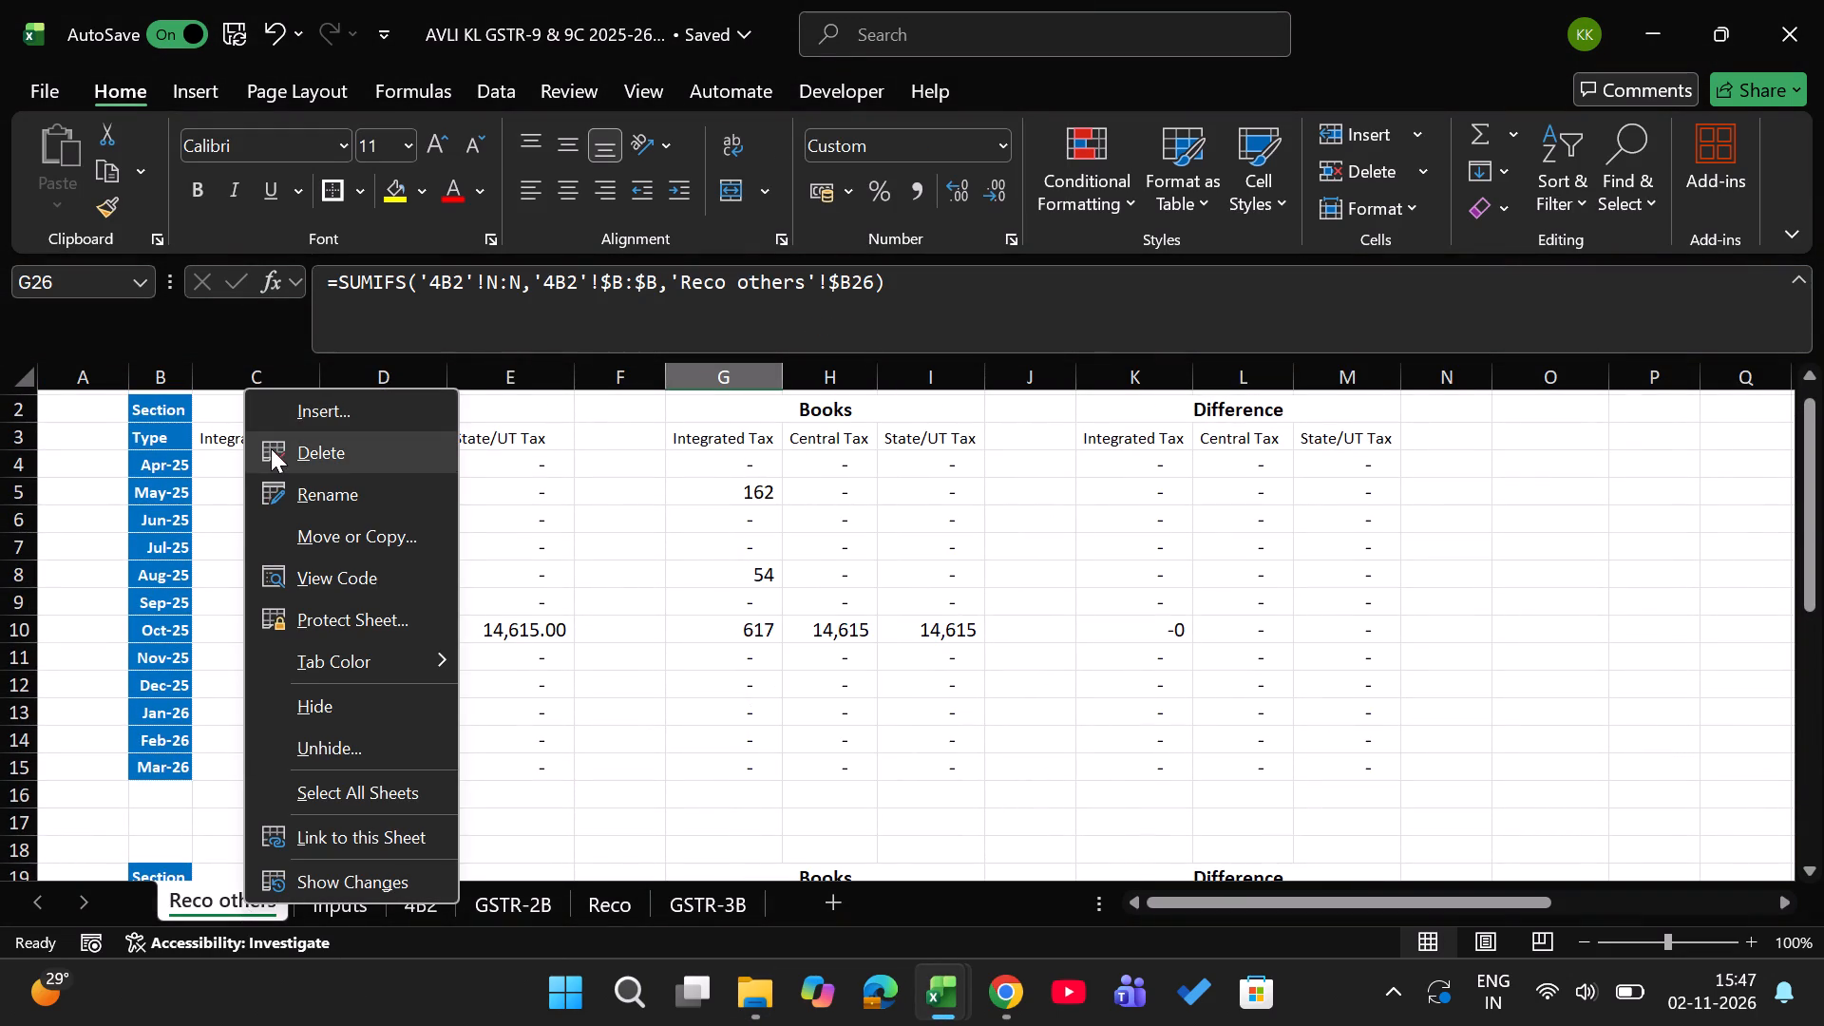
{"action": "left_click", "coordinate": [271, 448]}
{"action": "key", "text": "Return"}
Enter the header "Availment month" in cell A3 above the first column of the Inputs sheet.
{"action": "key", "text": "ctrl+Page_Down"}
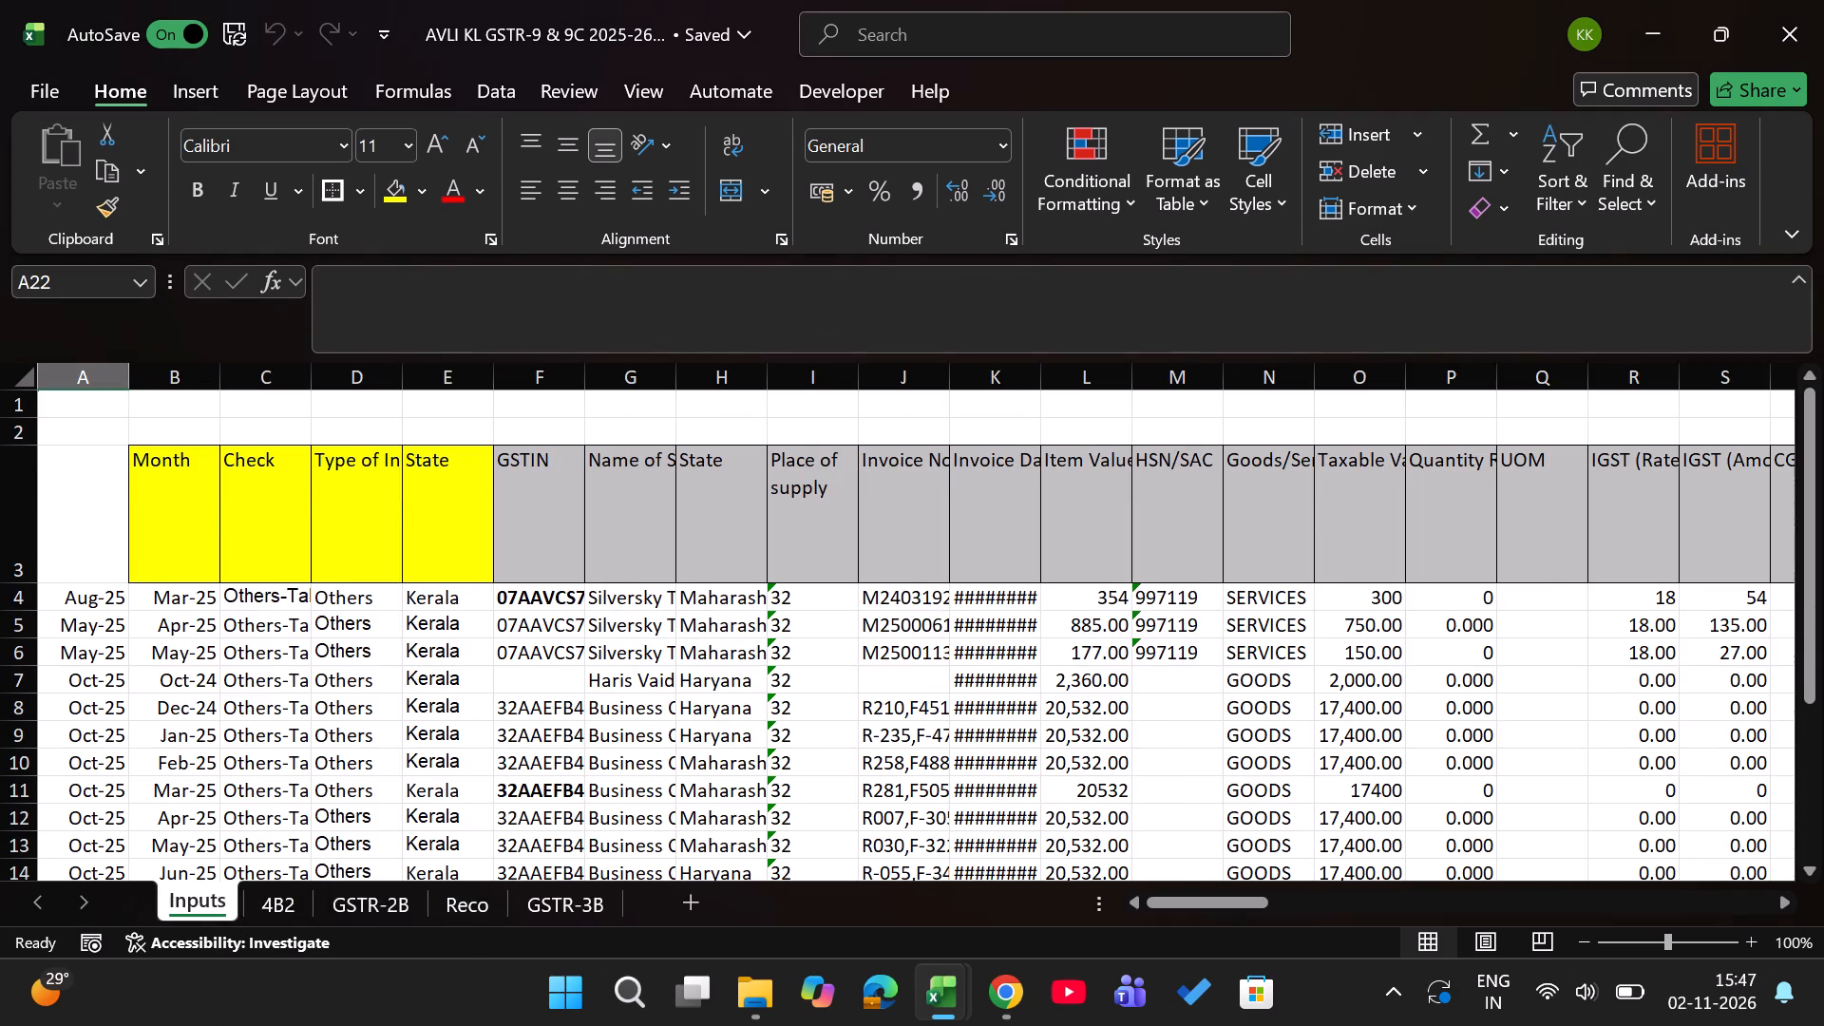
{"action": "key", "text": "ctrl+Page_Up"}
{"action": "key", "text": "ctrl+Page_Up"}
{"action": "key", "text": "Left"}
{"action": "key", "text": "Left"}
{"action": "key", "text": "Left"}
{"action": "key", "text": "ctrl+Up"}
{"action": "key", "text": "ctrl+Up"}
{"action": "key", "text": "ctrl+Up"}
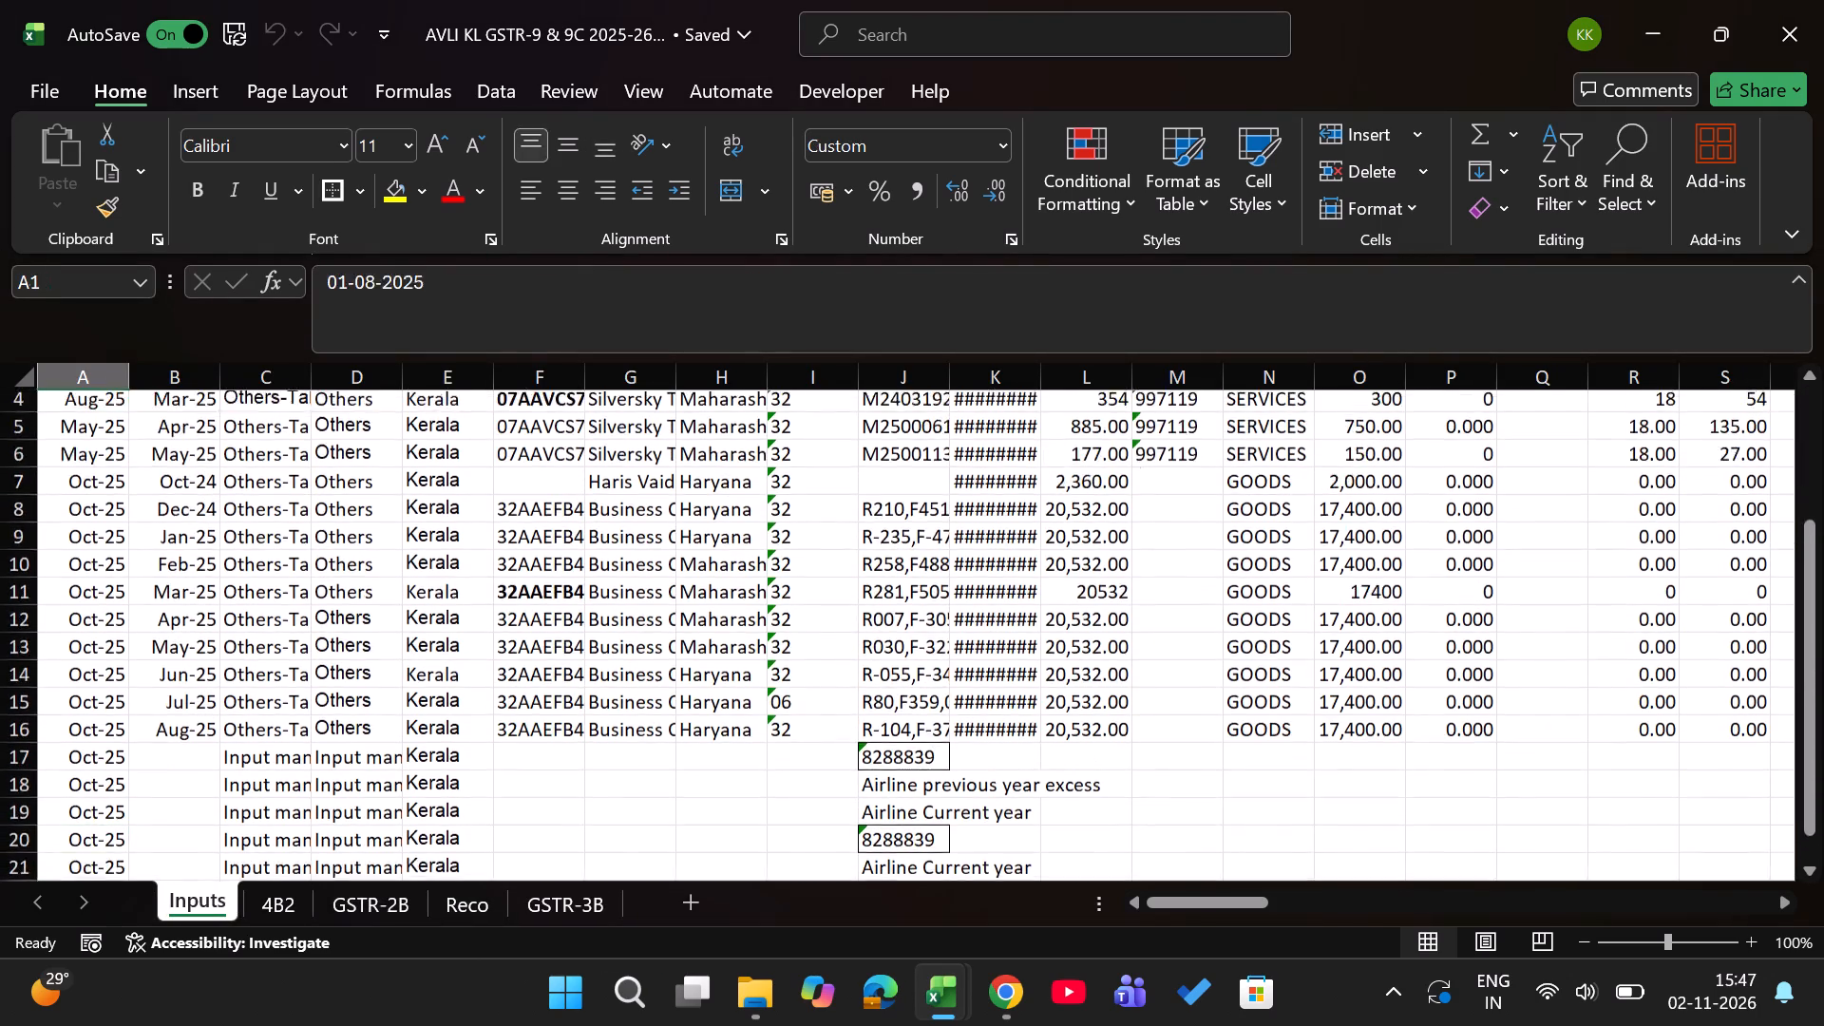
{"action": "key", "text": "ctrl+Up"}
{"action": "key", "text": "Down"}
{"action": "key", "text": "Down"}
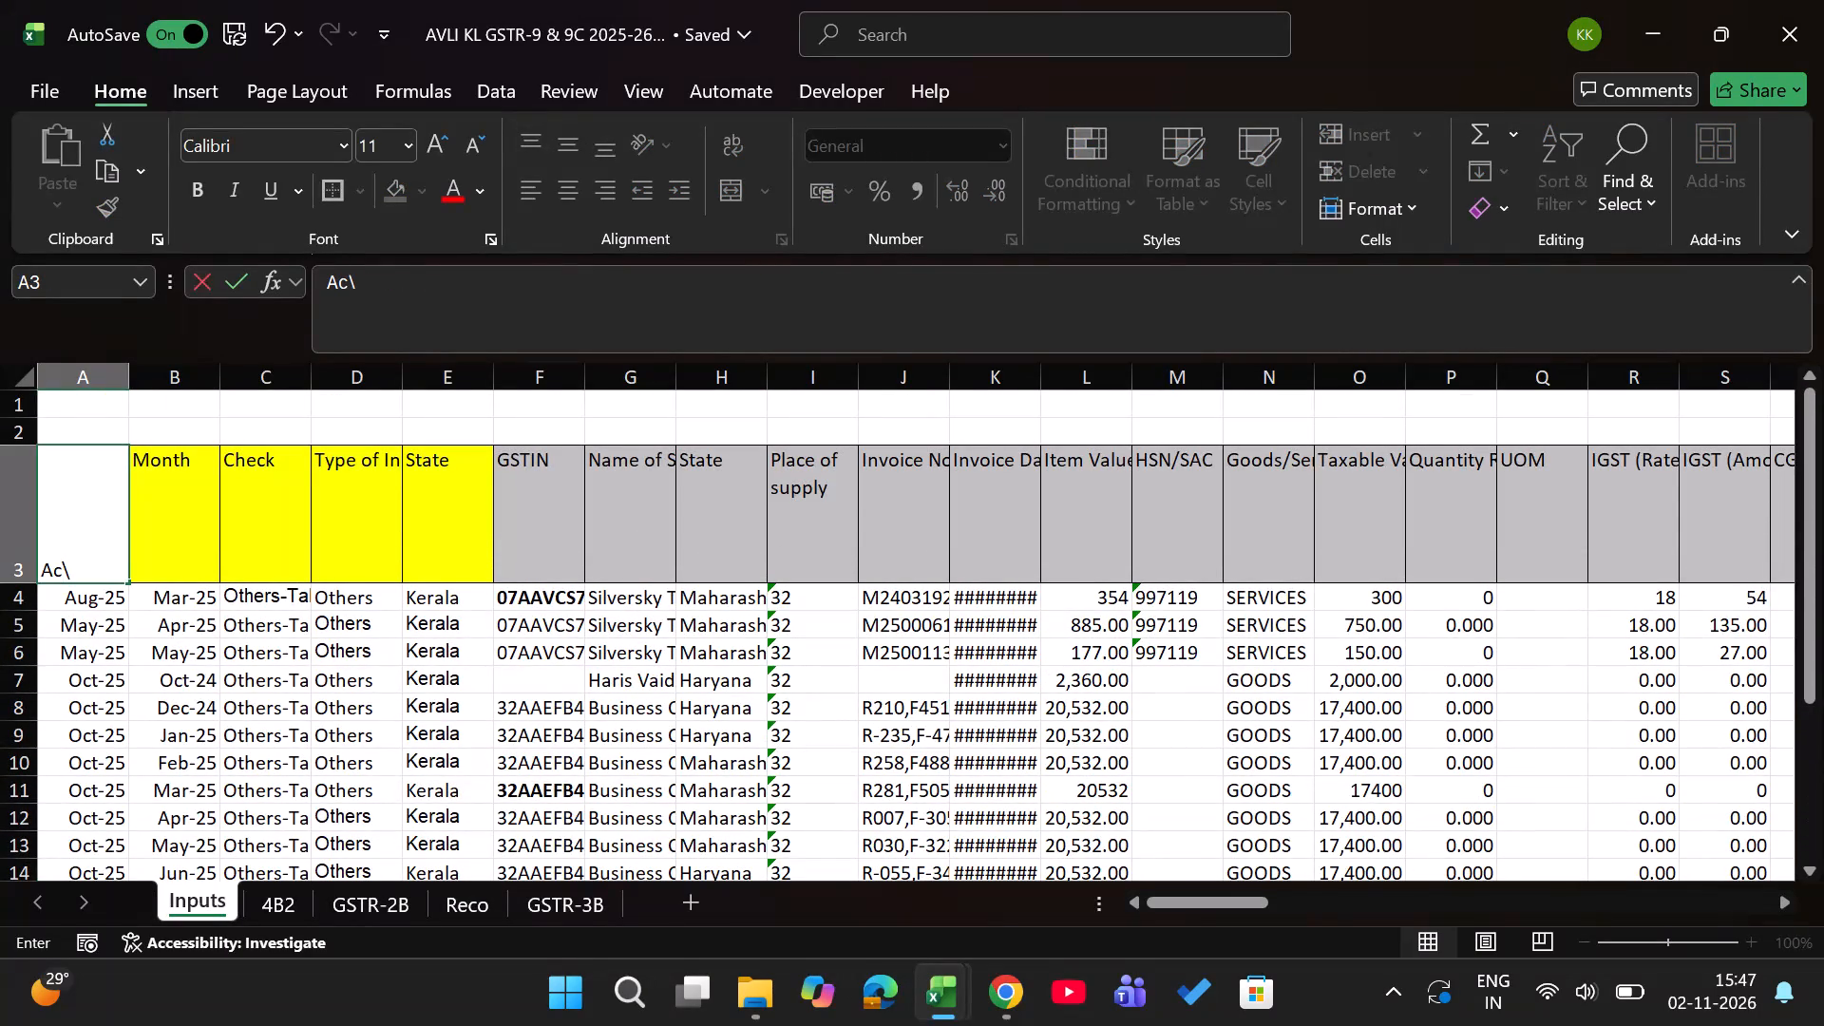
{"action": "key", "text": "BackSpace"}
{"action": "key", "text": "BackSpace"}
{"action": "type", "text": "vailment"}
{"action": "key", "text": "space"}
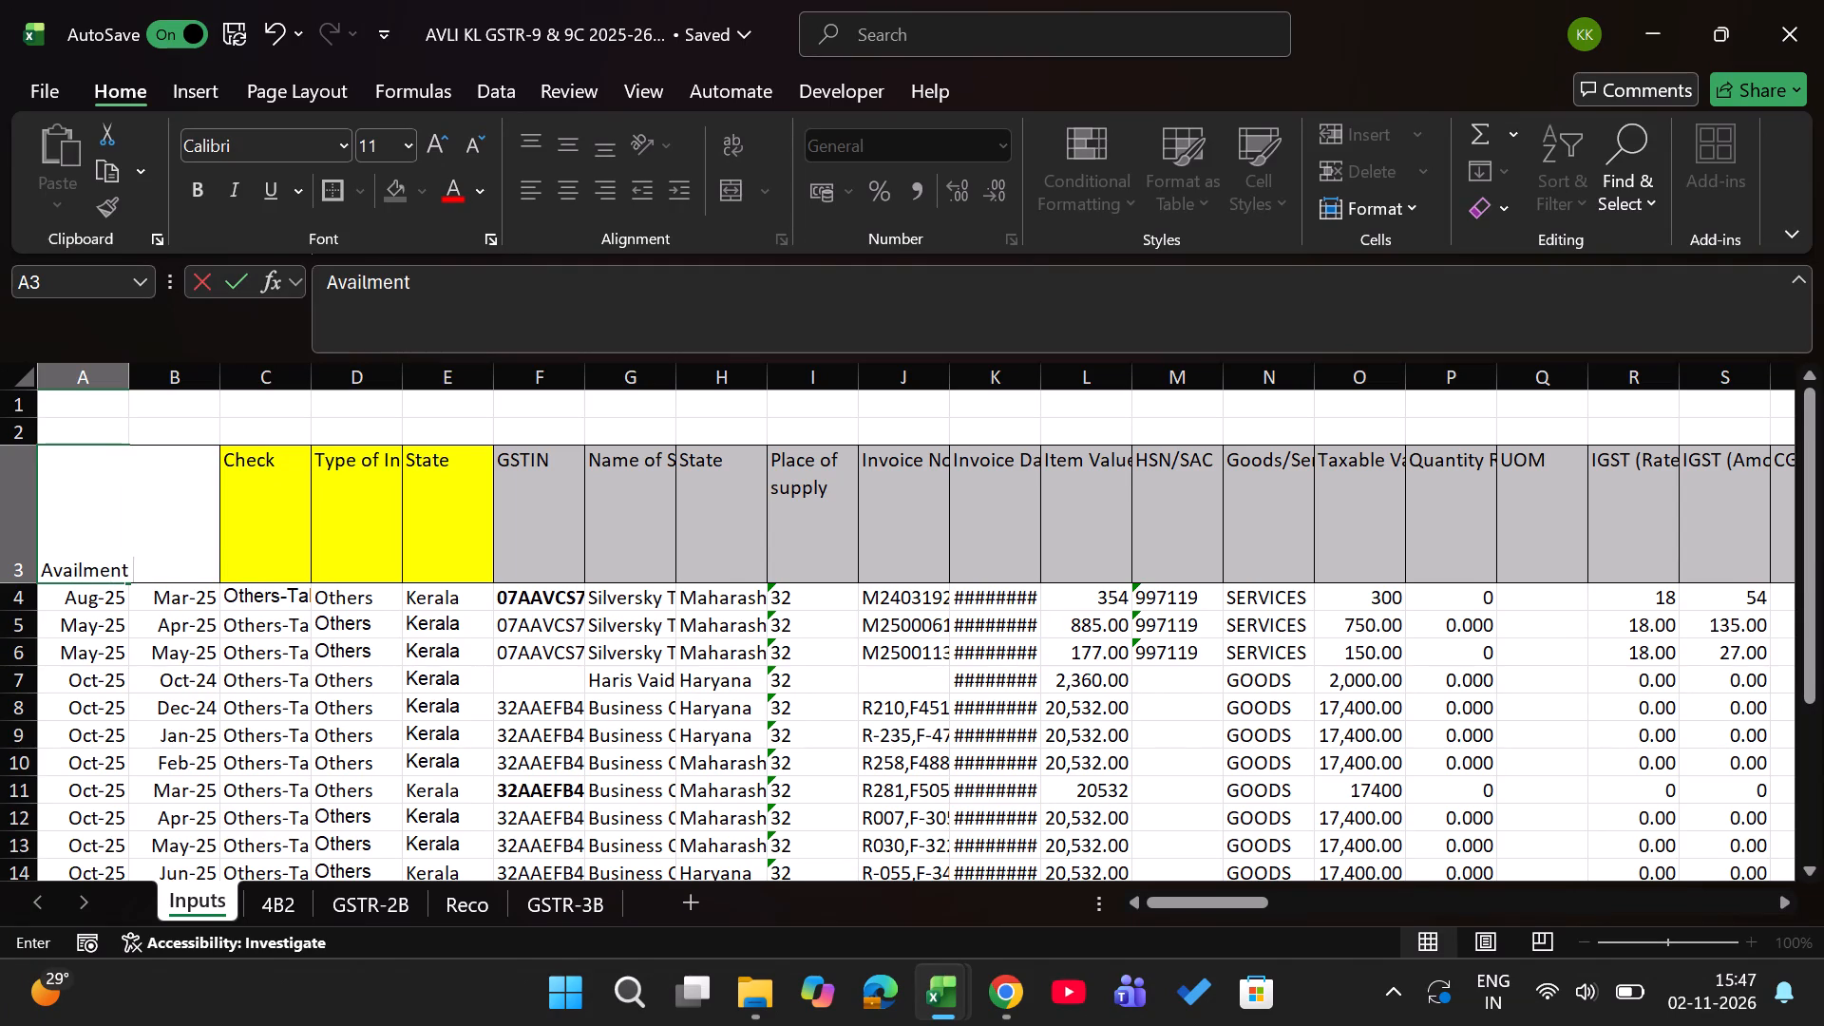
{"action": "type", "text": "month"}
{"action": "key", "text": "Return"}
{"action": "key", "text": "Up"}
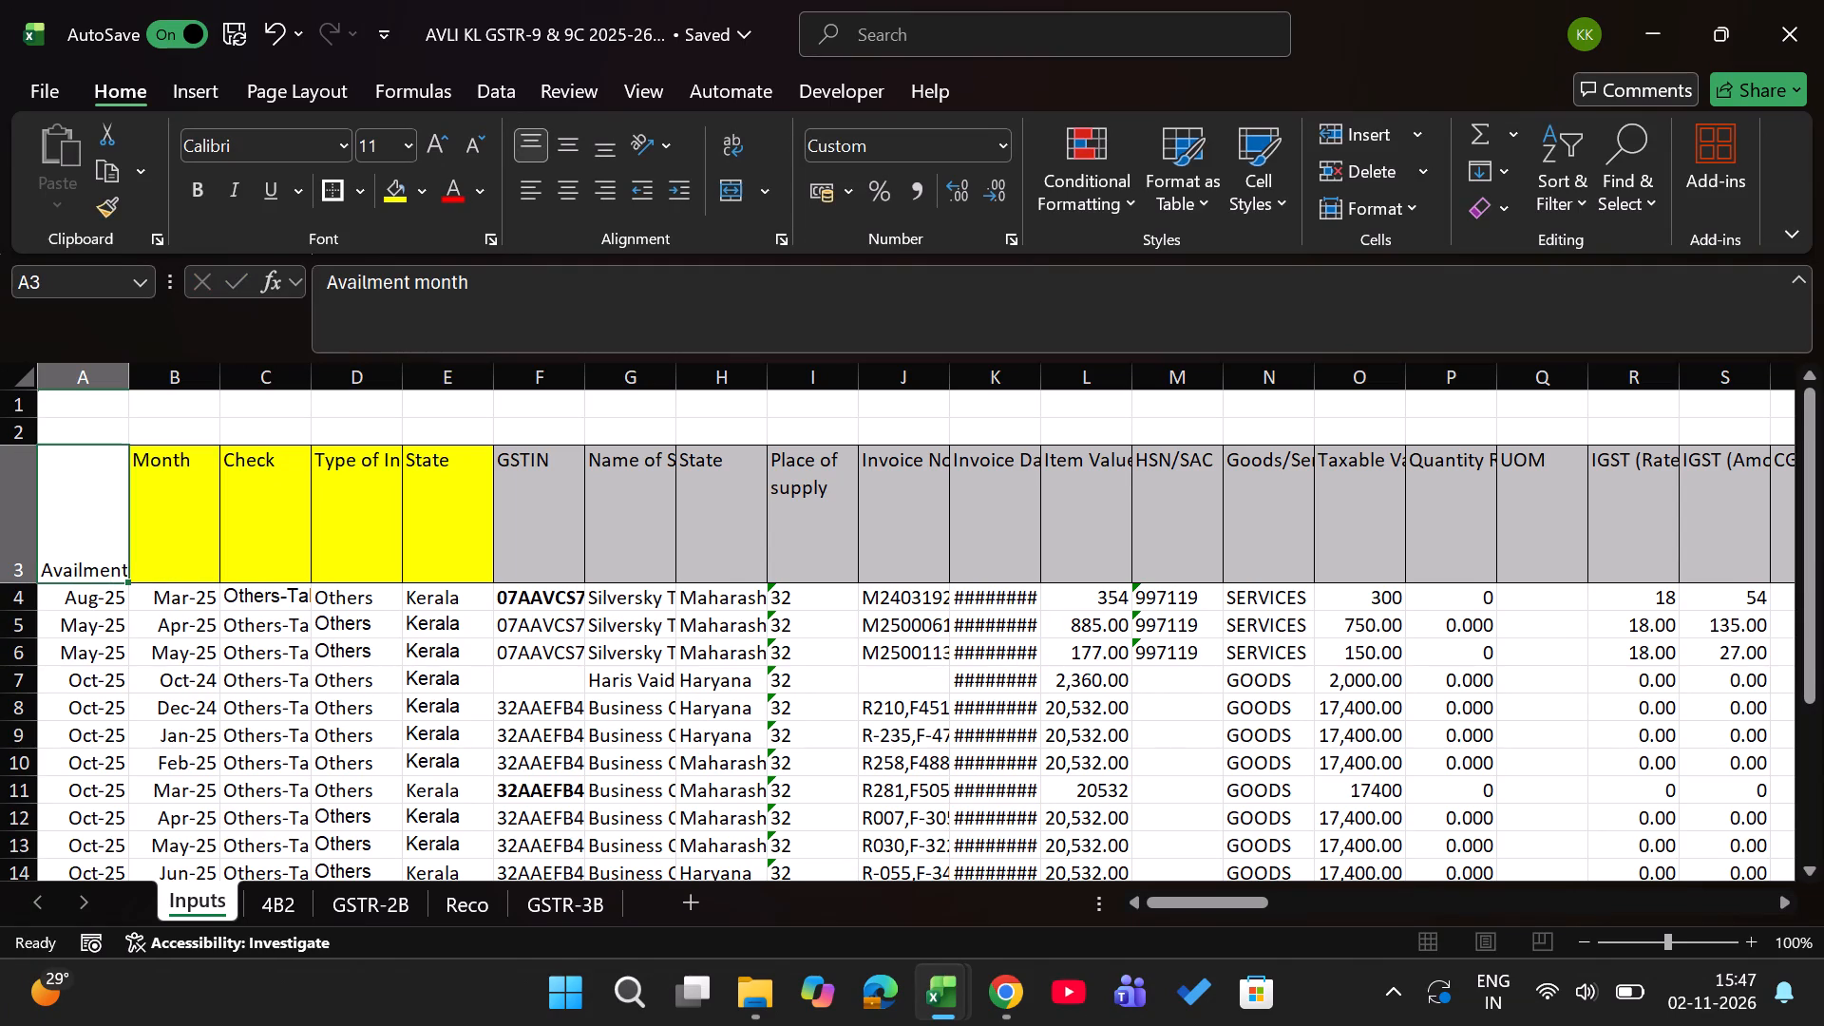
Make the whole header row 3 of the Inputs sheet bold, from Availment month through SGST.
{"action": "key", "text": "ctrl+shift+Right"}
{"action": "key", "text": "ctrl+b"}
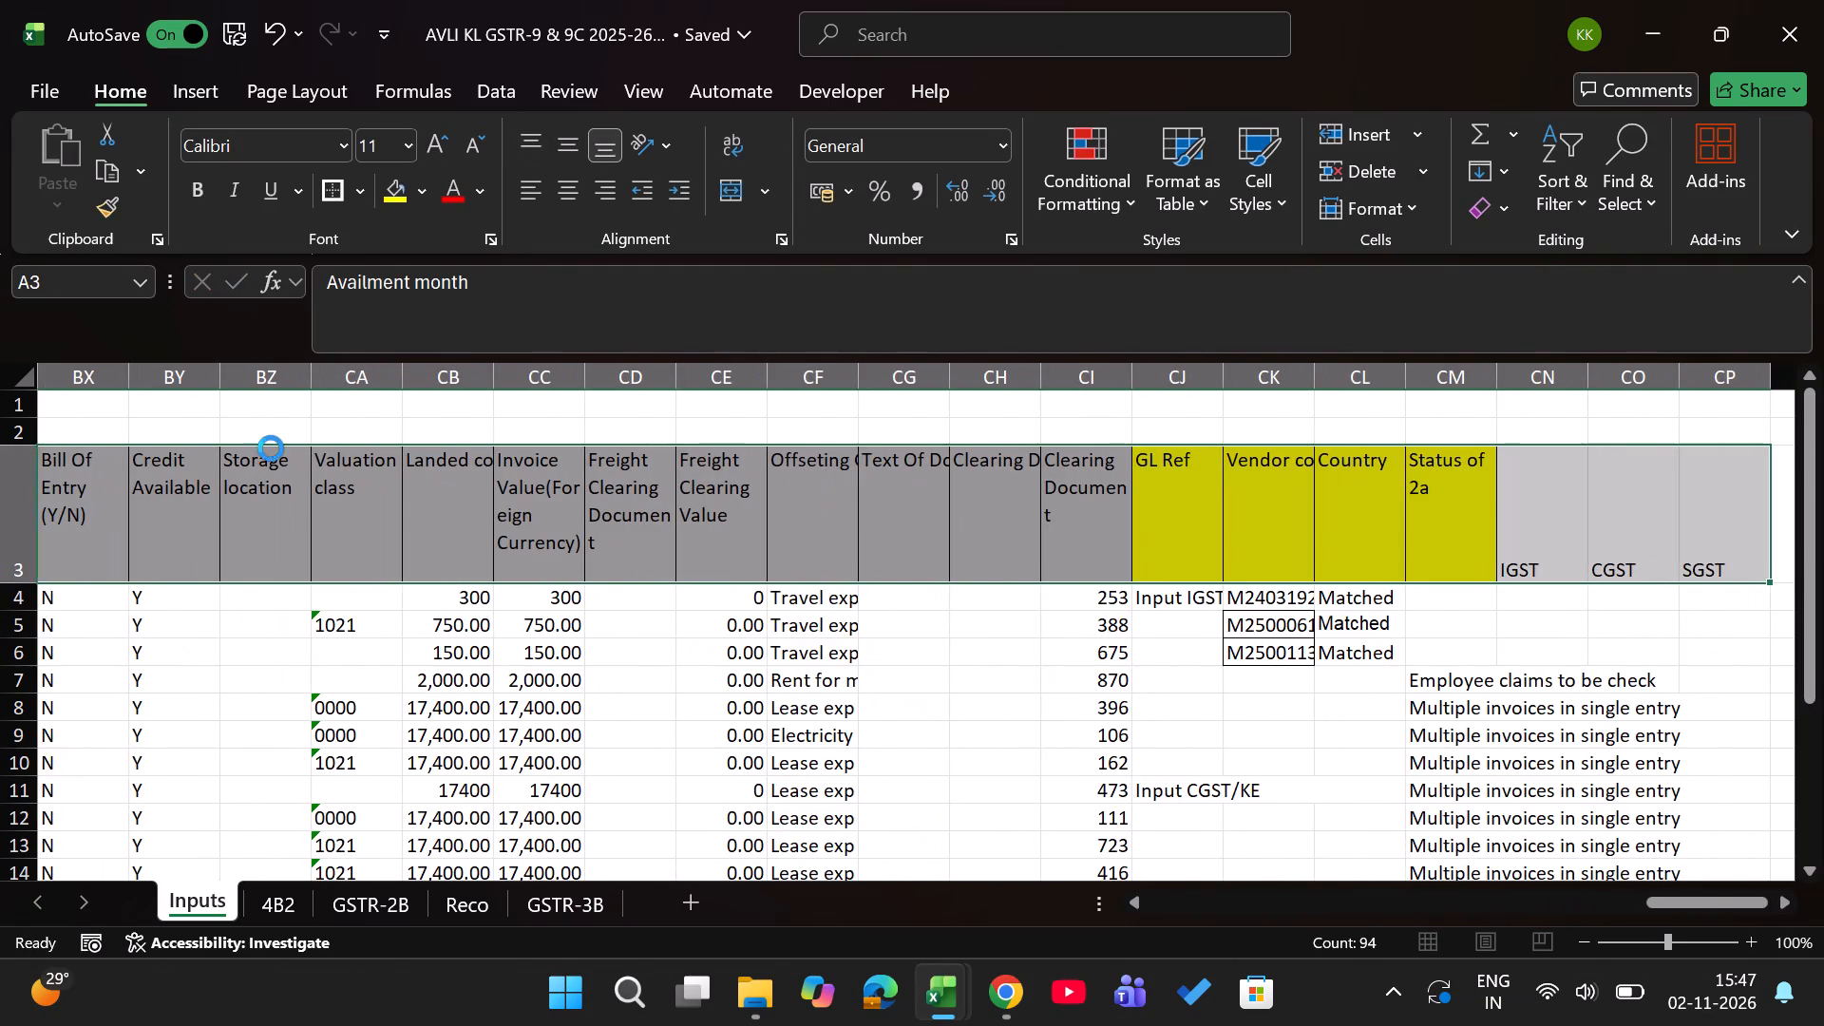
{"action": "key", "text": "ctrl+Left"}
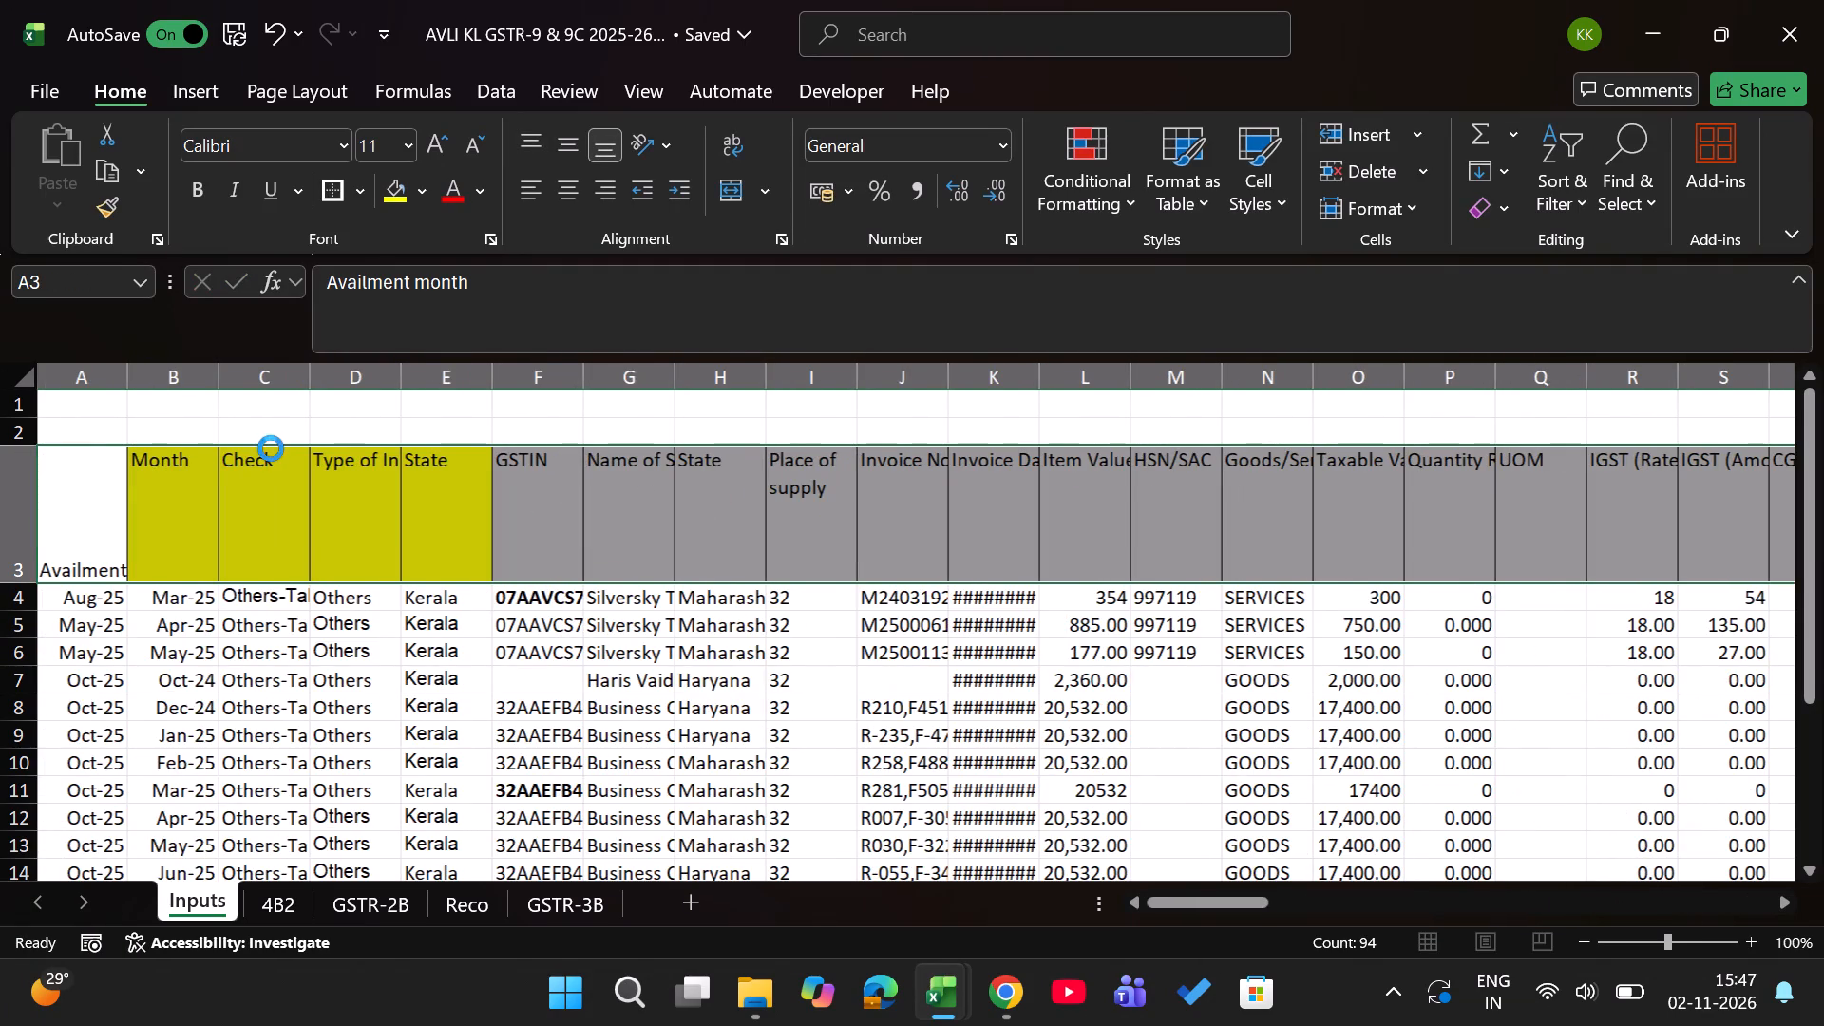
{"action": "key", "text": "Right"}
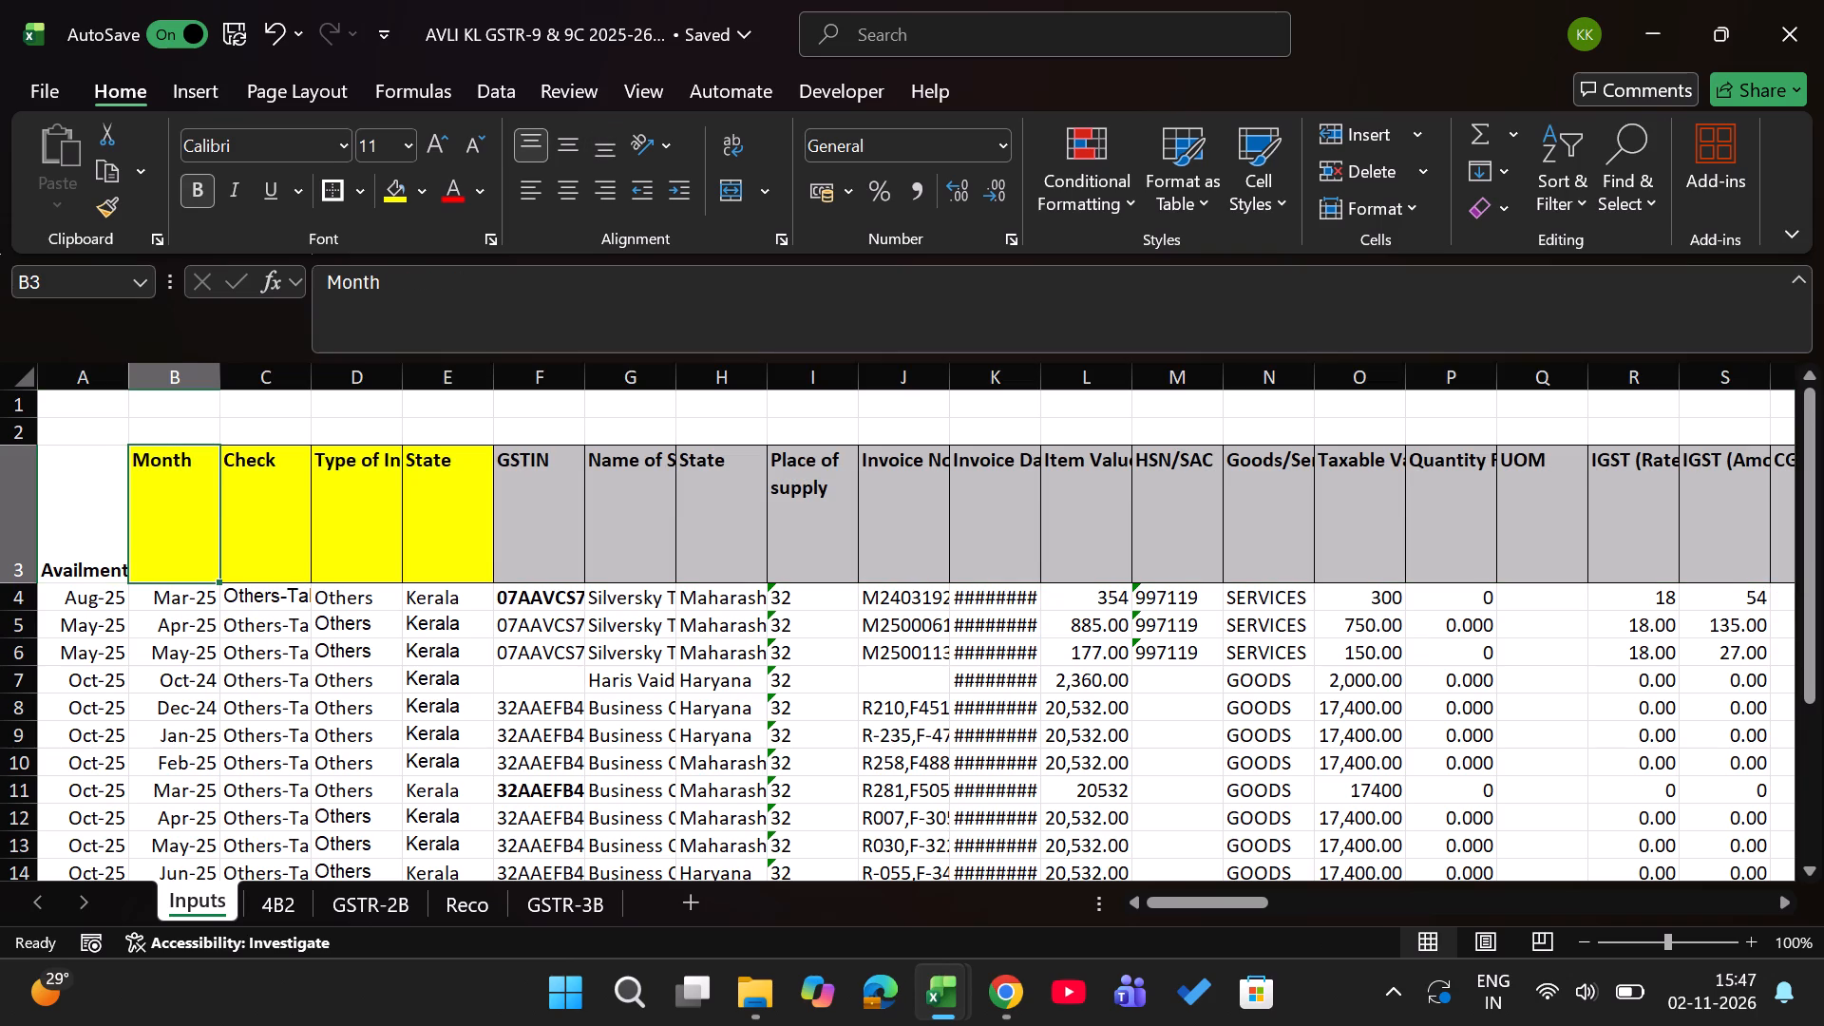
Fill the Availment month header cell A3 with light blue.
{"action": "key", "text": "Left"}
{"action": "key", "text": "Left"}
{"action": "left_click", "coordinate": [419, 182]}
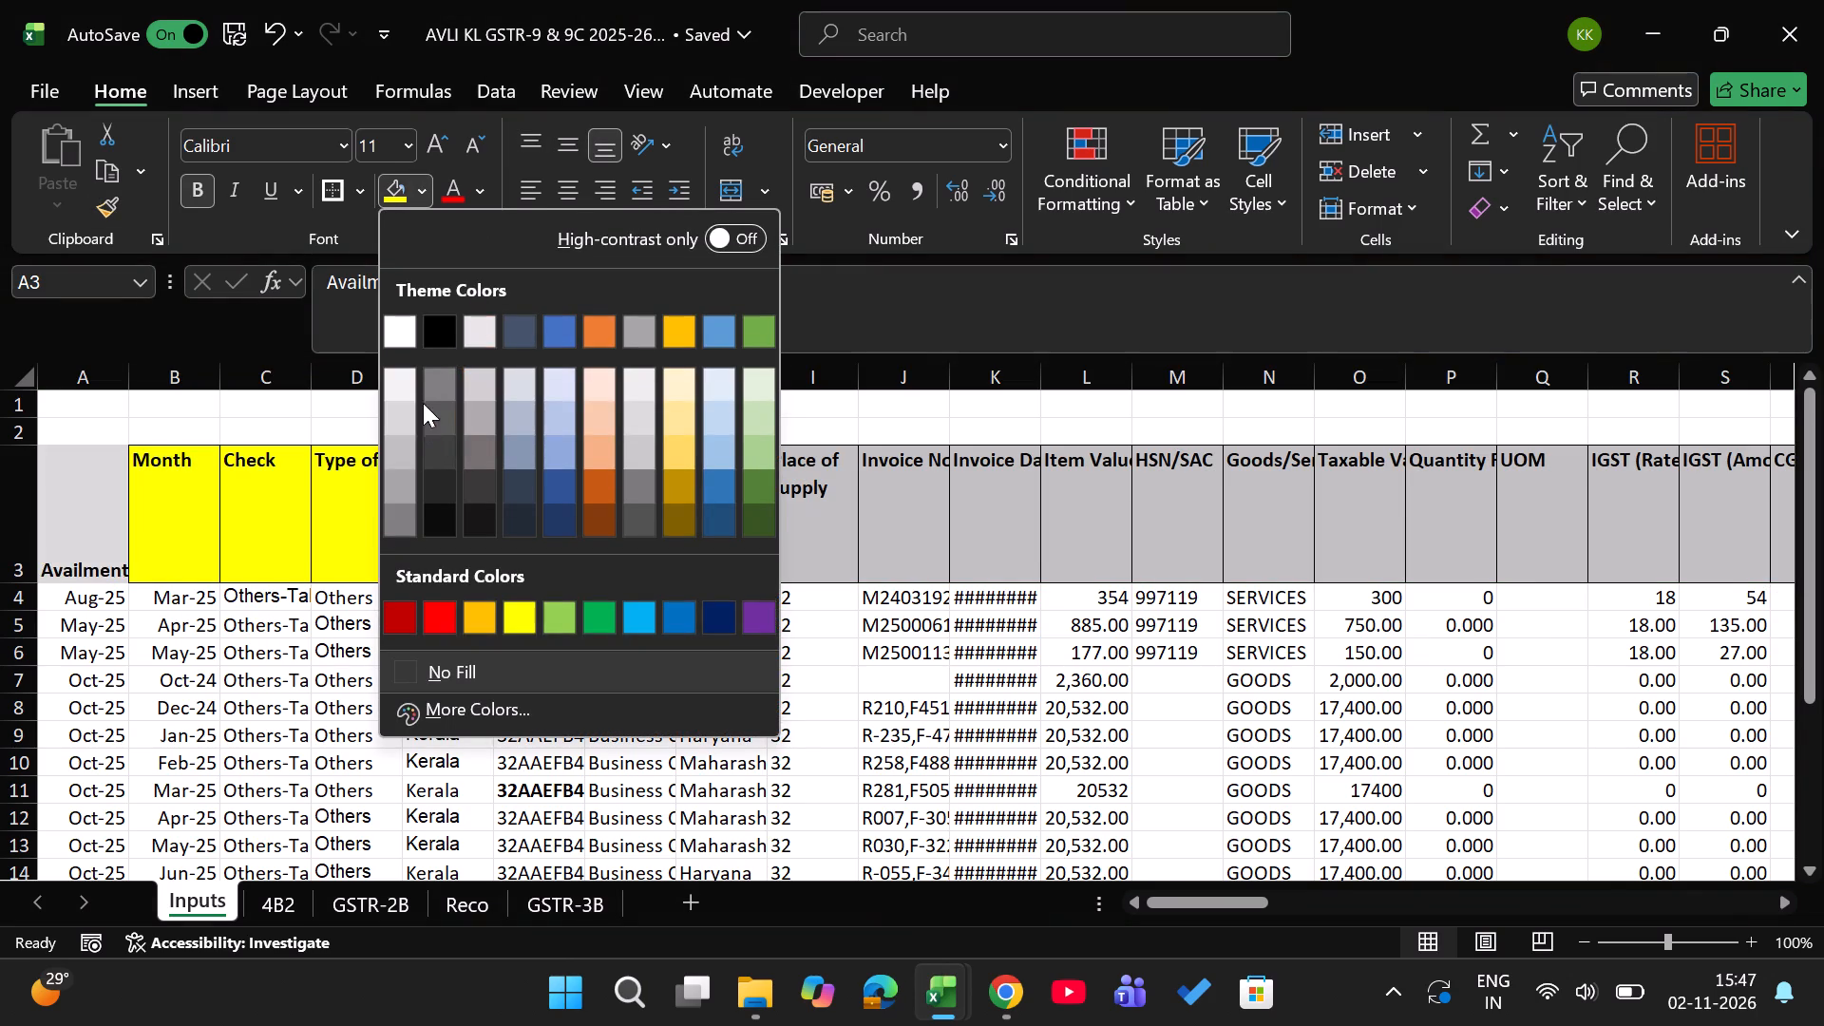
{"action": "left_click", "coordinate": [561, 449]}
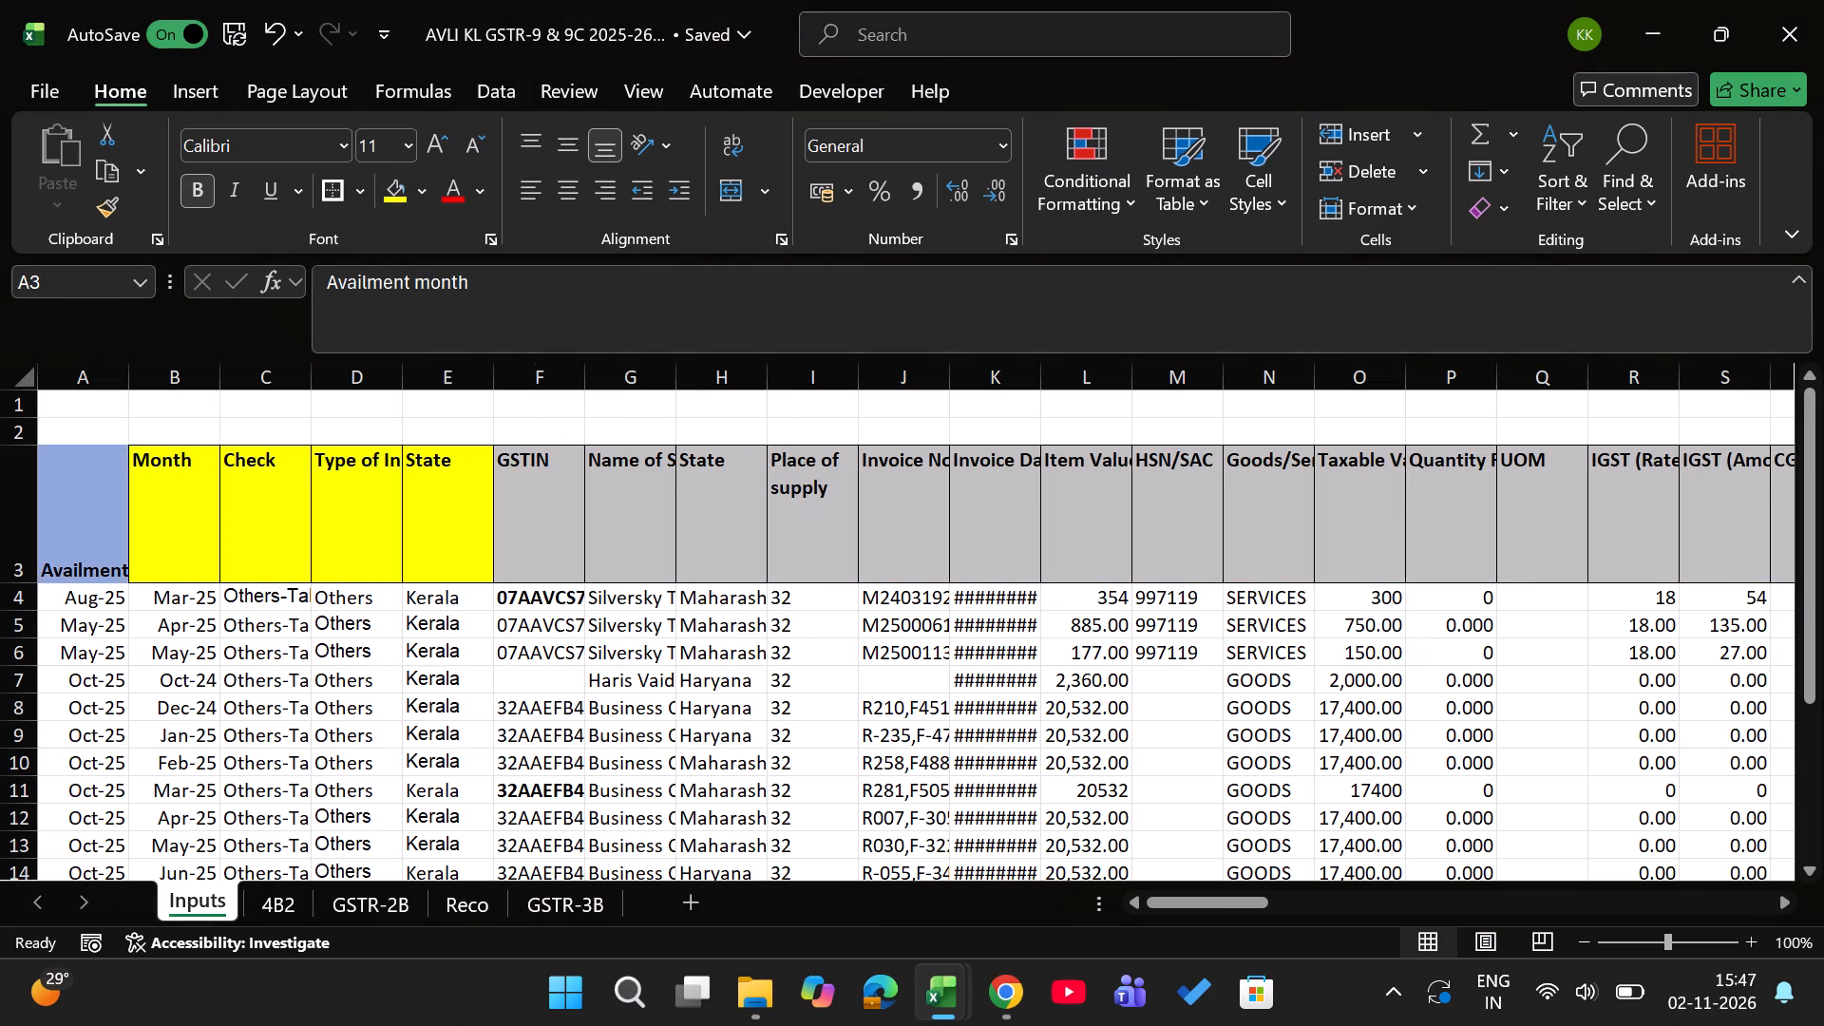
{"action": "key", "text": "Down"}
{"action": "key", "text": "Up"}
Copy only the Month header's formatting onto the Availment month header and reapply the light blue fill there.
{"action": "key", "text": "Right"}
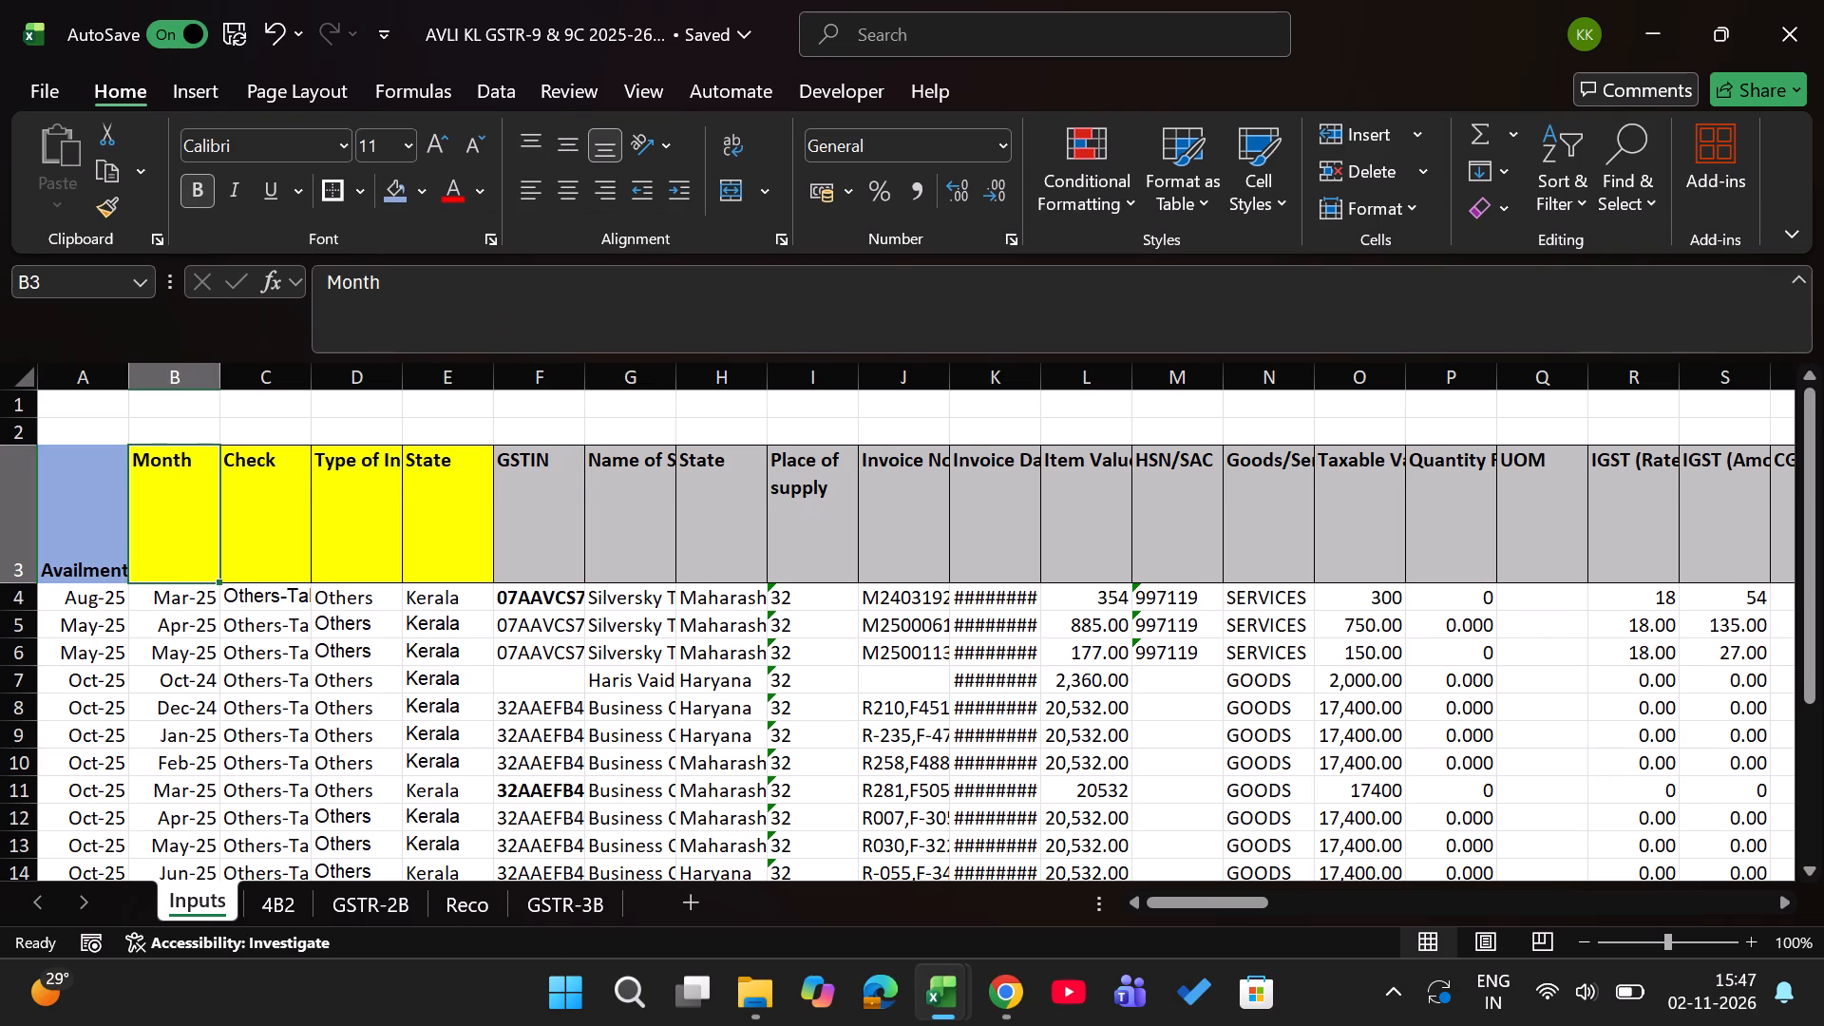
{"action": "key", "text": "ctrl+c"}
{"action": "key", "text": "Left"}
{"action": "key", "text": "ctrl+alt+v"}
{"action": "key", "text": "t"}
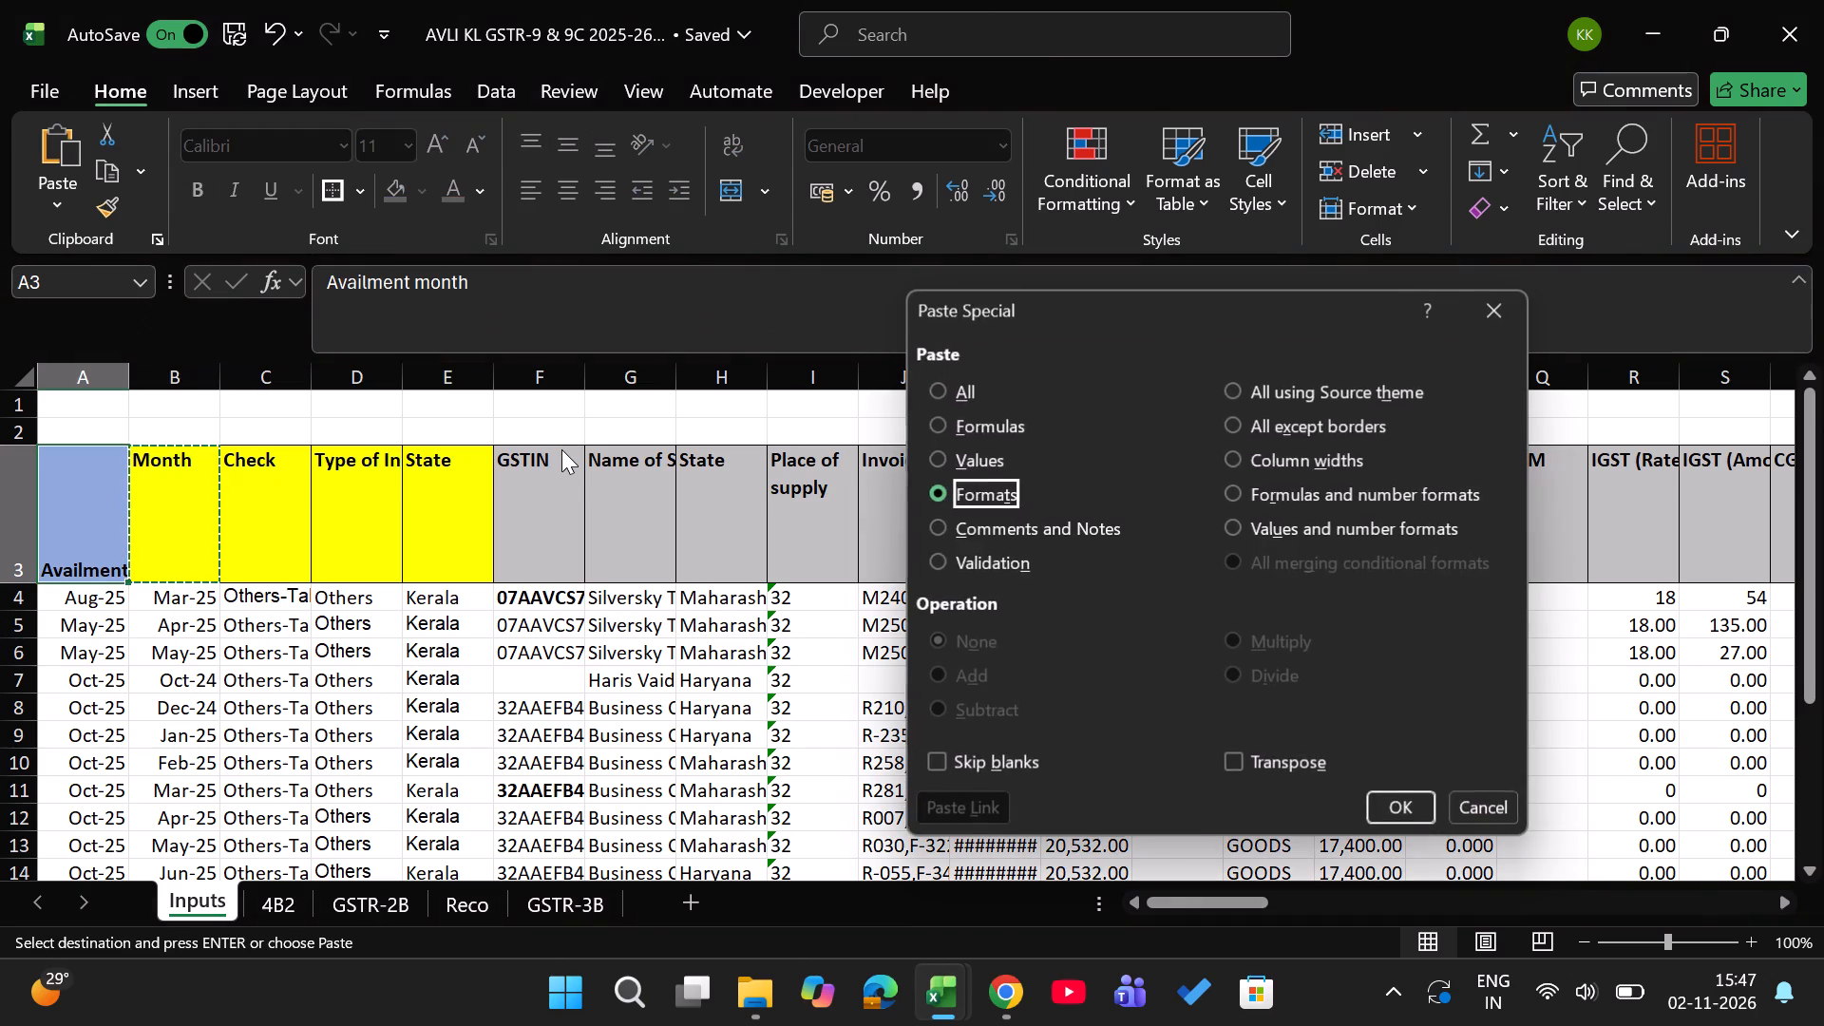
{"action": "key", "text": "Return"}
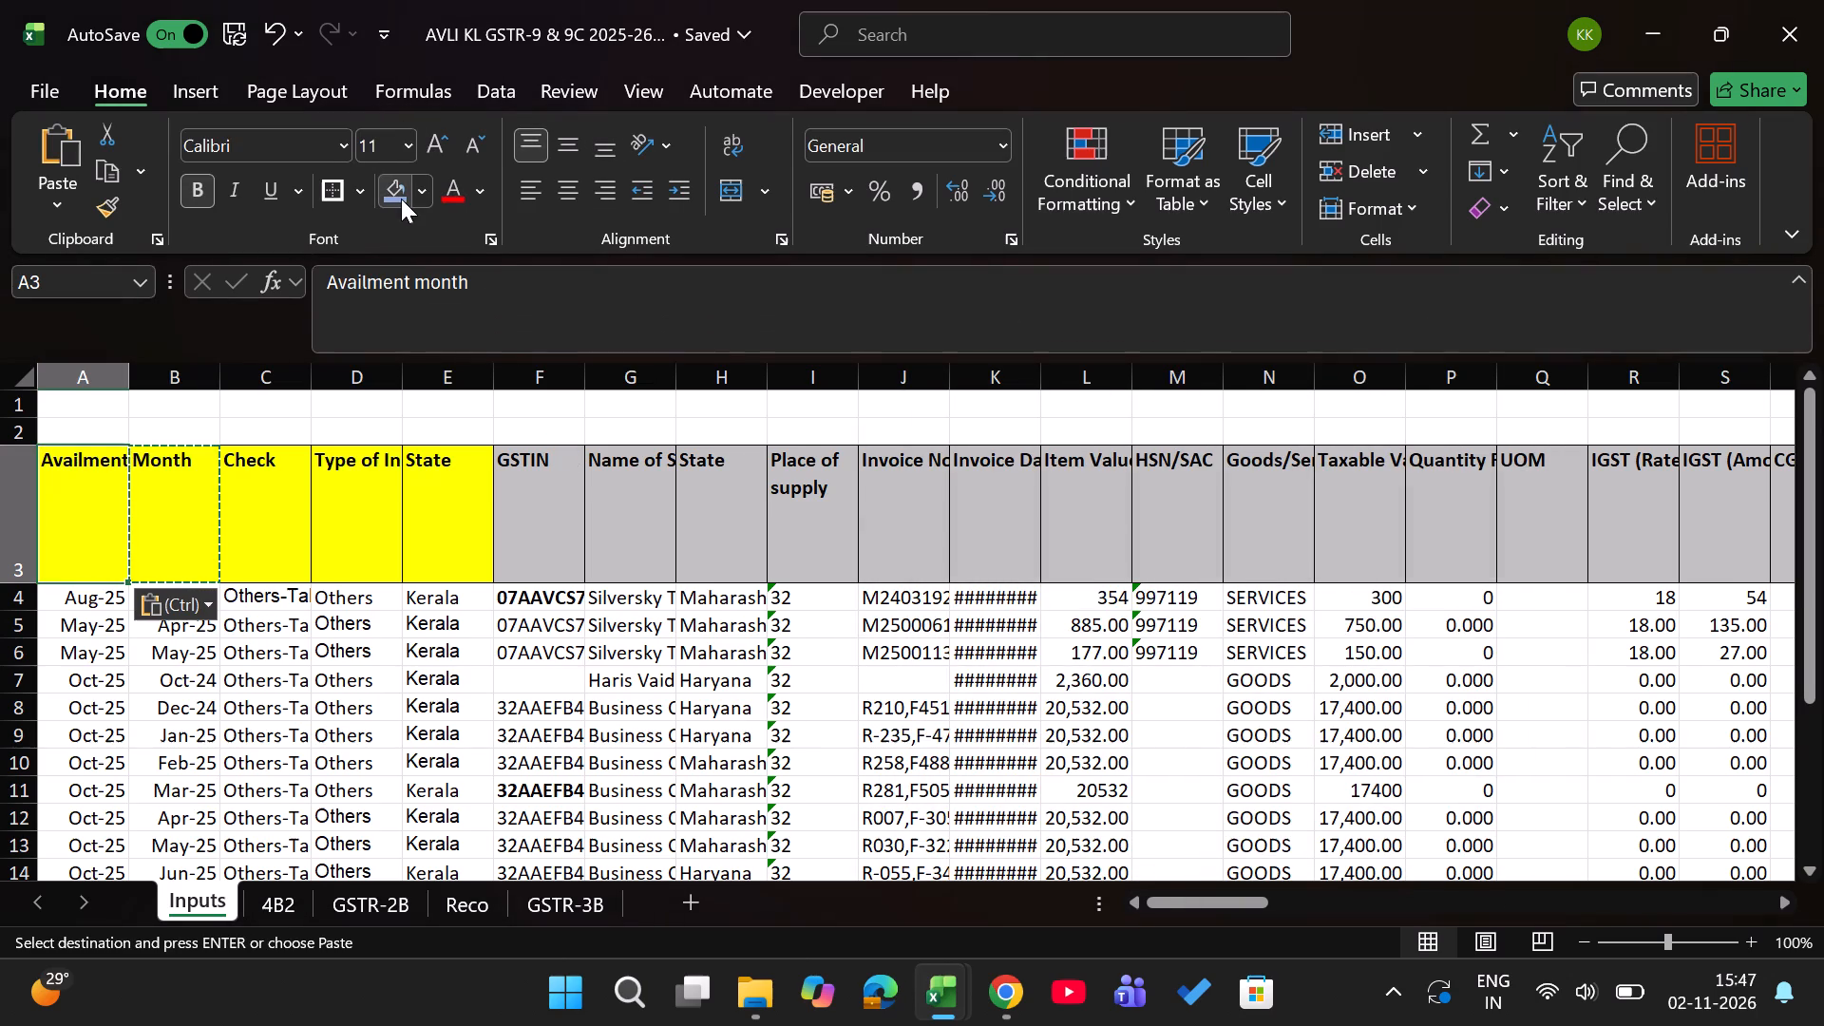
{"action": "left_click", "coordinate": [401, 199]}
{"action": "key", "text": "Down"}
{"action": "key", "text": "Up"}
{"action": "key", "text": "Right"}
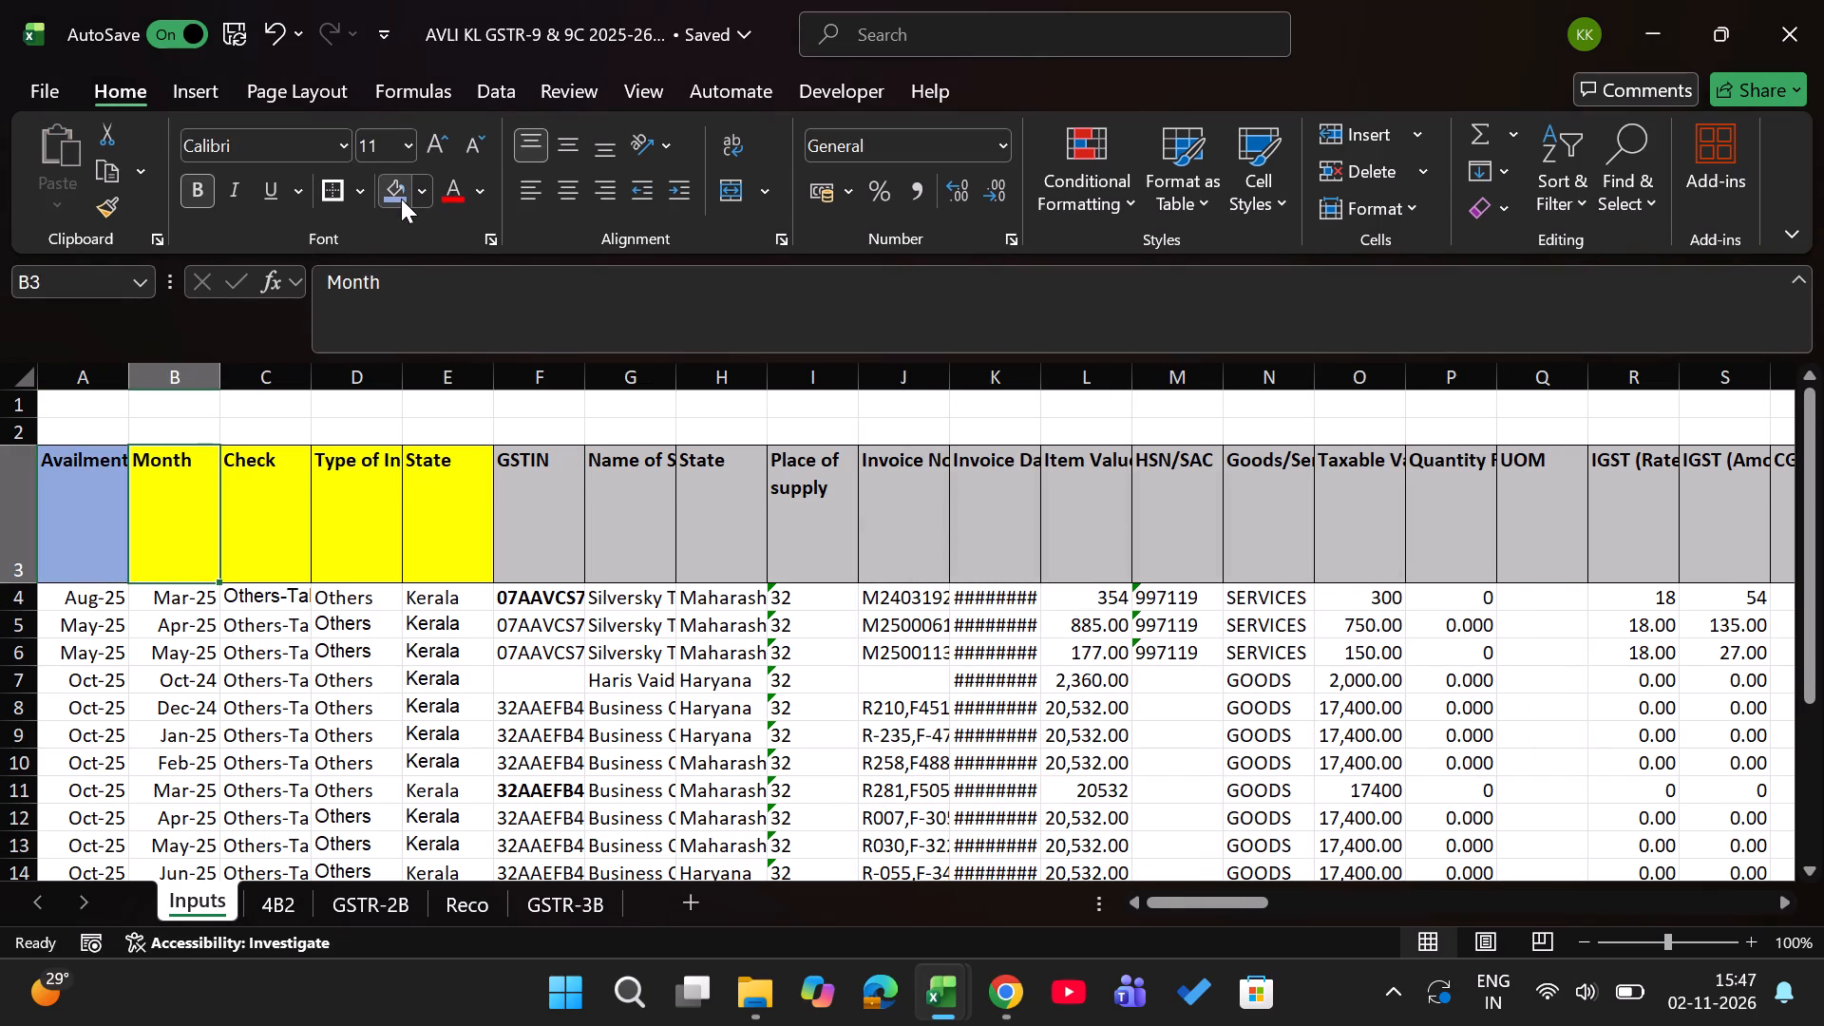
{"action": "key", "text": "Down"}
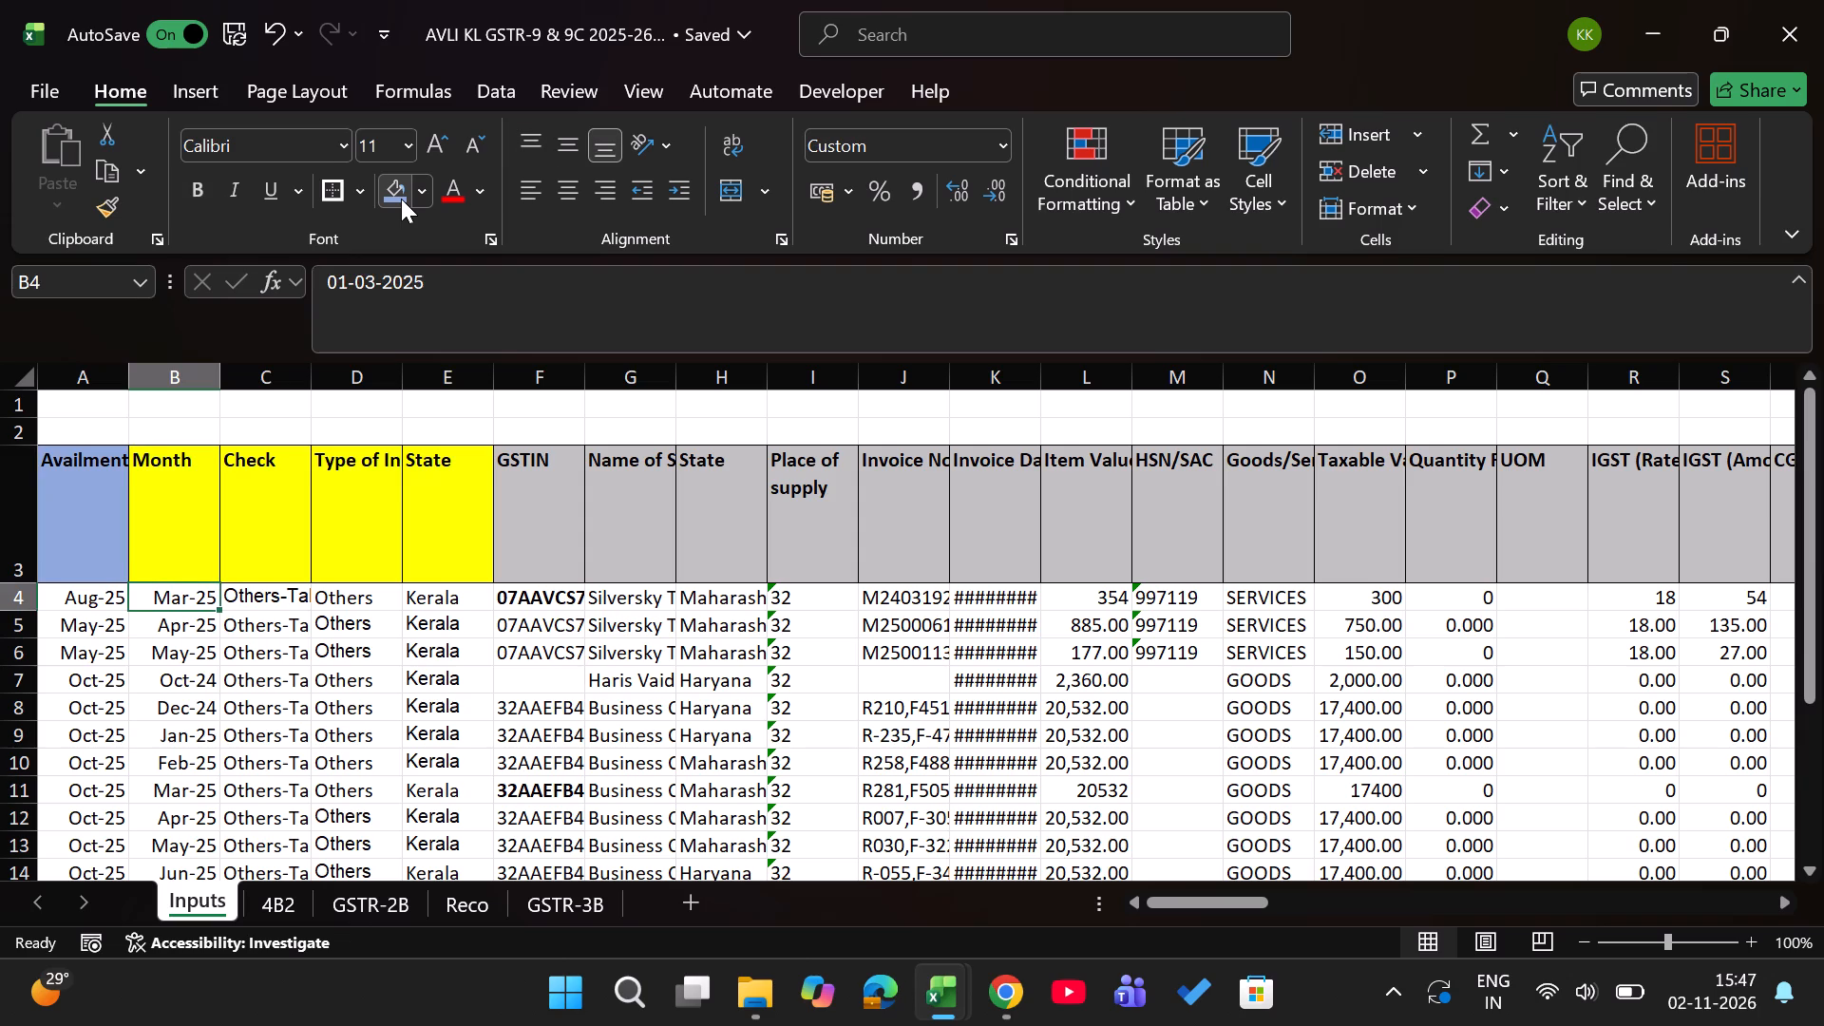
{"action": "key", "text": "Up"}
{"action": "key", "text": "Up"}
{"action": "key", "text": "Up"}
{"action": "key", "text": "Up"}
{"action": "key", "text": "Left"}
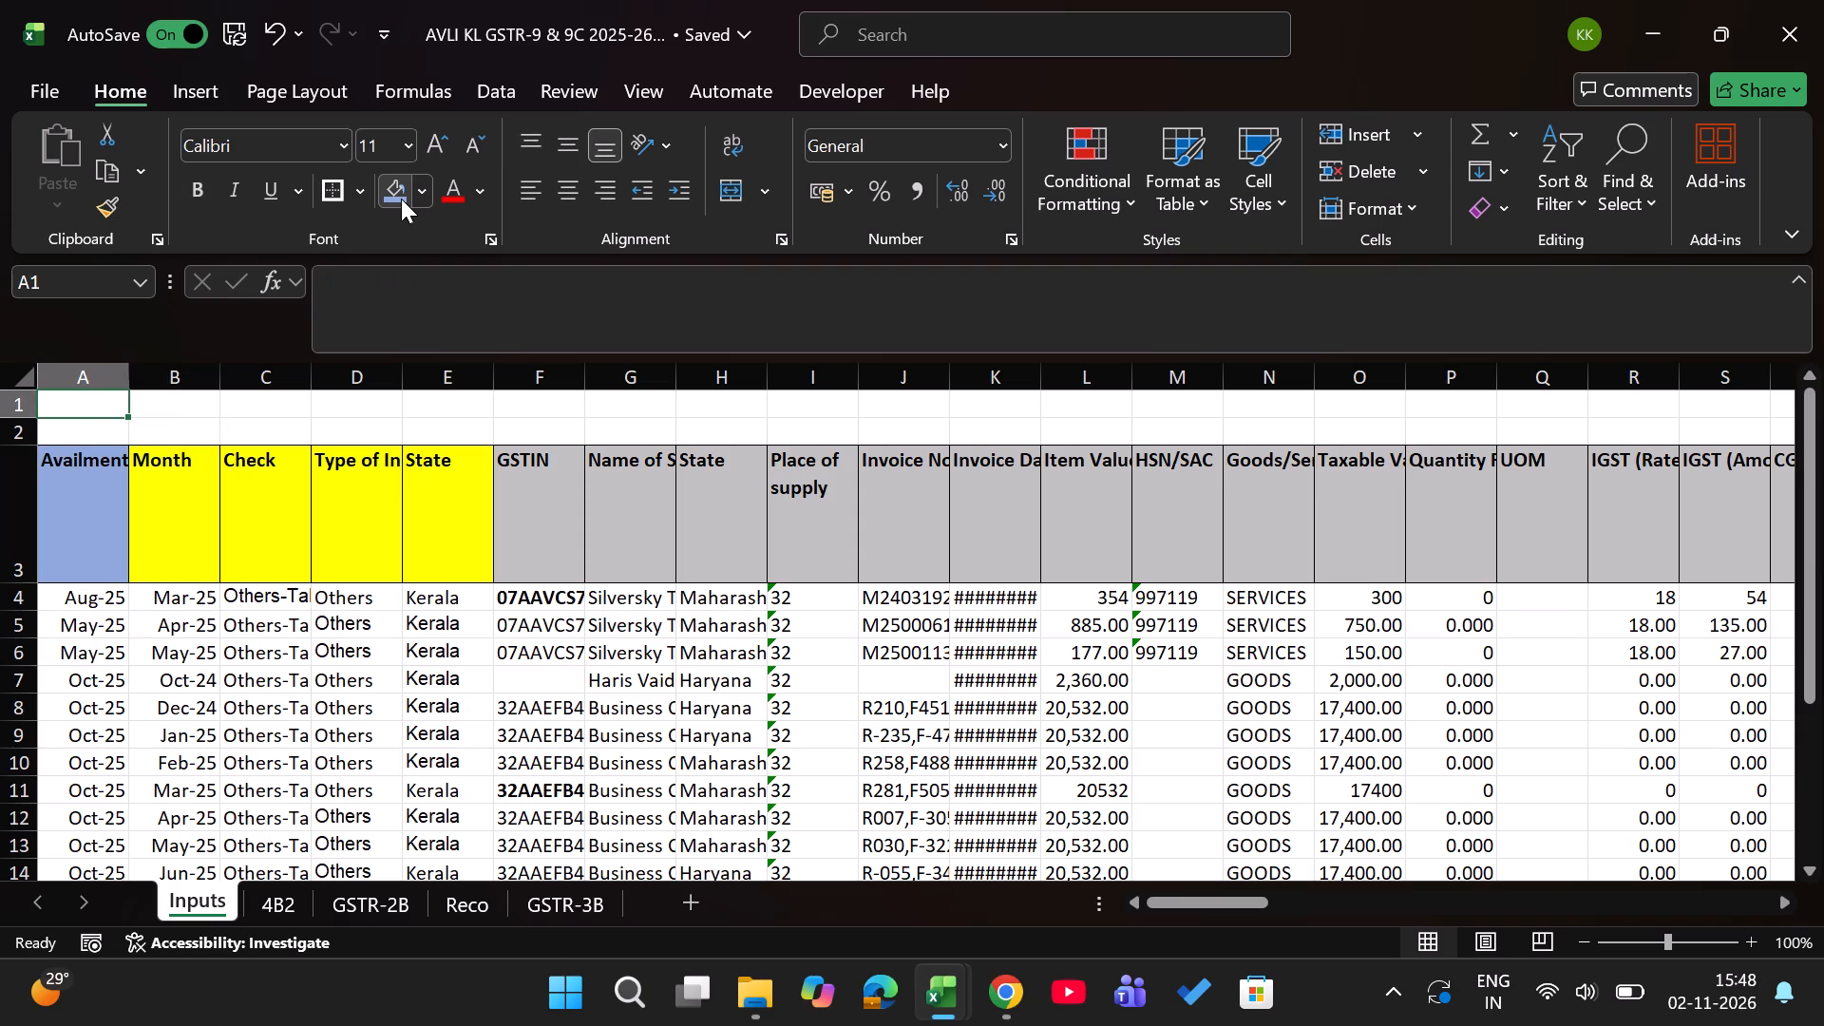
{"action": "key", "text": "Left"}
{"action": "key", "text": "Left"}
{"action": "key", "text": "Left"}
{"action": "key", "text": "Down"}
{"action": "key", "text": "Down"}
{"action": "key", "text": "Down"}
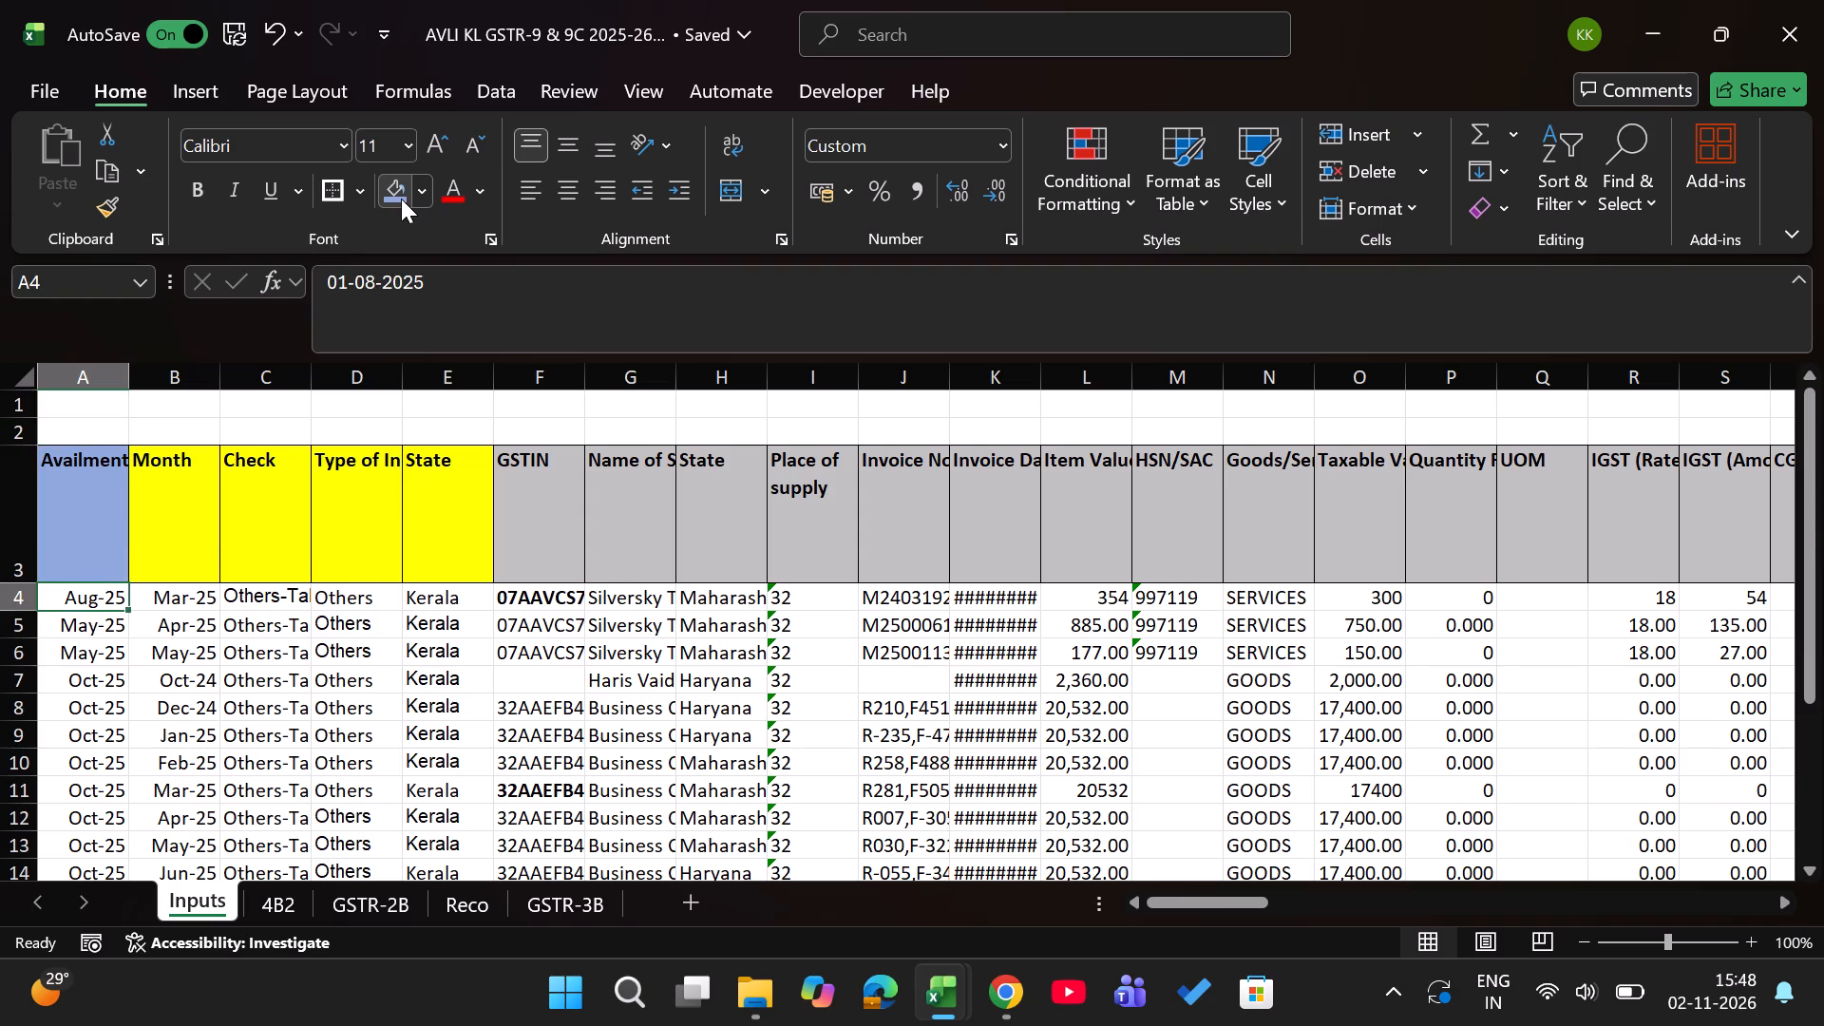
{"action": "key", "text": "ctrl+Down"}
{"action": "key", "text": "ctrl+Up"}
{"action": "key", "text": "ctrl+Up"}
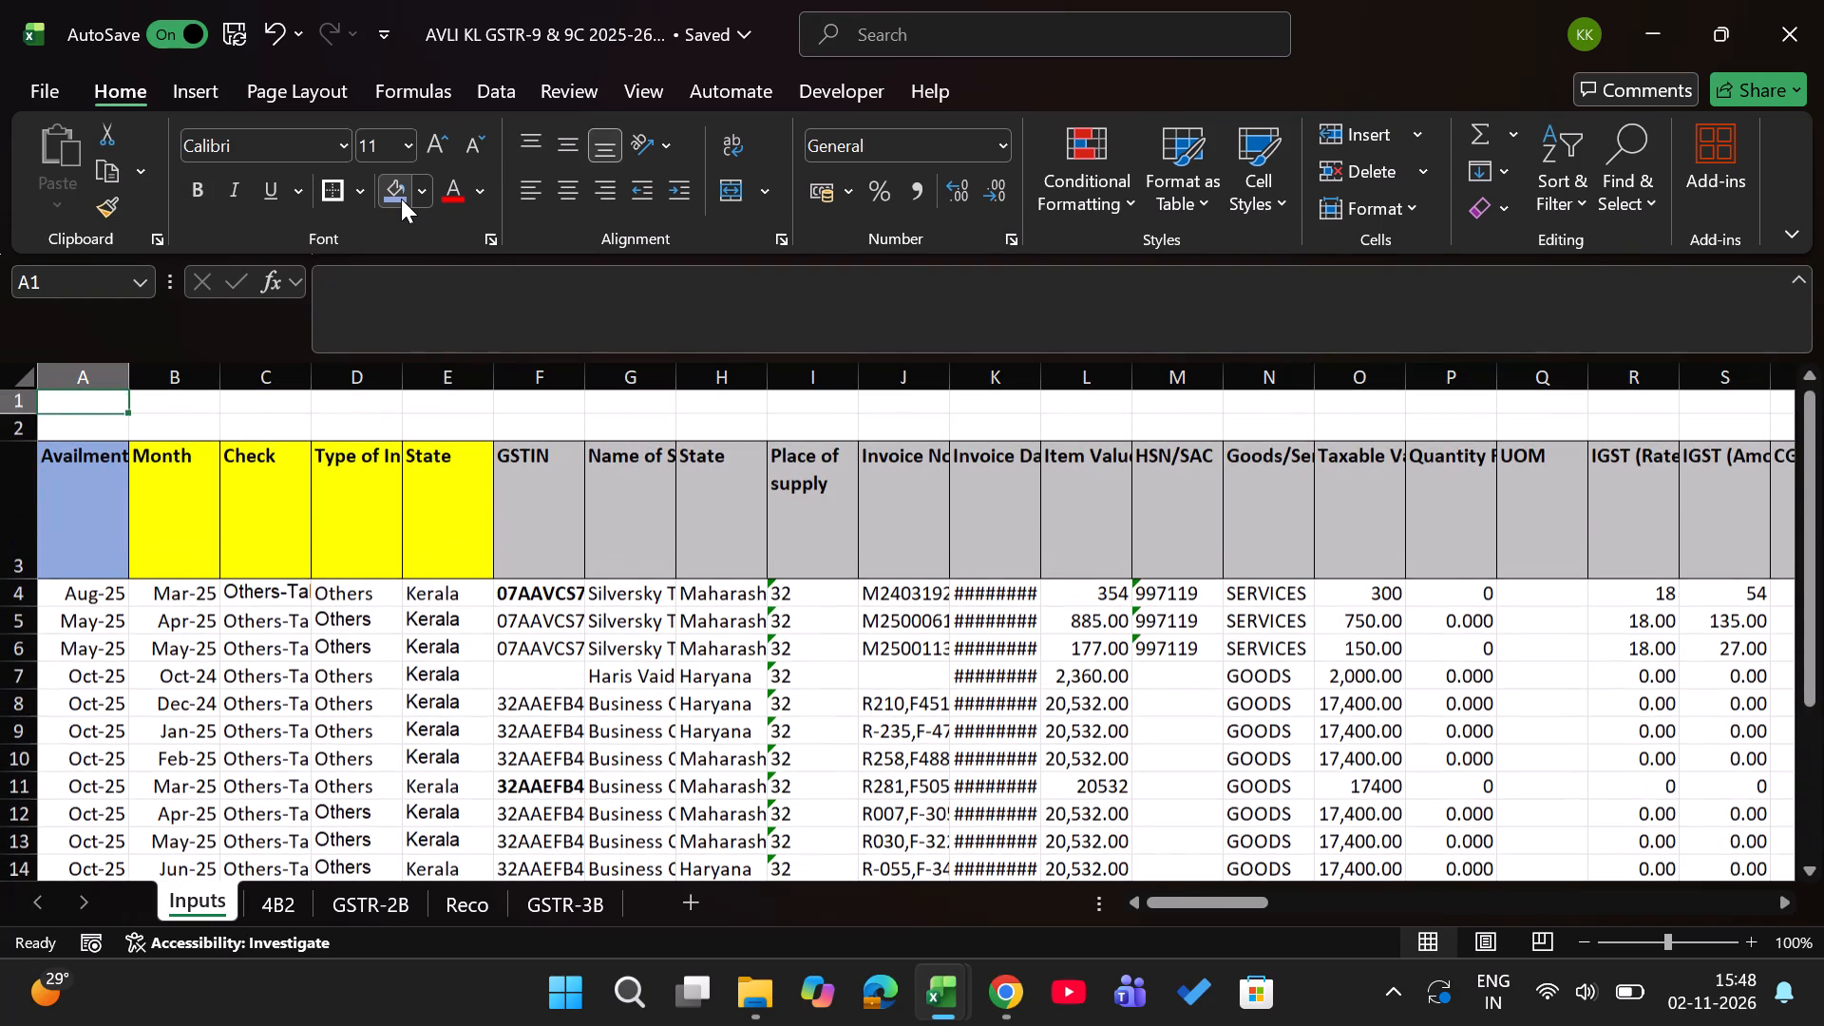
Hide the 4B2 sheet.
{"action": "key", "text": "ctrl+Page_Down"}
{"action": "key", "text": "Left"}
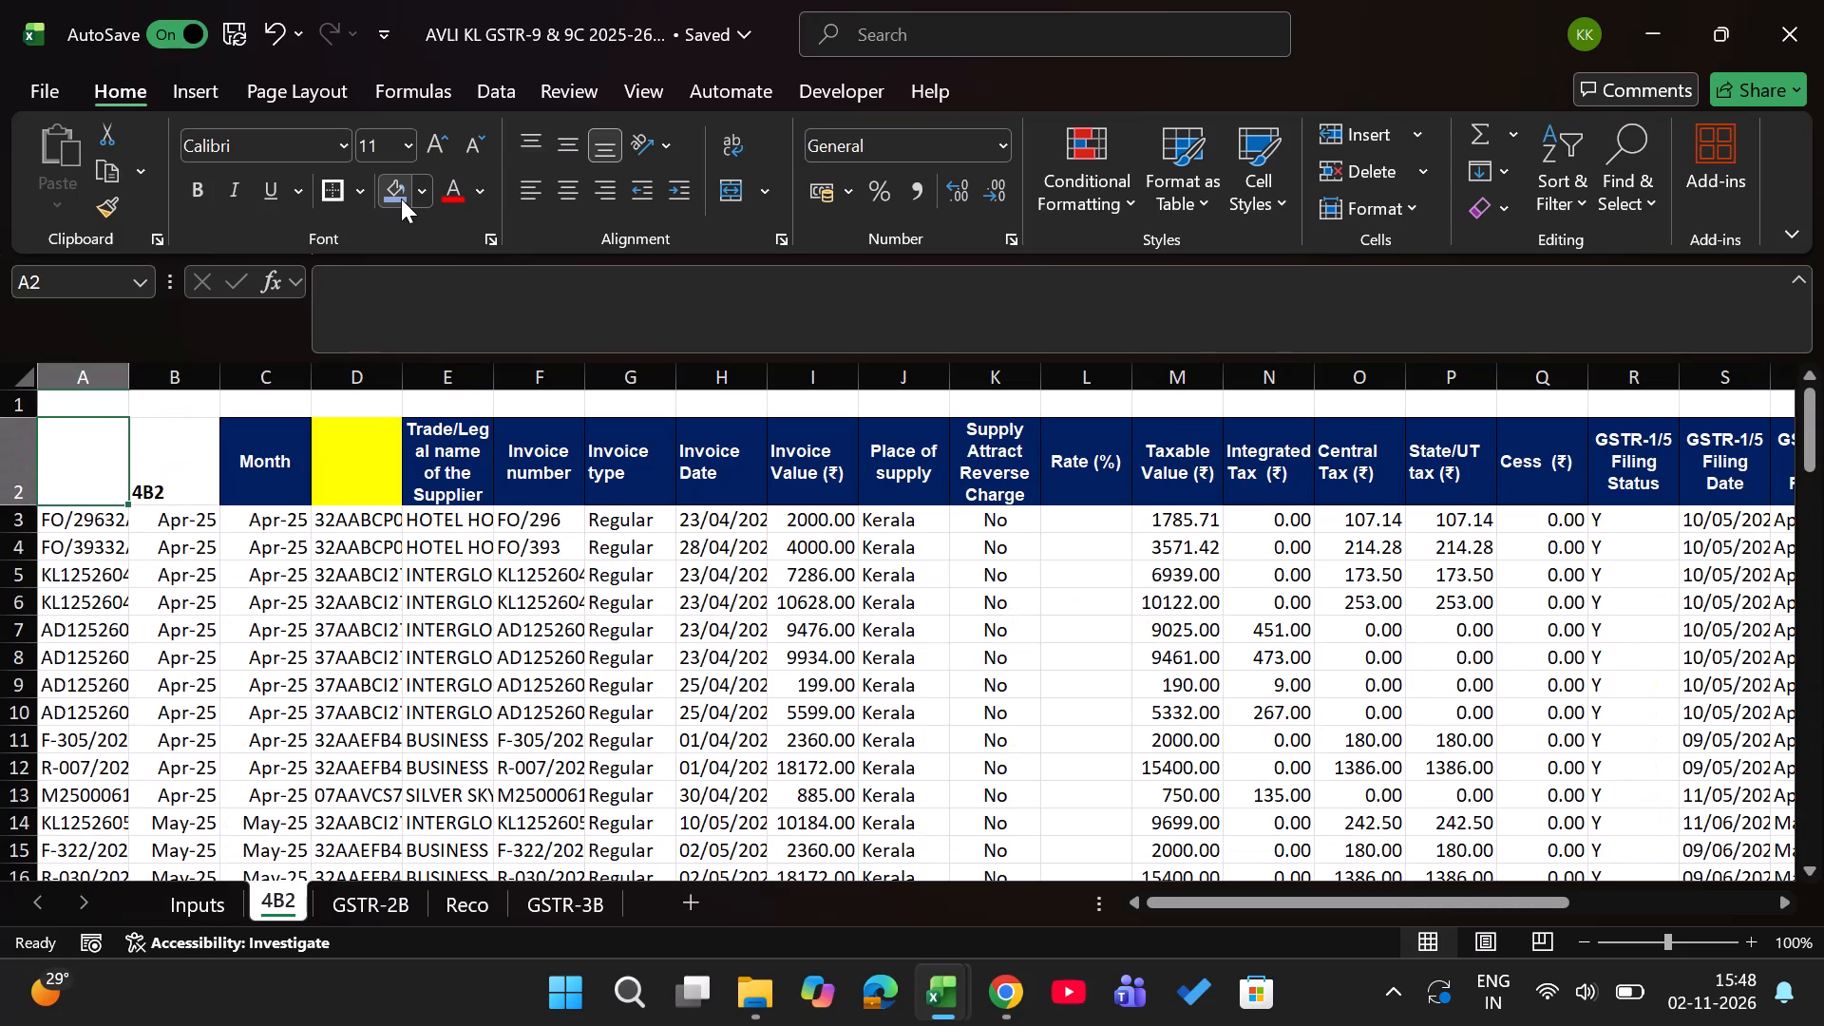
{"action": "right_click", "coordinate": [296, 914]}
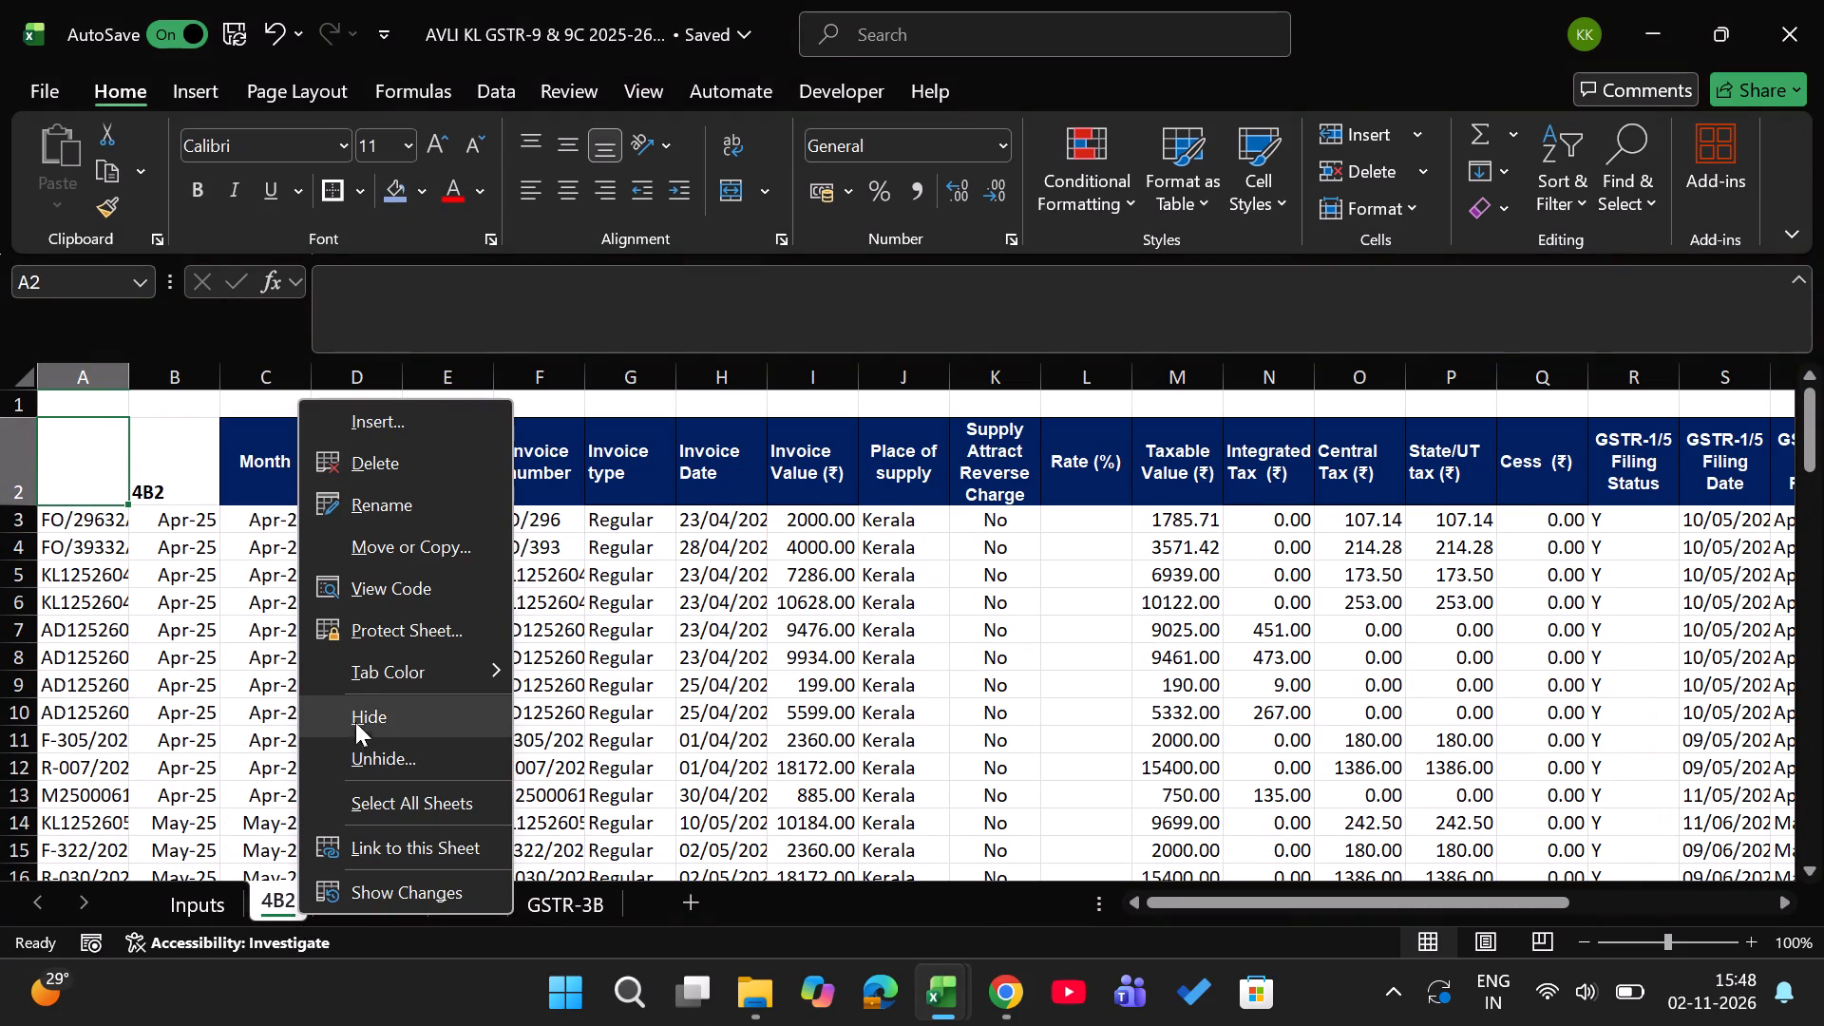
{"action": "left_click", "coordinate": [373, 710]}
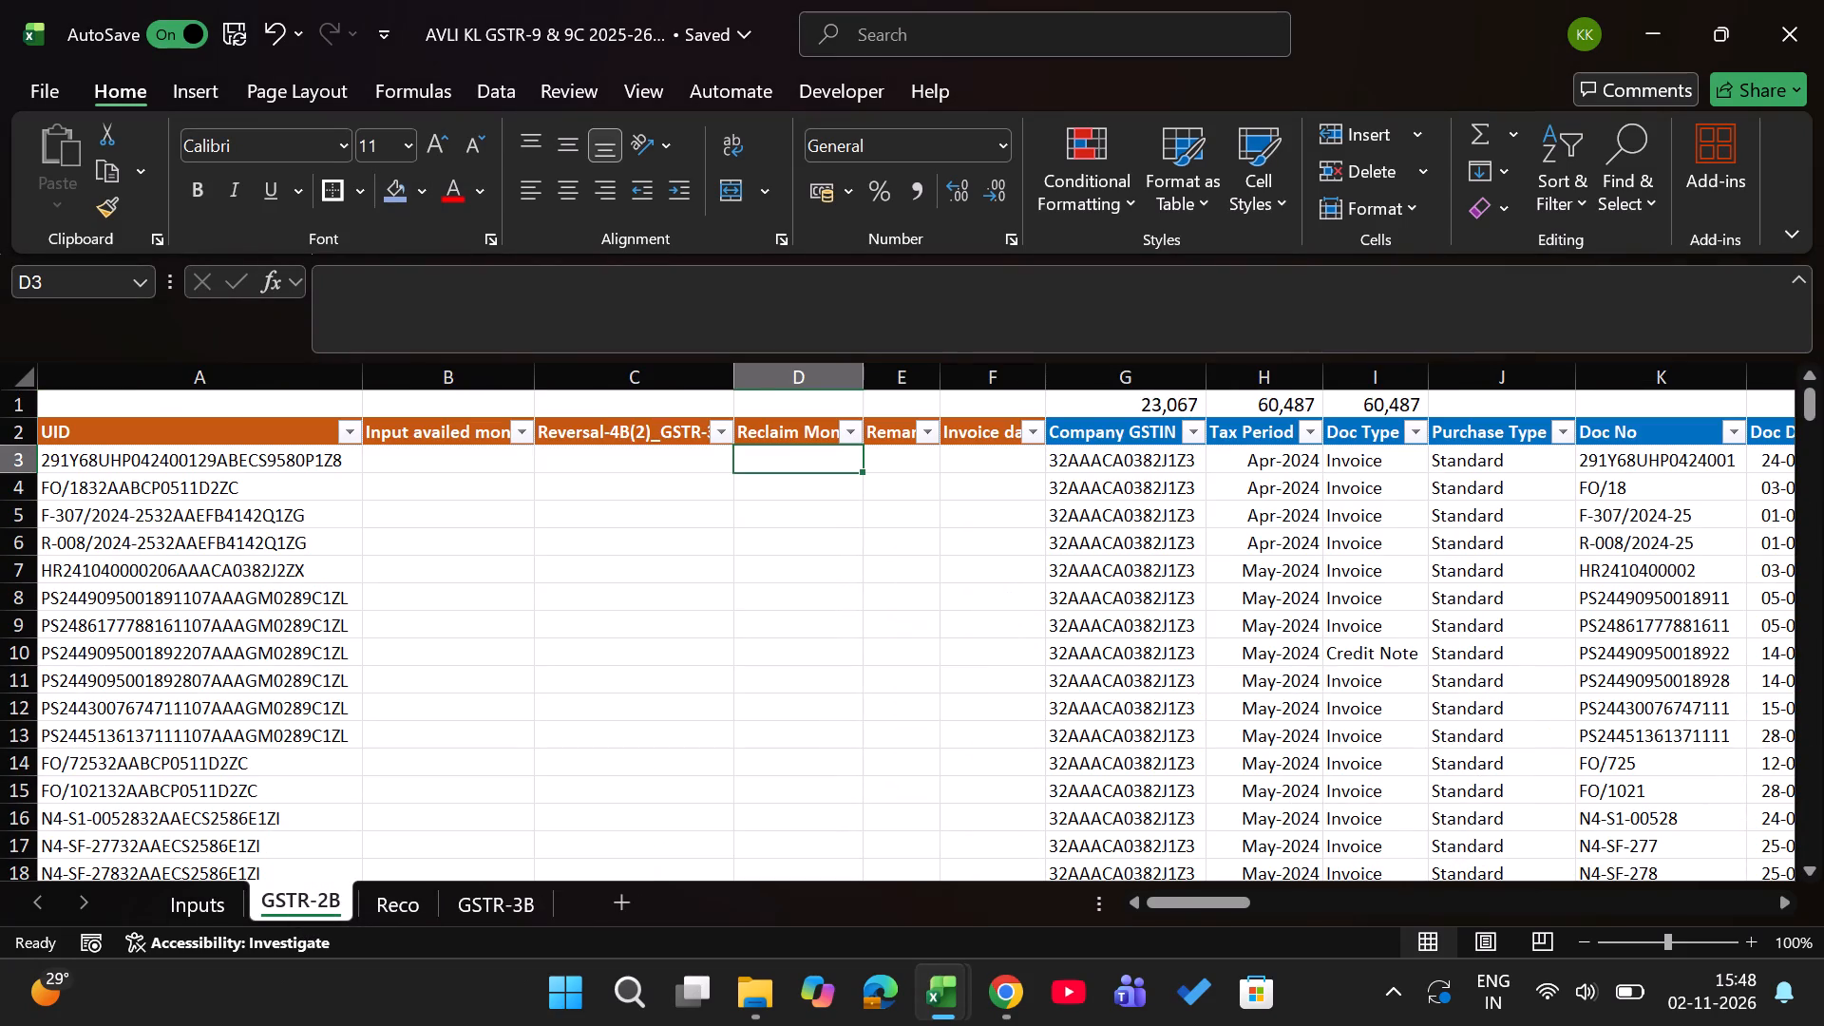
Review the GSTR-2B availment, 4B(2) reversal and reclaim month columns alongside GSTR-3B section 4(D) and the Reco sheet.
{"action": "key", "text": "Left"}
{"action": "key", "text": "Left"}
{"action": "key", "text": "Left"}
{"action": "key", "text": "Left"}
{"action": "key", "text": "Right"}
{"action": "key", "text": "Right"}
{"action": "key", "text": "ctrl+Page_Down"}
{"action": "key", "text": "ctrl+Page_Down"}
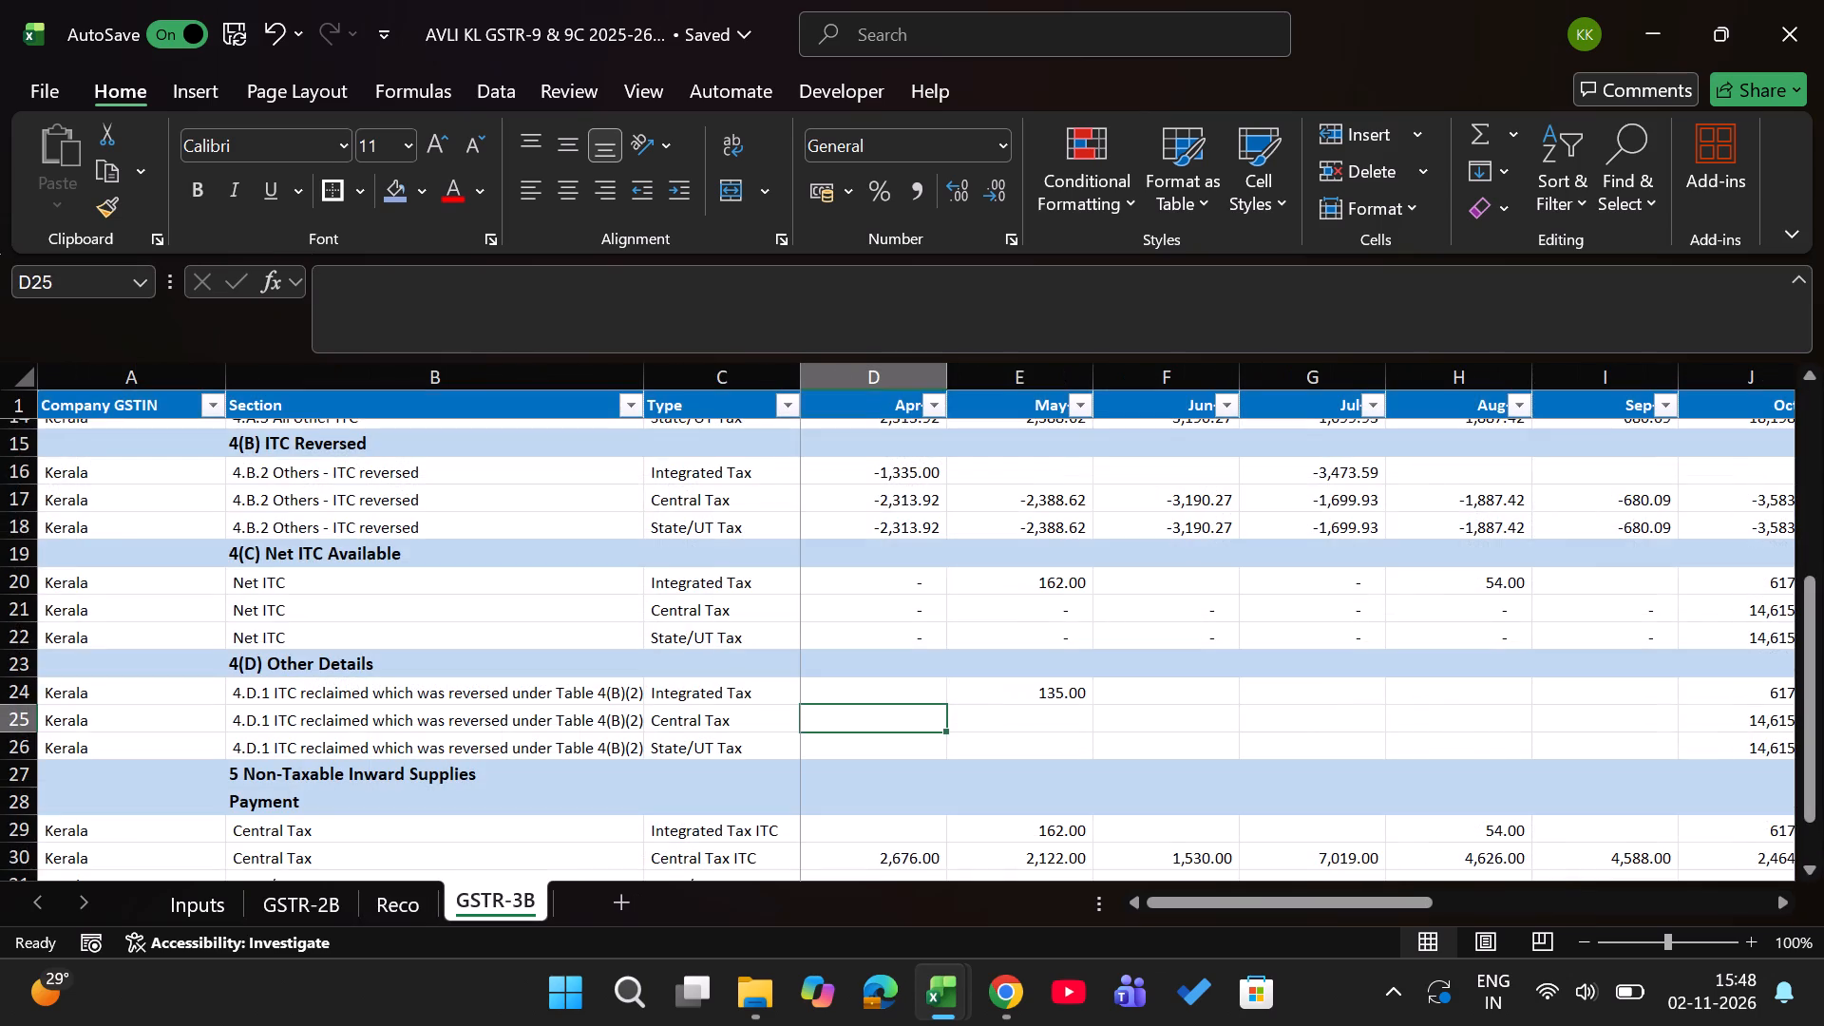
{"action": "key", "text": "ctrl+Page_Up"}
{"action": "key", "text": "ctrl+Page_Up"}
{"action": "key", "text": "alt+Tab"}
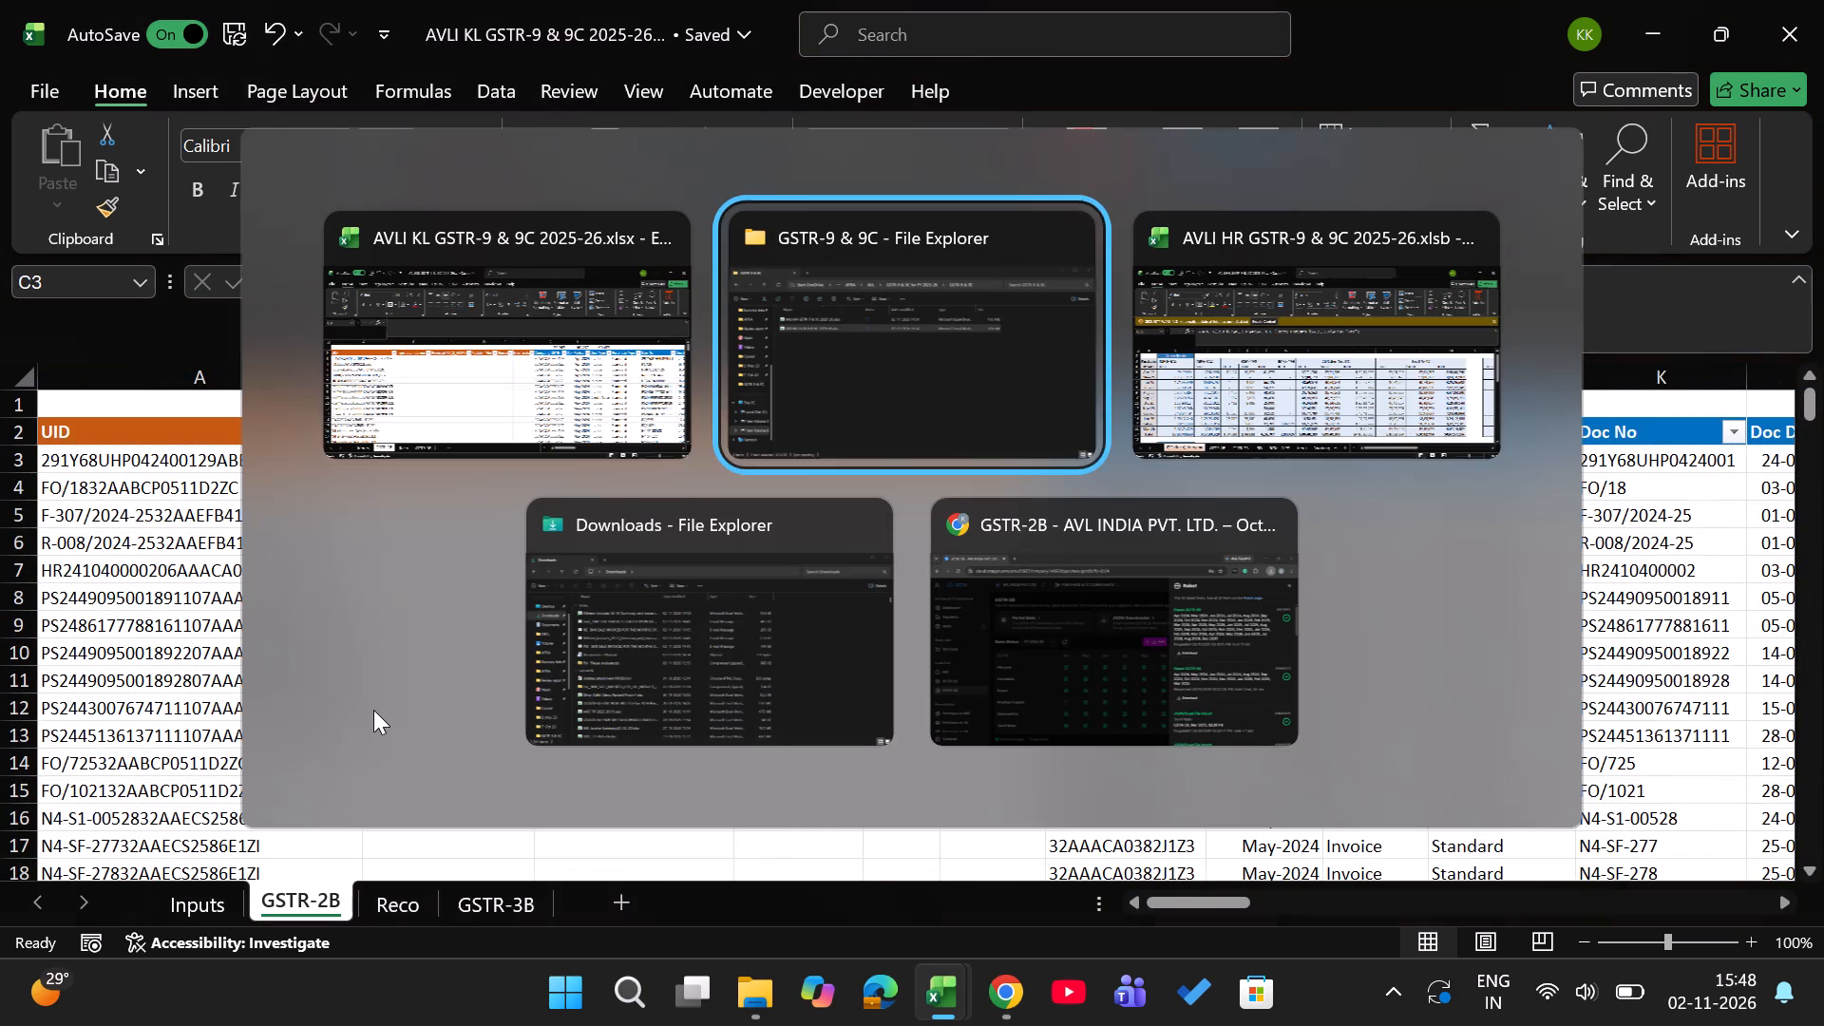
{"action": "key", "text": "alt+Tab"}
{"action": "key", "text": "alt+Tab"}
{"action": "key", "text": "alt+Tab"}
{"action": "key", "text": "alt+Tab"}
{"action": "key", "text": "ctrl+Page_Up"}
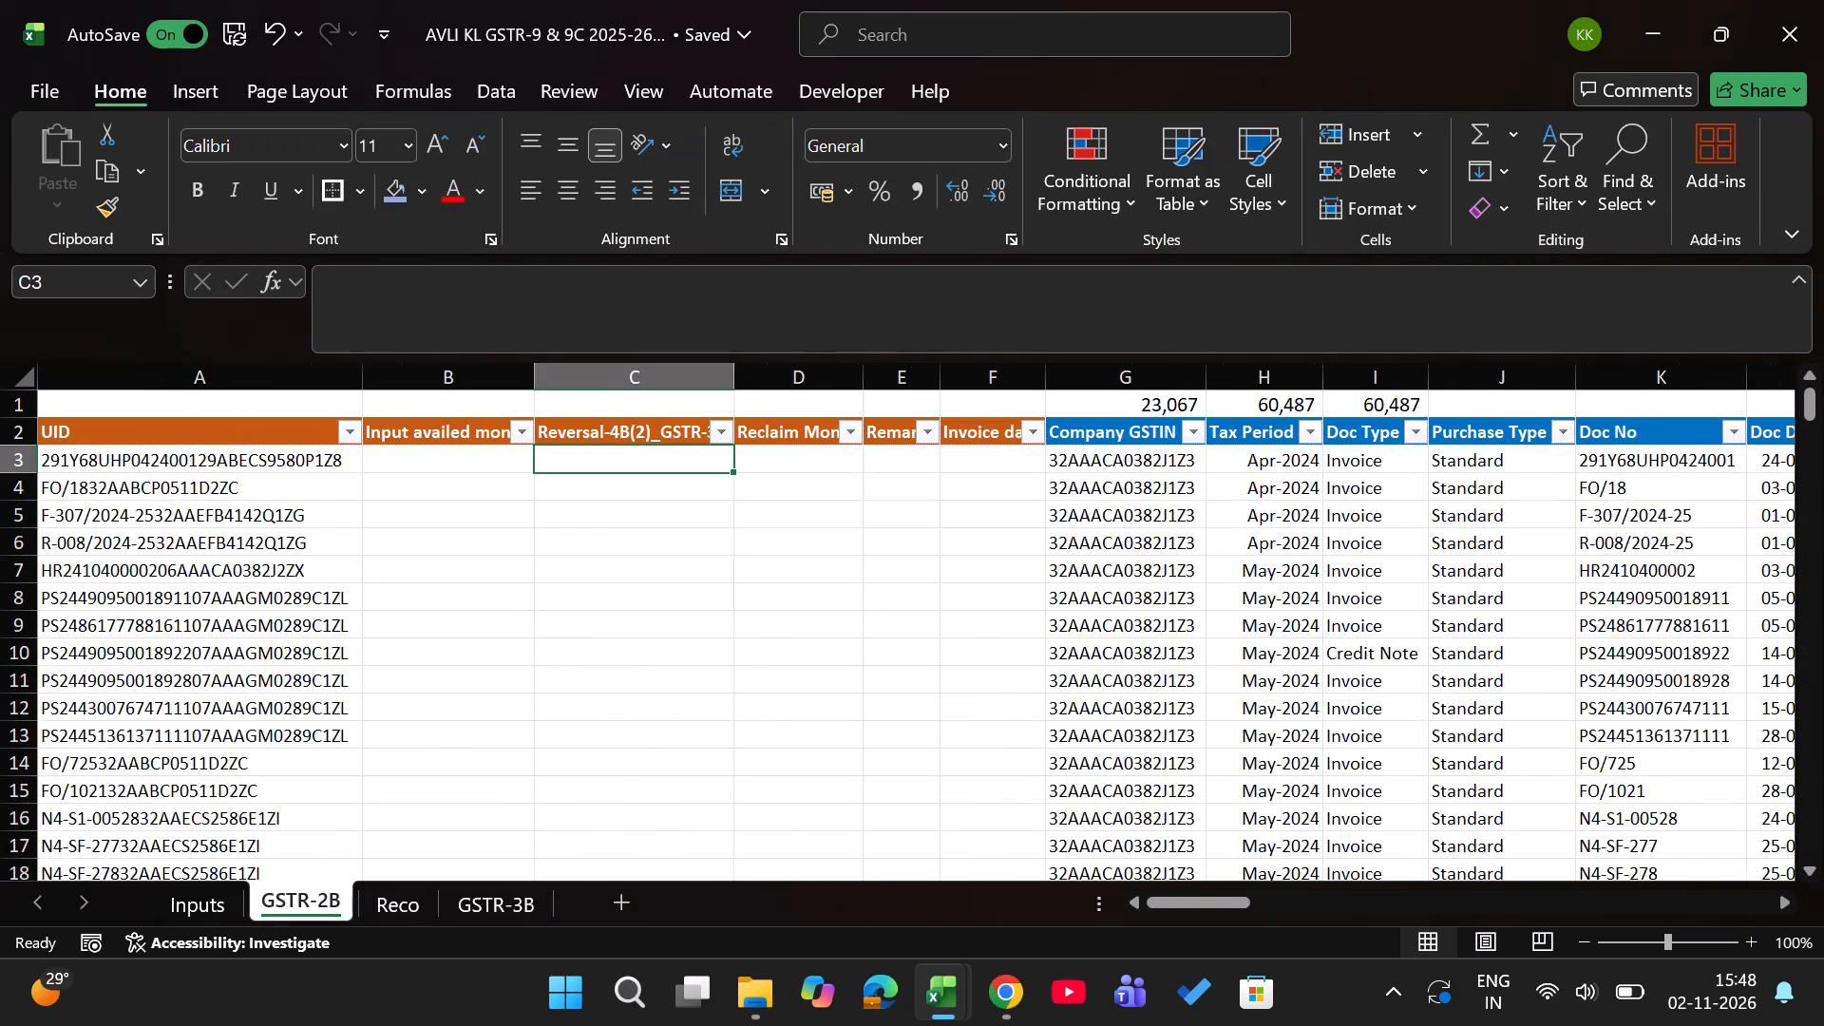
{"action": "key", "text": "Right"}
{"action": "key", "text": "Right"}
{"action": "key", "text": "Right"}
{"action": "key", "text": "ctrl+Page_Down"}
{"action": "key", "text": "ctrl+Page_Down"}
{"action": "key", "text": "ctrl+Page_Down"}
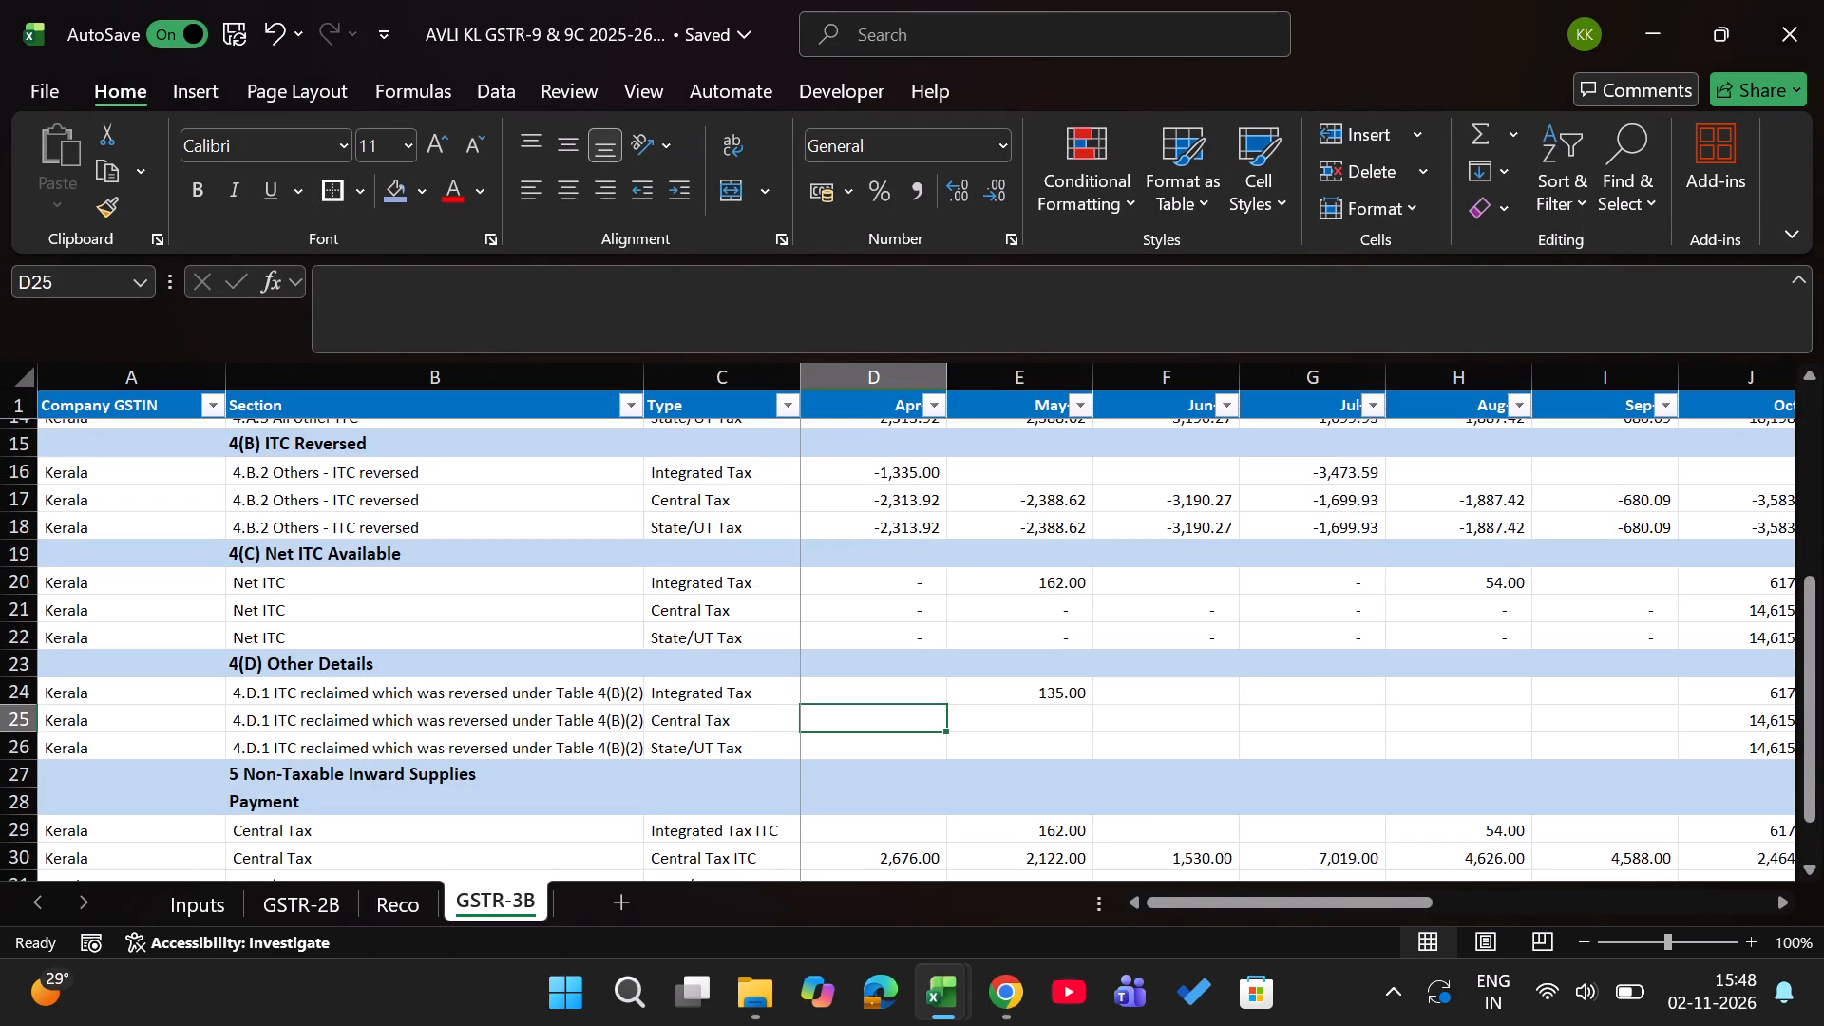
{"action": "key", "text": "Down"}
{"action": "key", "text": "Down"}
{"action": "key", "text": "ctrl+Page_Up"}
{"action": "key", "text": "ctrl+Page_Up"}
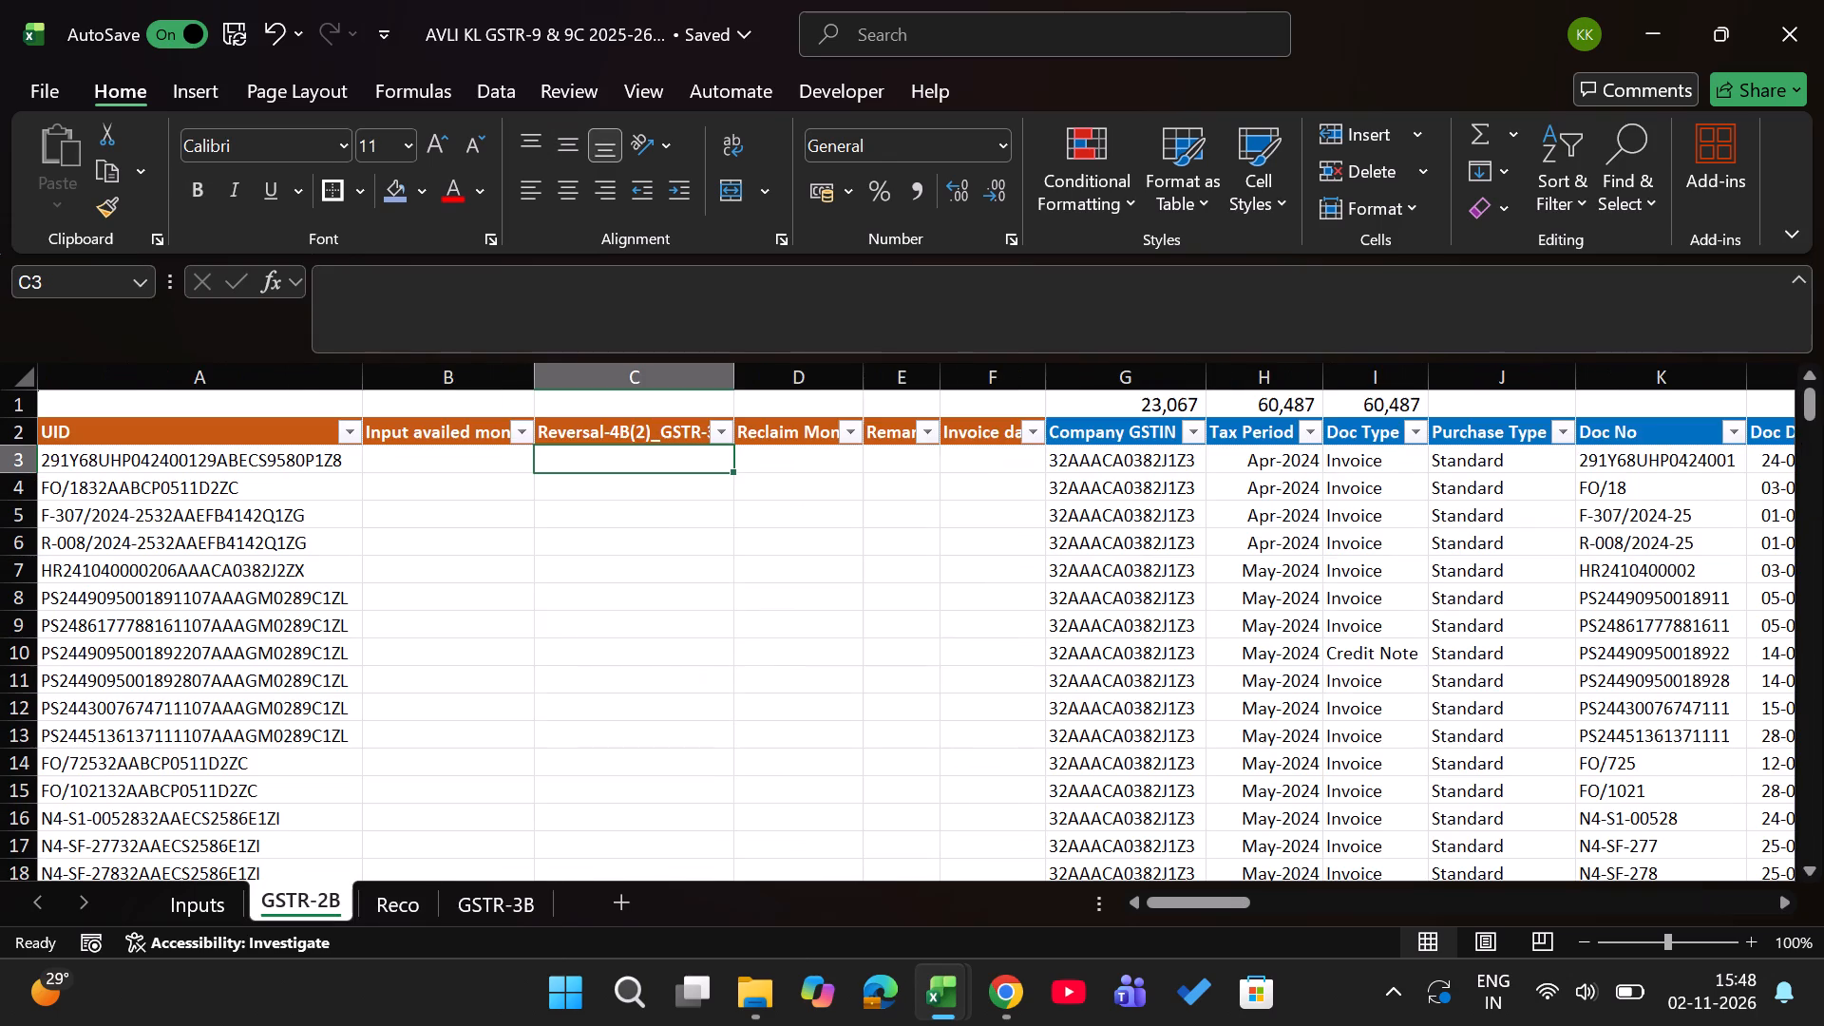
{"action": "key", "text": "ctrl+Page_Down"}
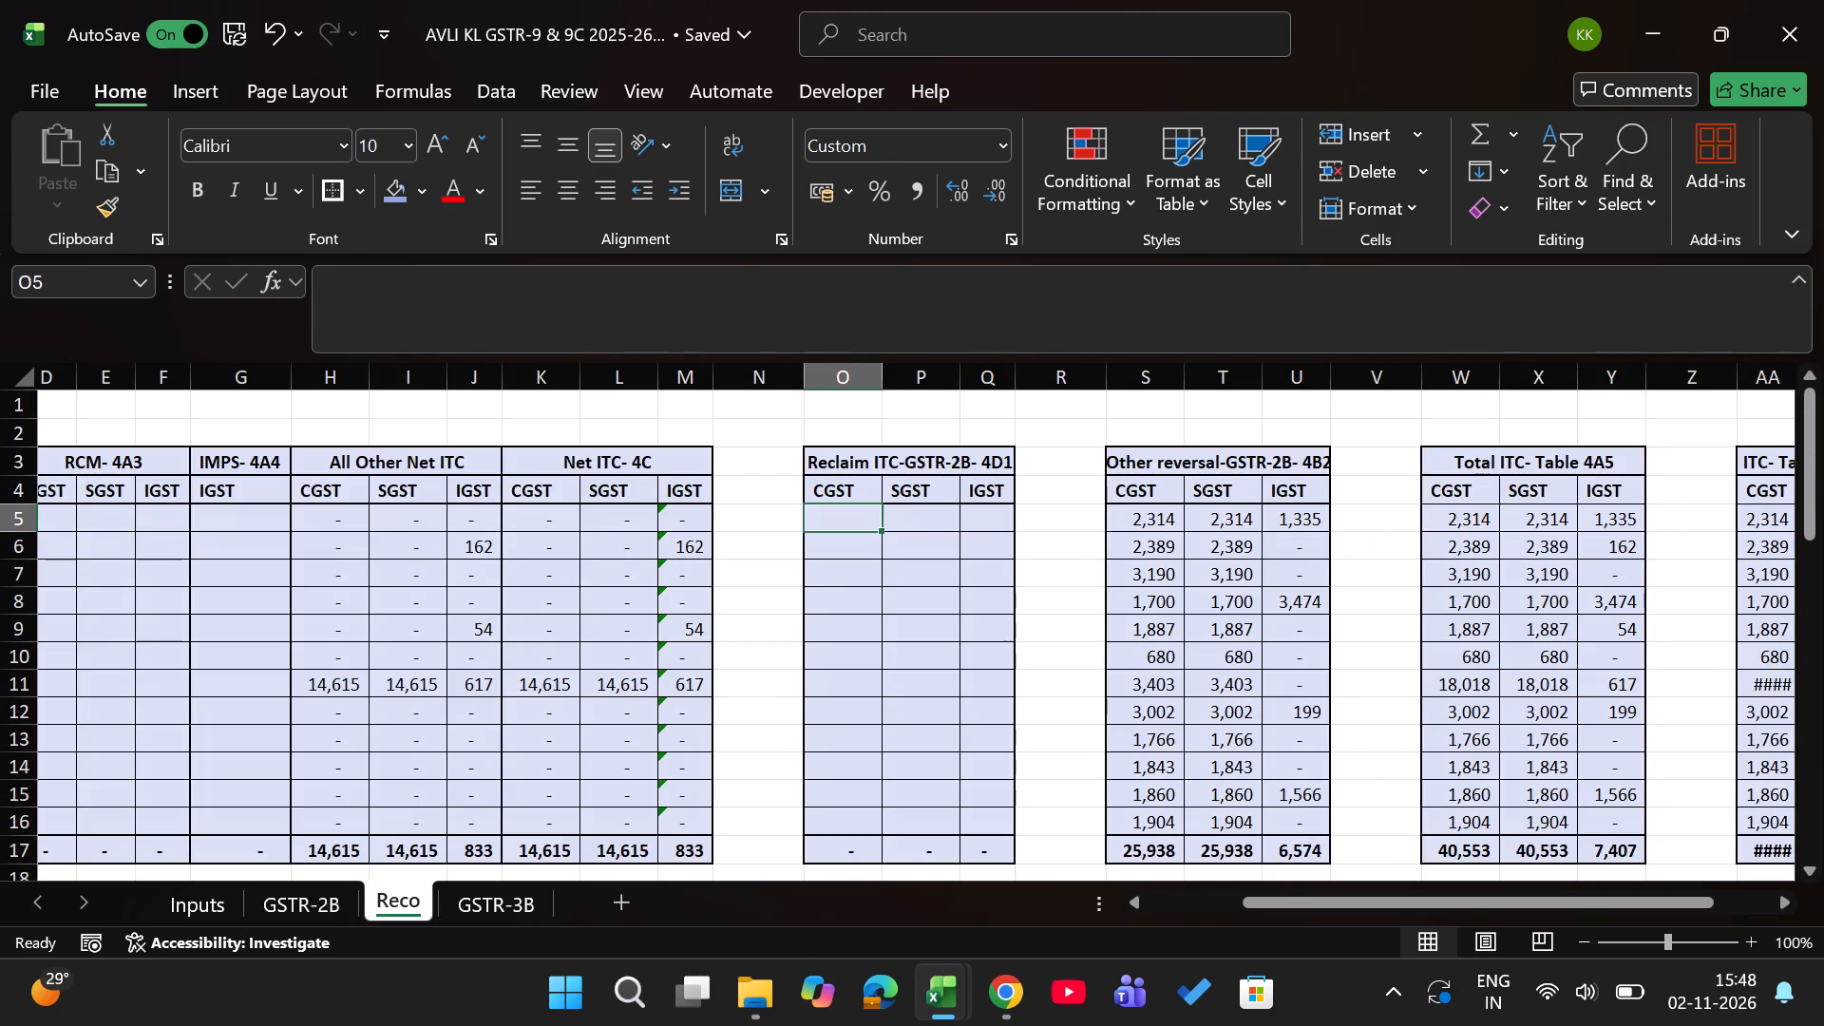
Lock the computer.
{"action": "key", "text": "super+l"}
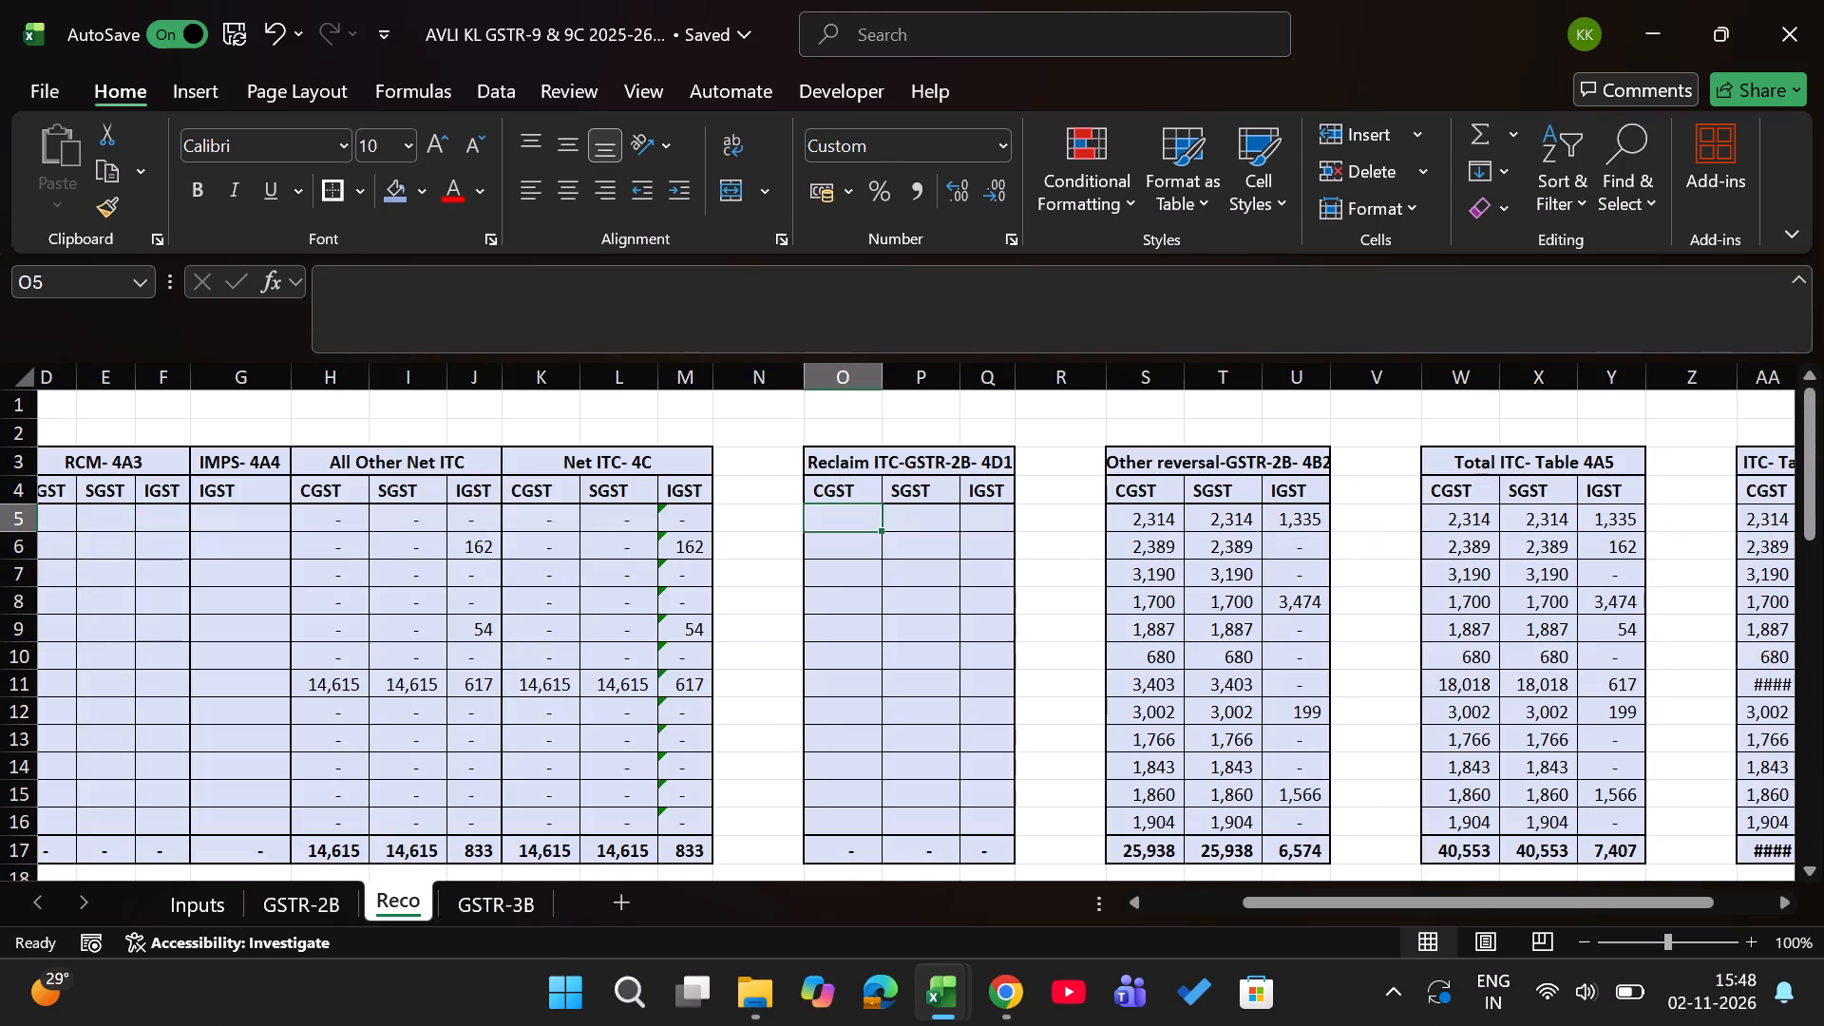